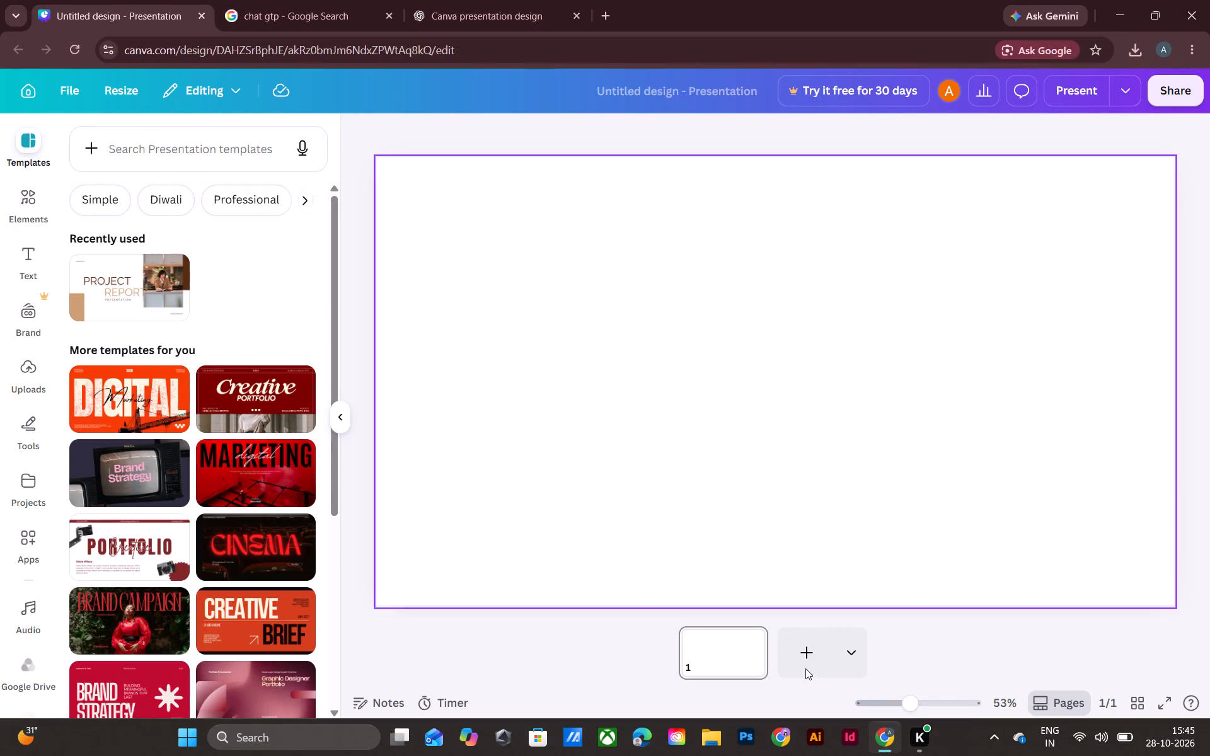
click(714, 745)
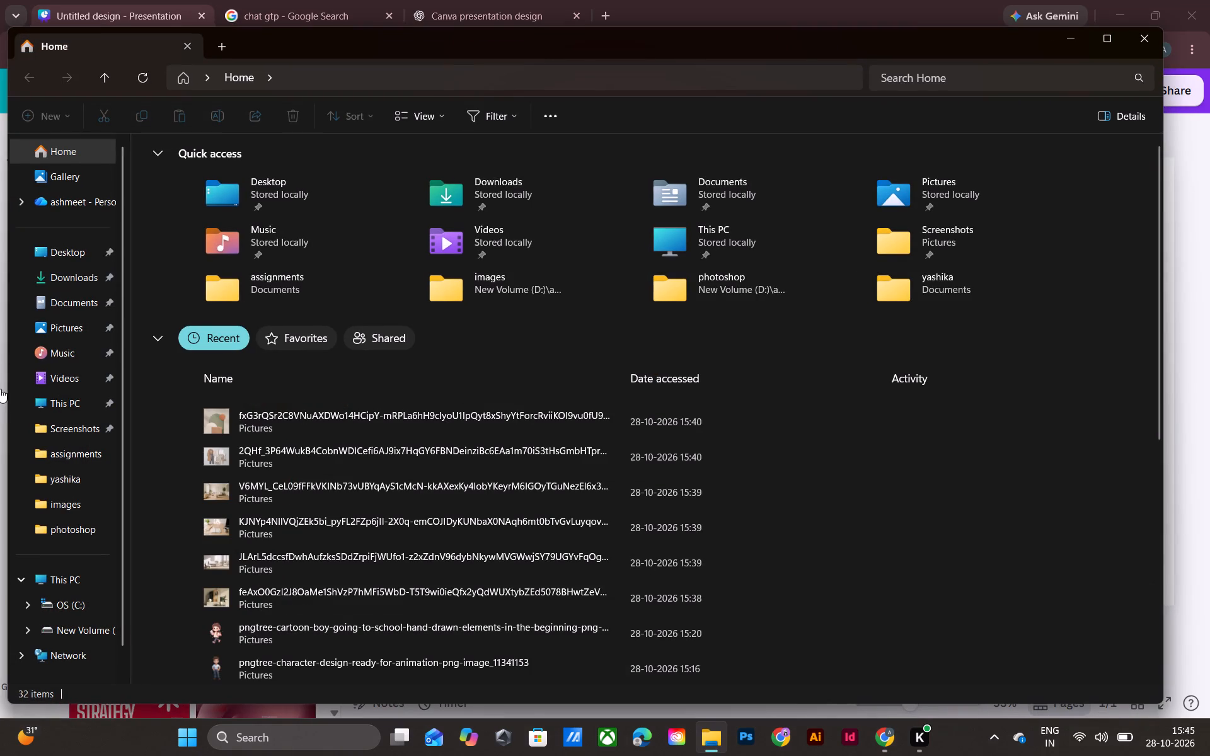
click(45, 325)
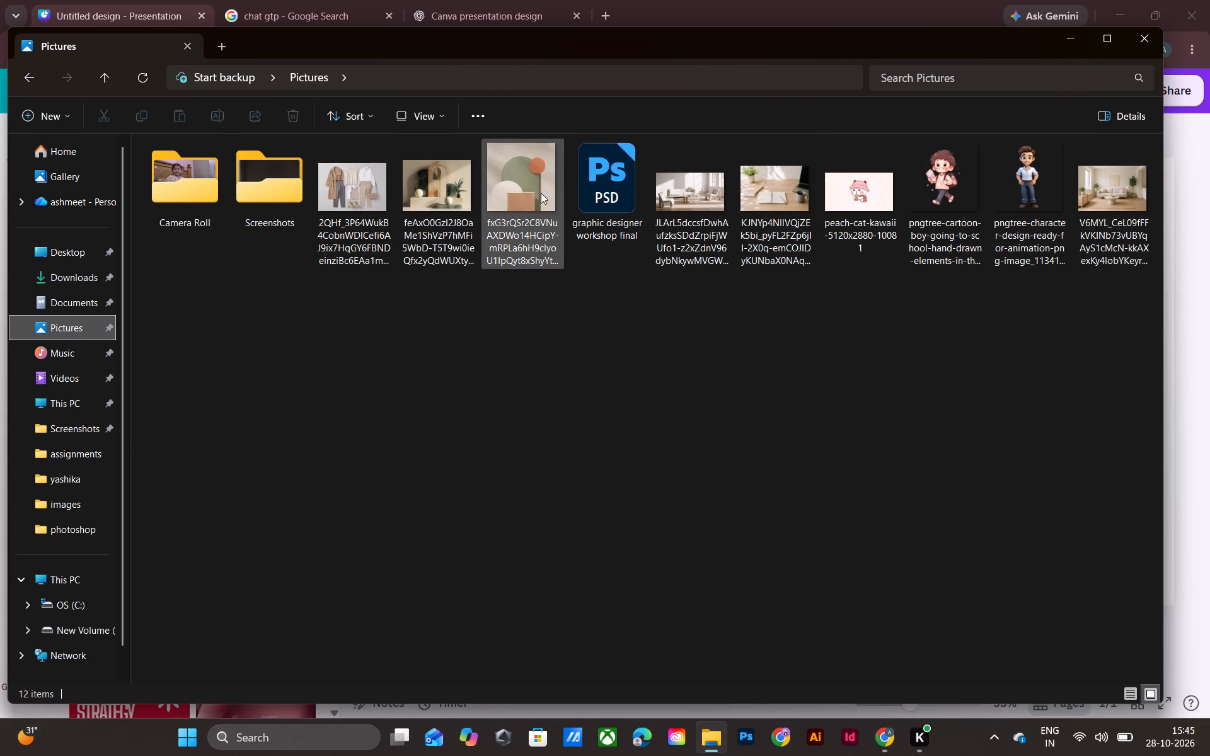
click(435, 191)
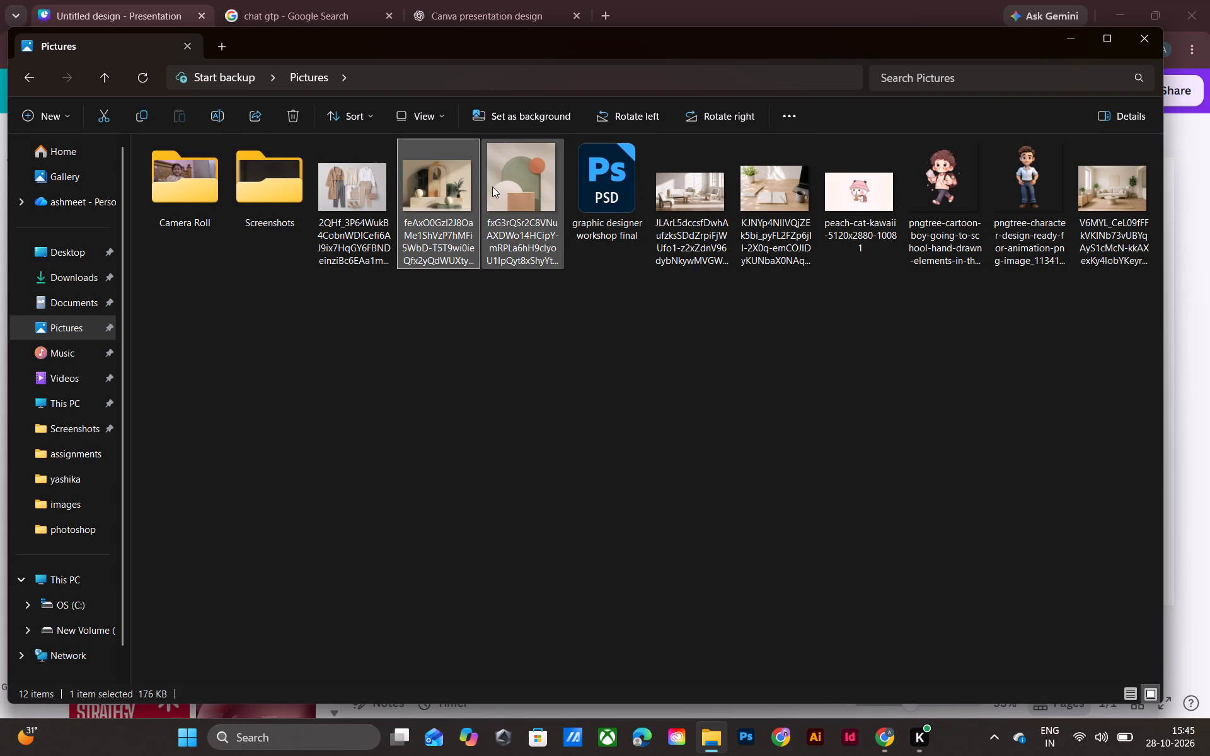
double_click(431, 184)
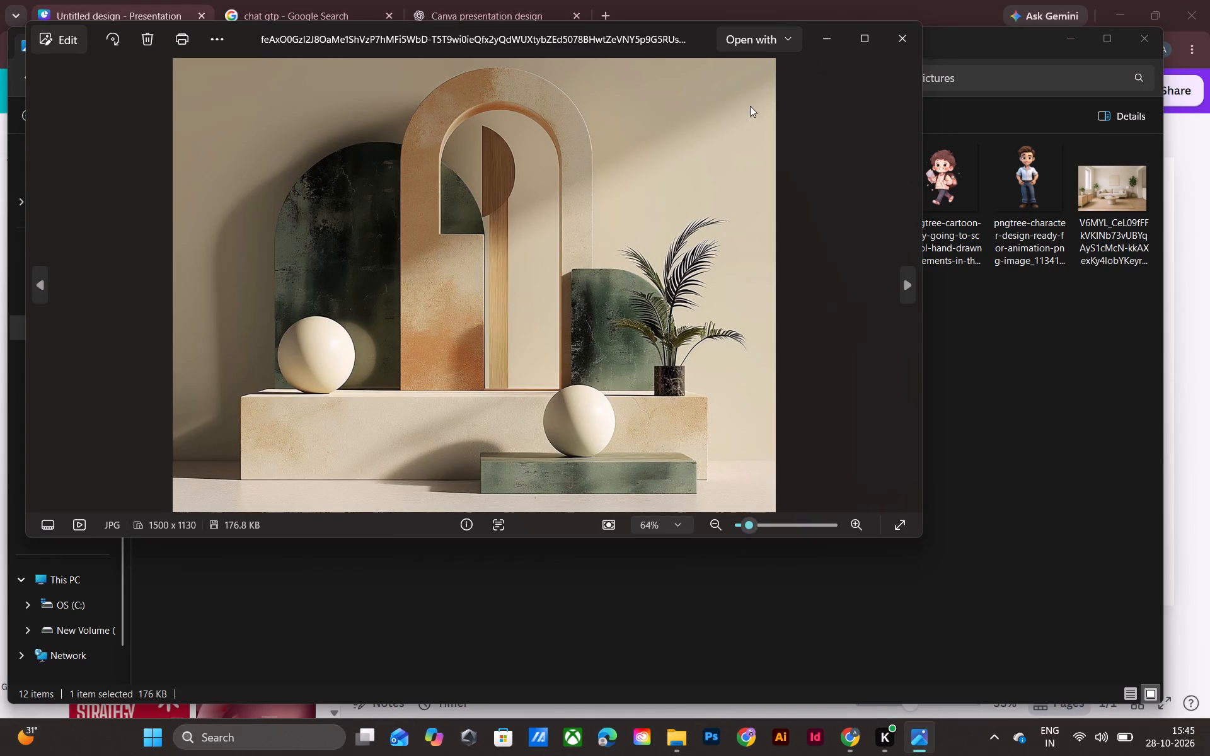
click(898, 42)
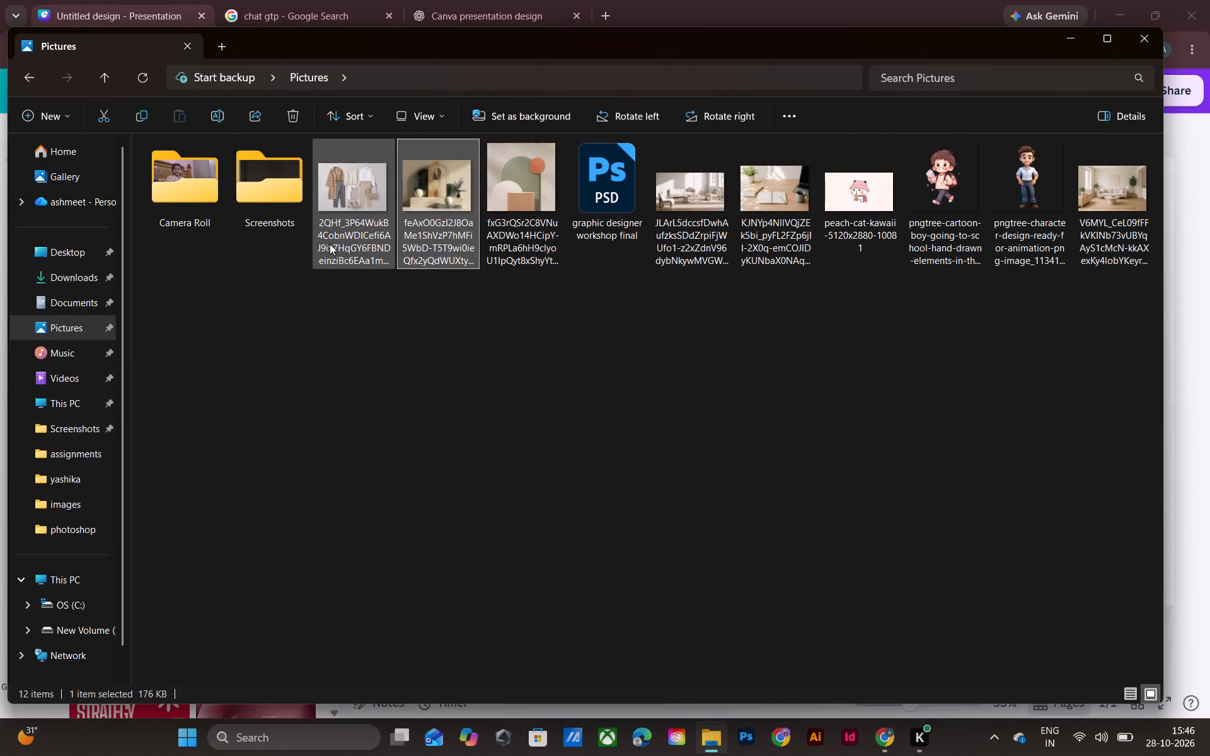
drag(449, 201, 858, 724)
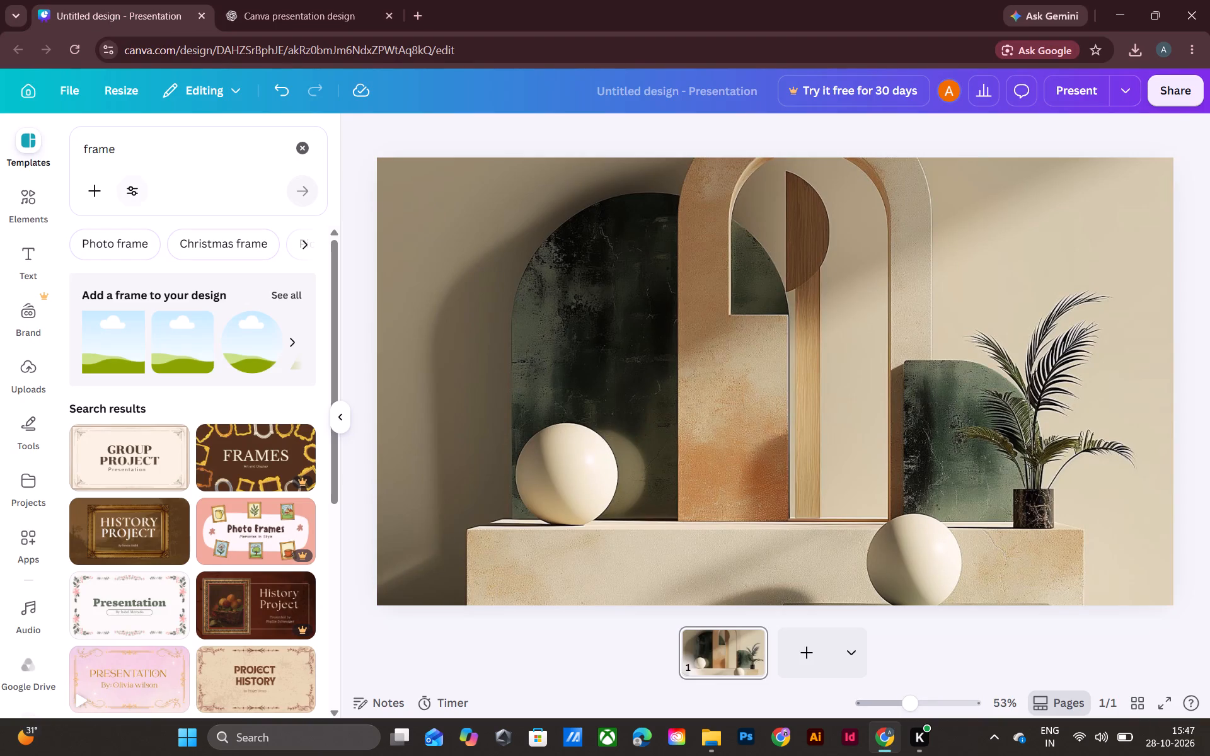
click(28, 255)
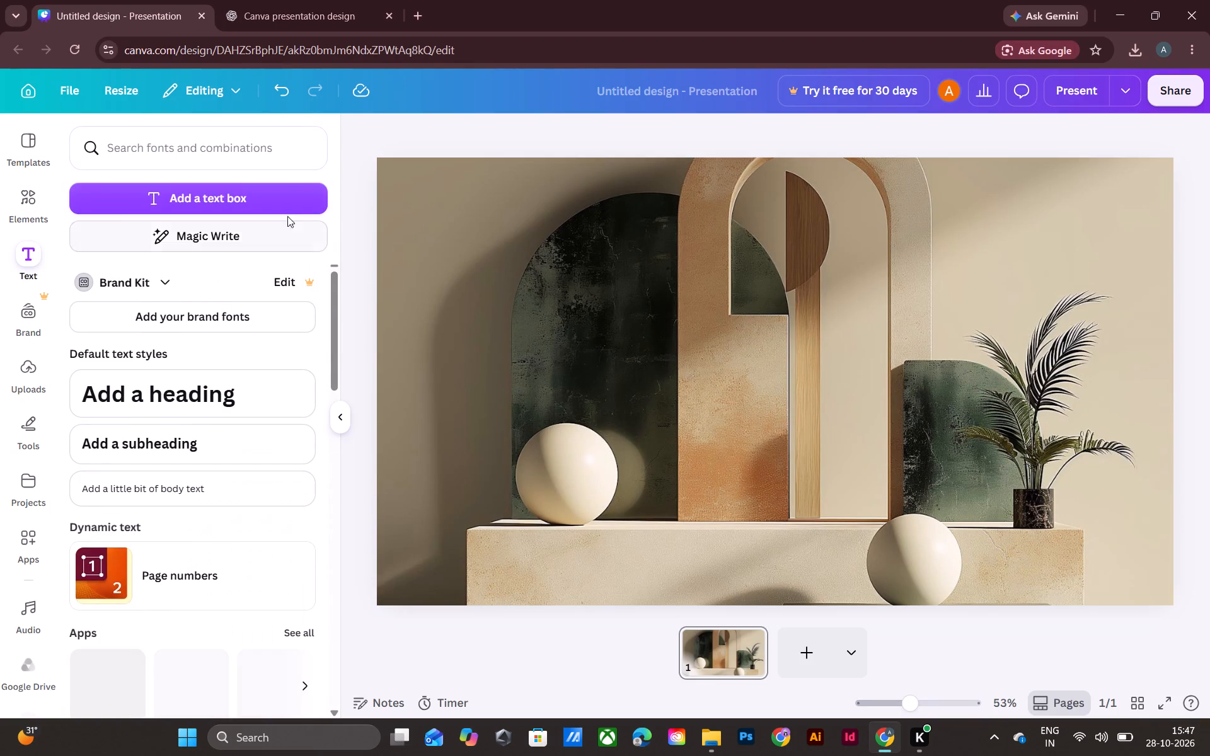
click(280, 195)
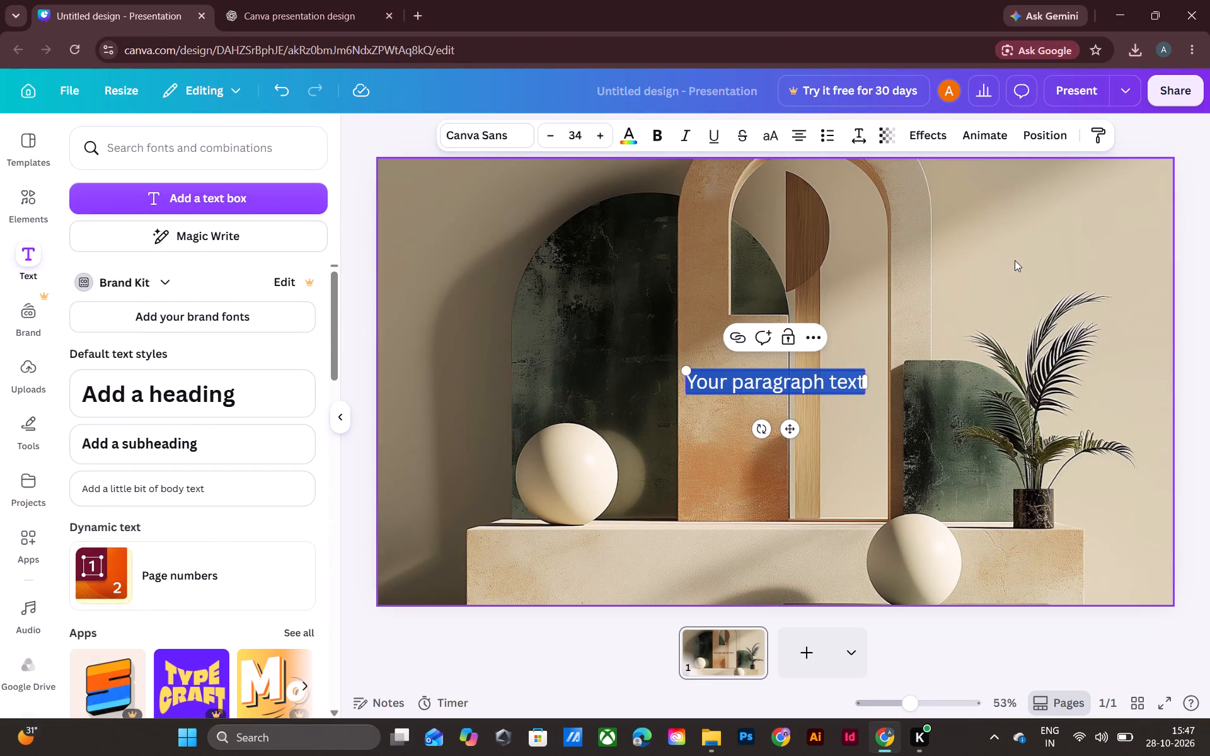
key(ctrl+v)
Set the font of the whole title text to League Spartan.
key(ctrl+a)
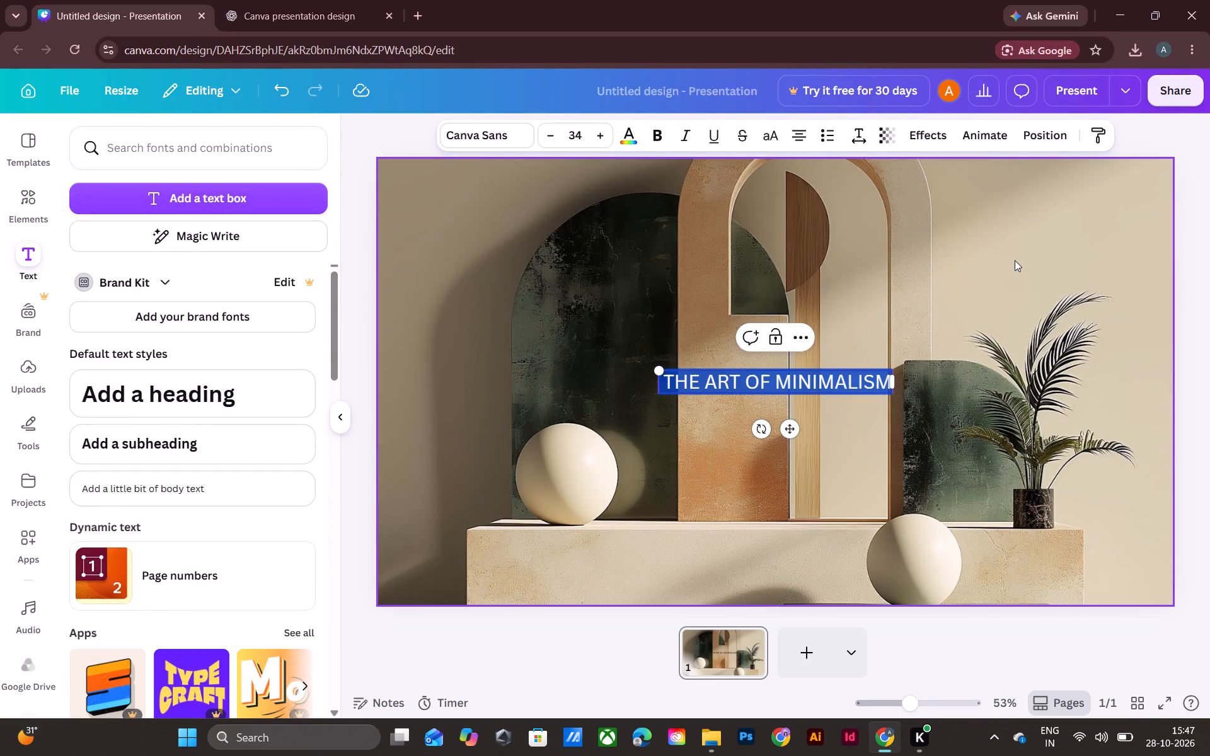
click(513, 133)
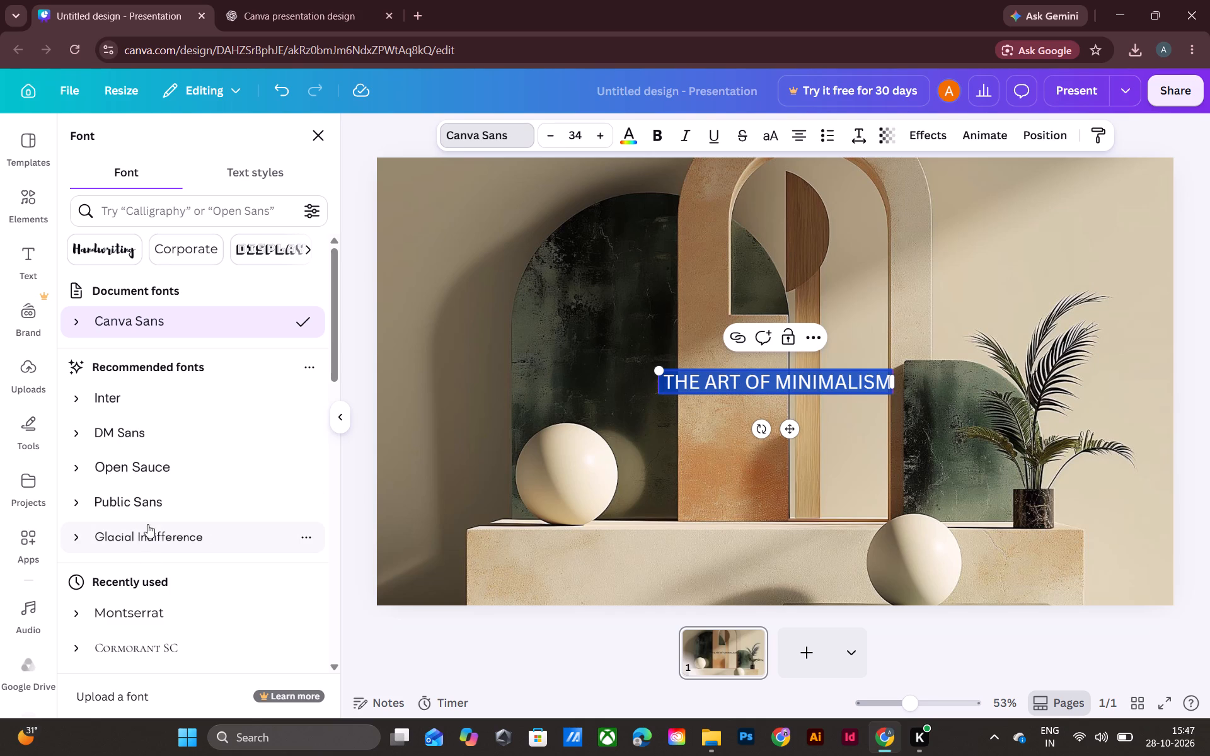
scroll(140, 488, down, 1)
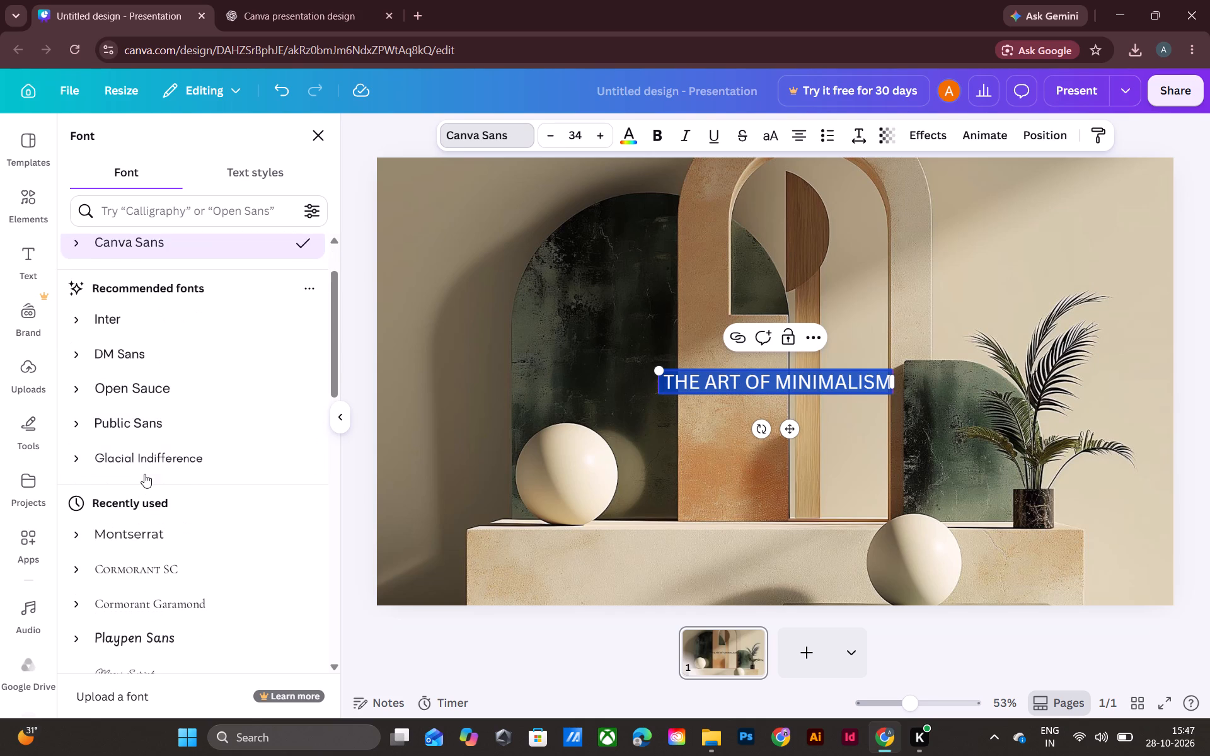
scroll(144, 473, up, 3)
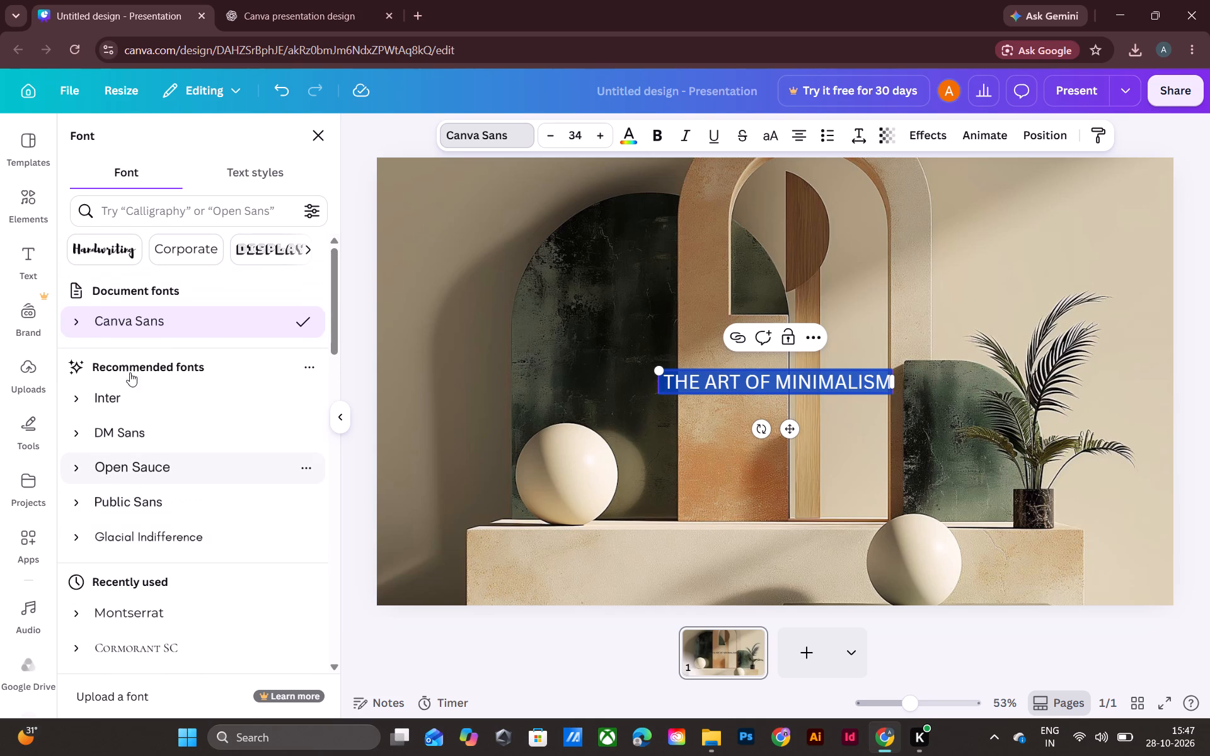
scroll(119, 479, down, 4)
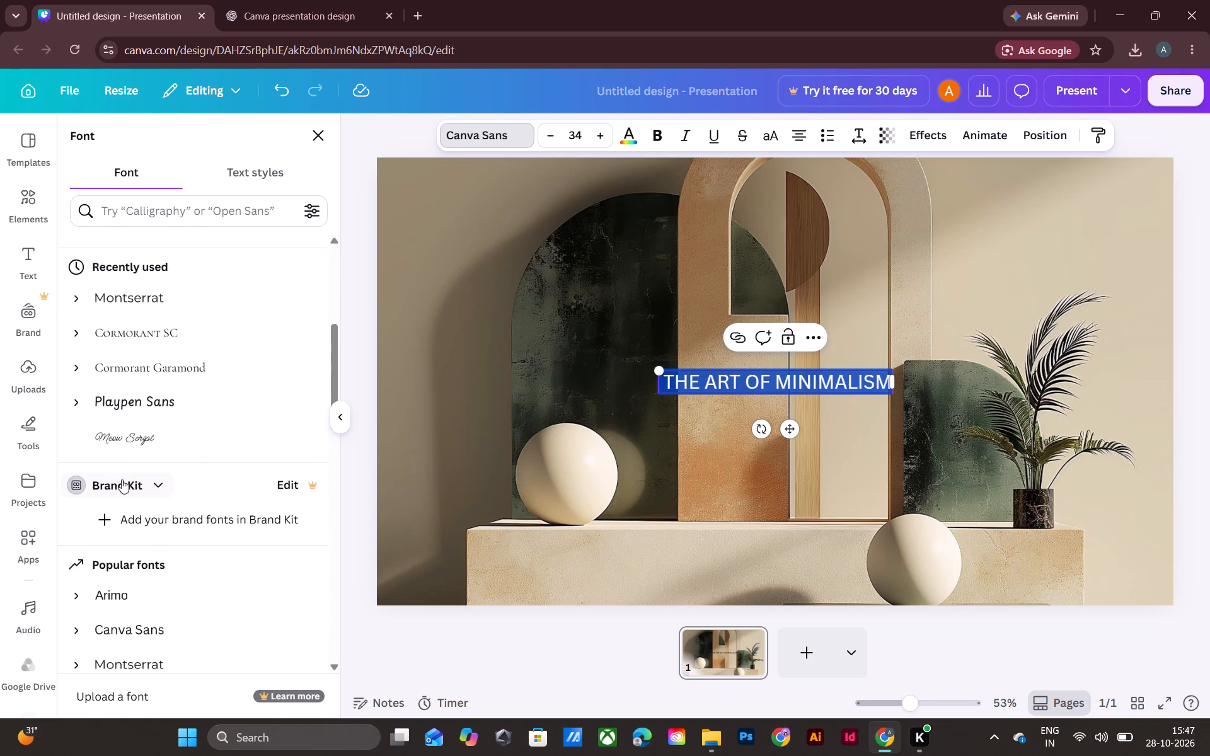
scroll(122, 479, down, 1)
scroll(146, 386, down, 2)
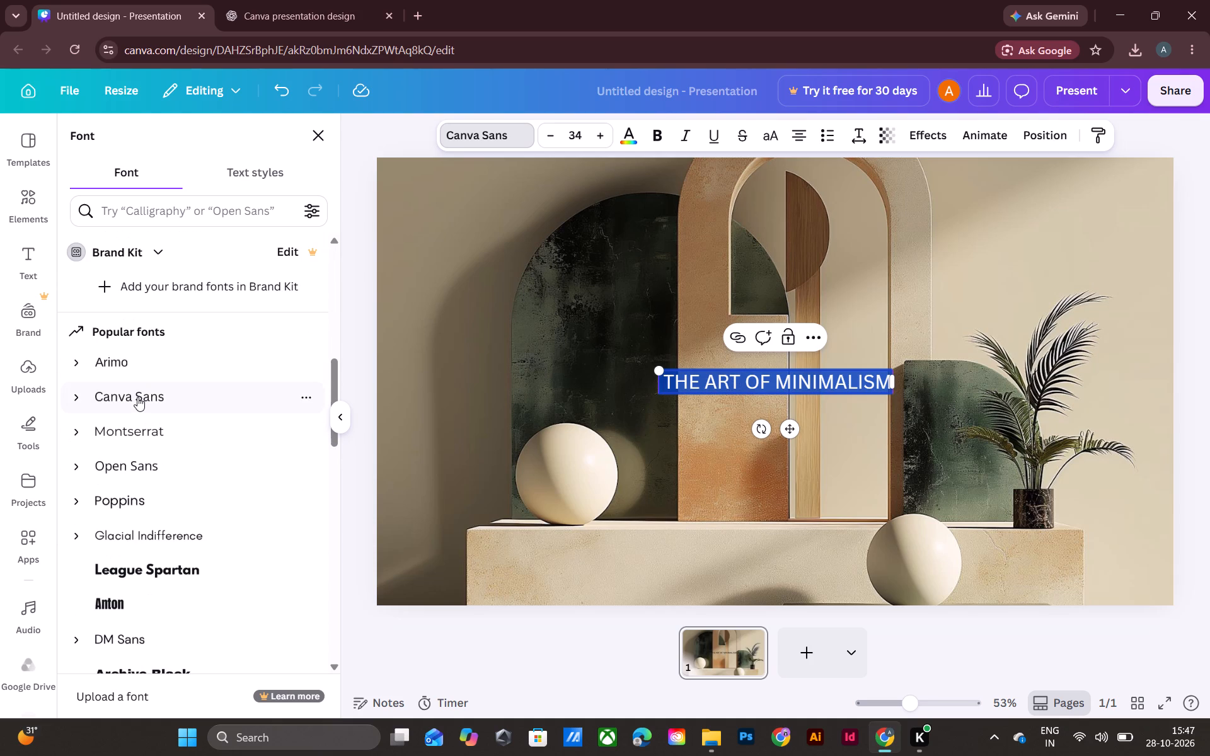
click(146, 569)
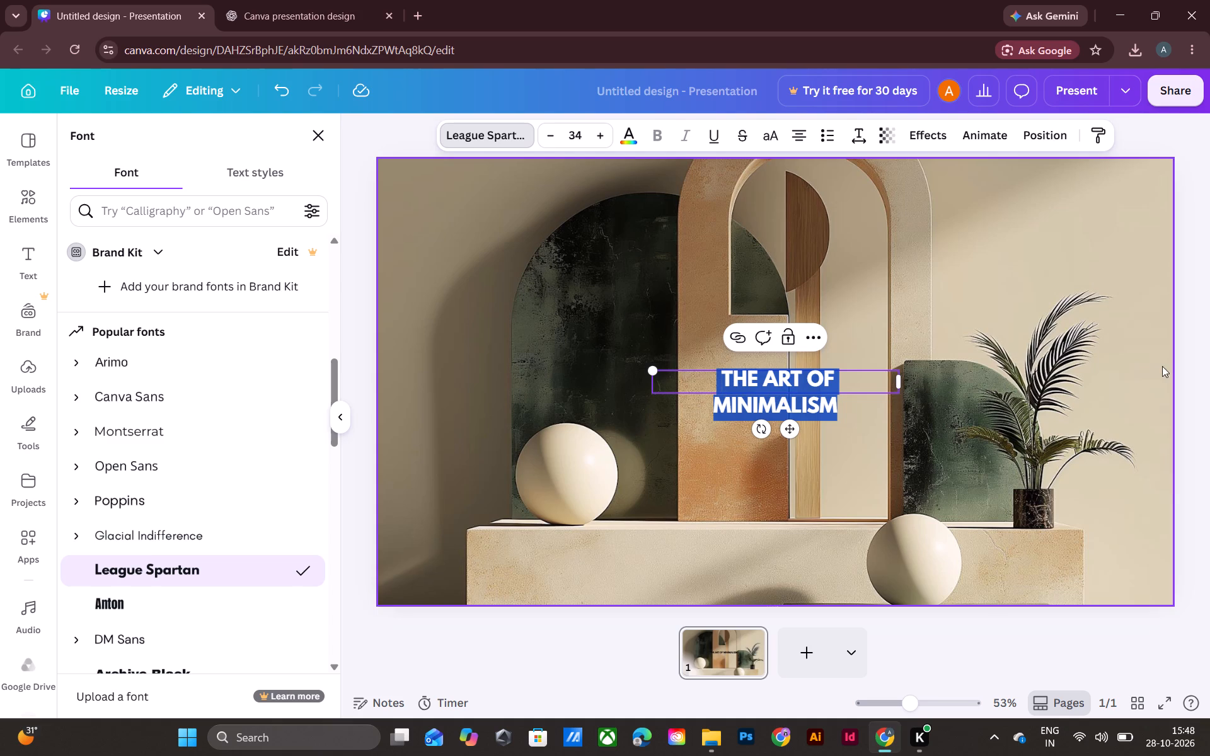
Enlarge the title to font size 67 and widen its text box across the slide so it fits on one line.
drag(905, 381, 1079, 385)
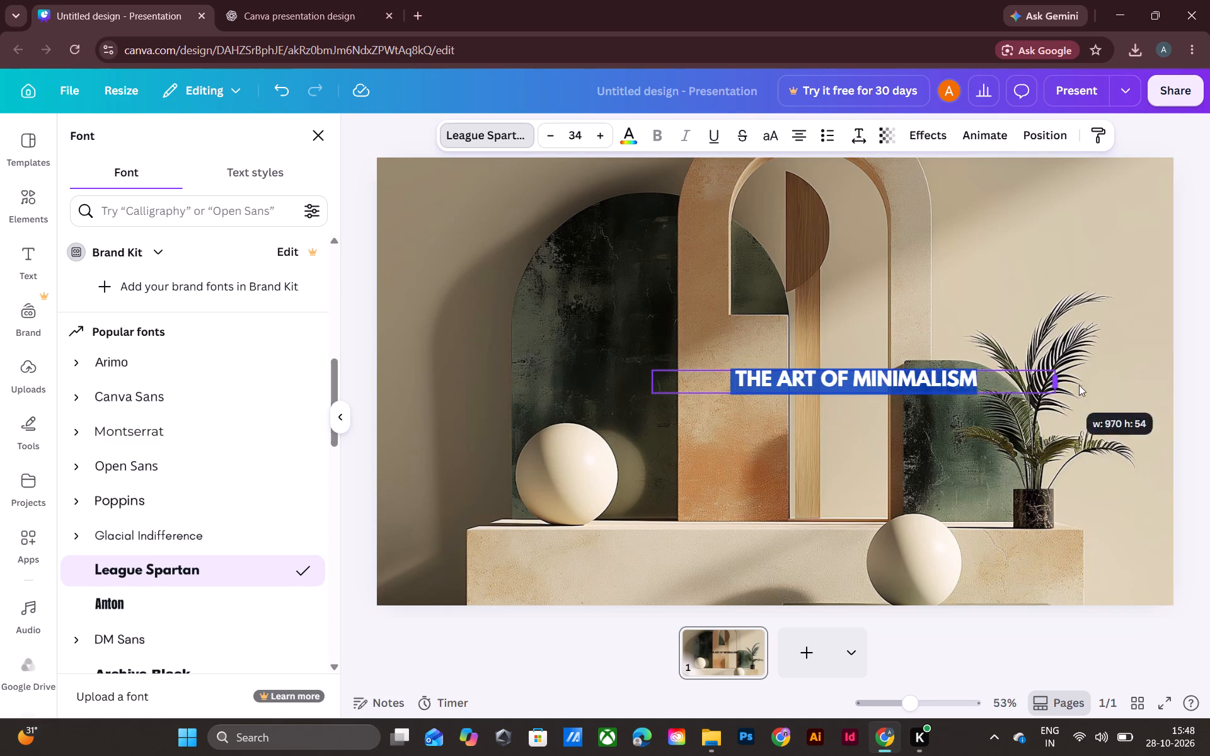
drag(1079, 385, 1116, 386)
triple_click(598, 135)
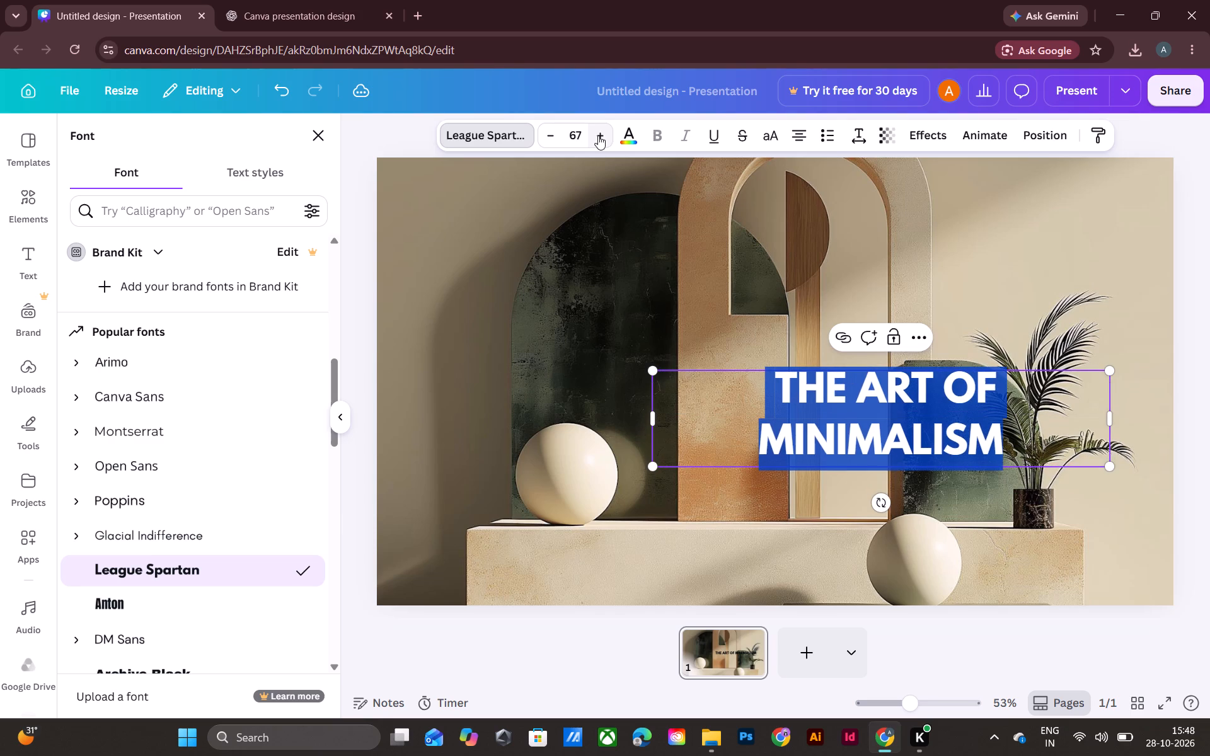
click(347, 159)
drag(653, 415, 526, 390)
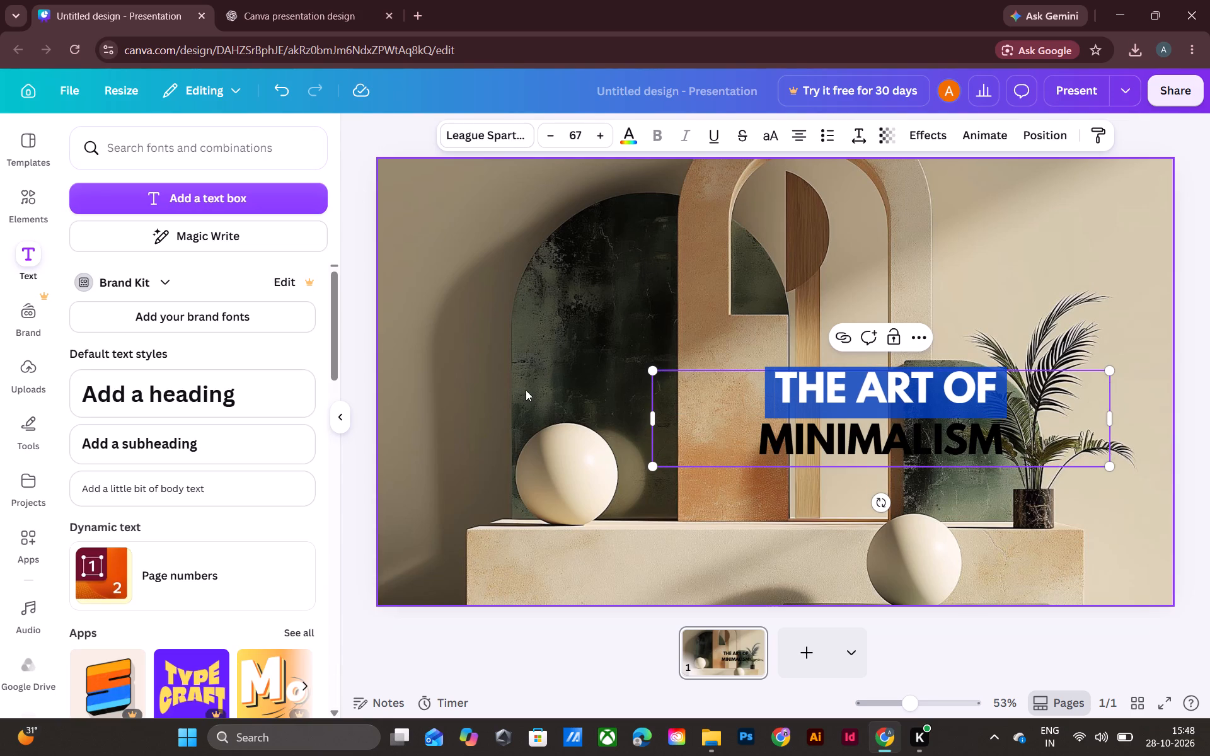
drag(526, 390, 525, 389)
drag(650, 420, 601, 417)
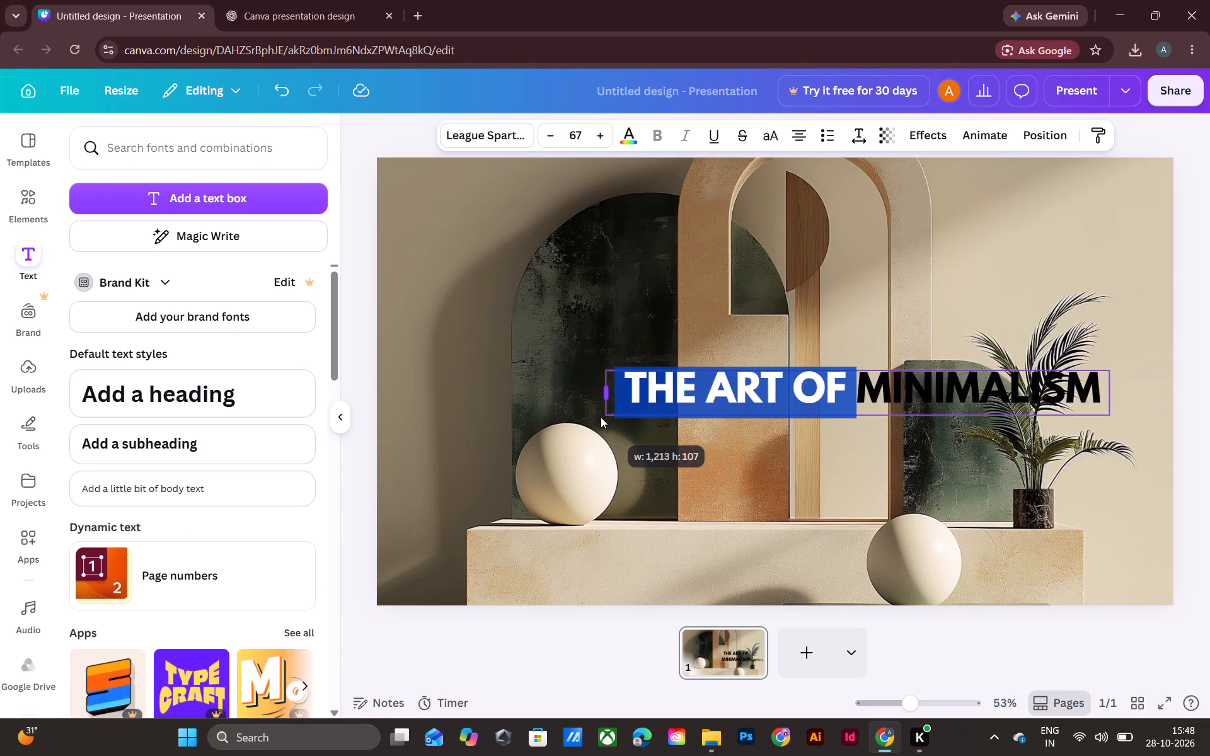
drag(601, 417, 383, 387)
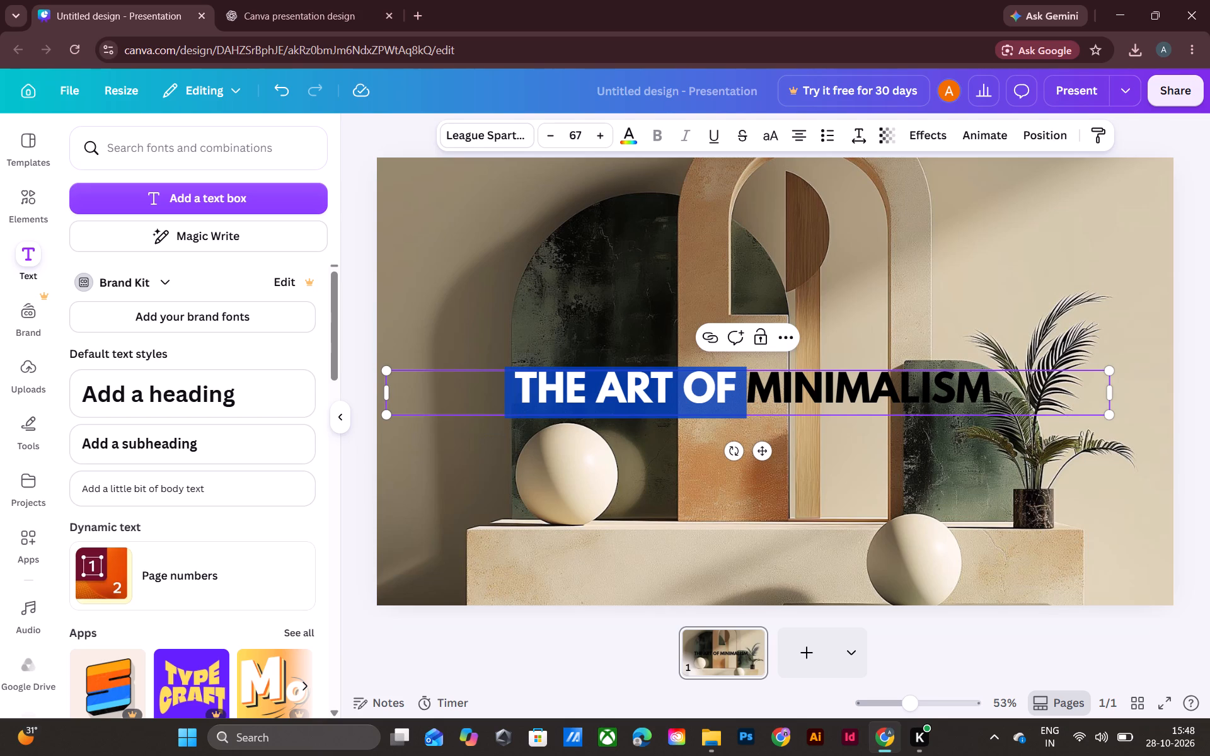
Change the colour of the whole title text to white.
key(ctrl+a)
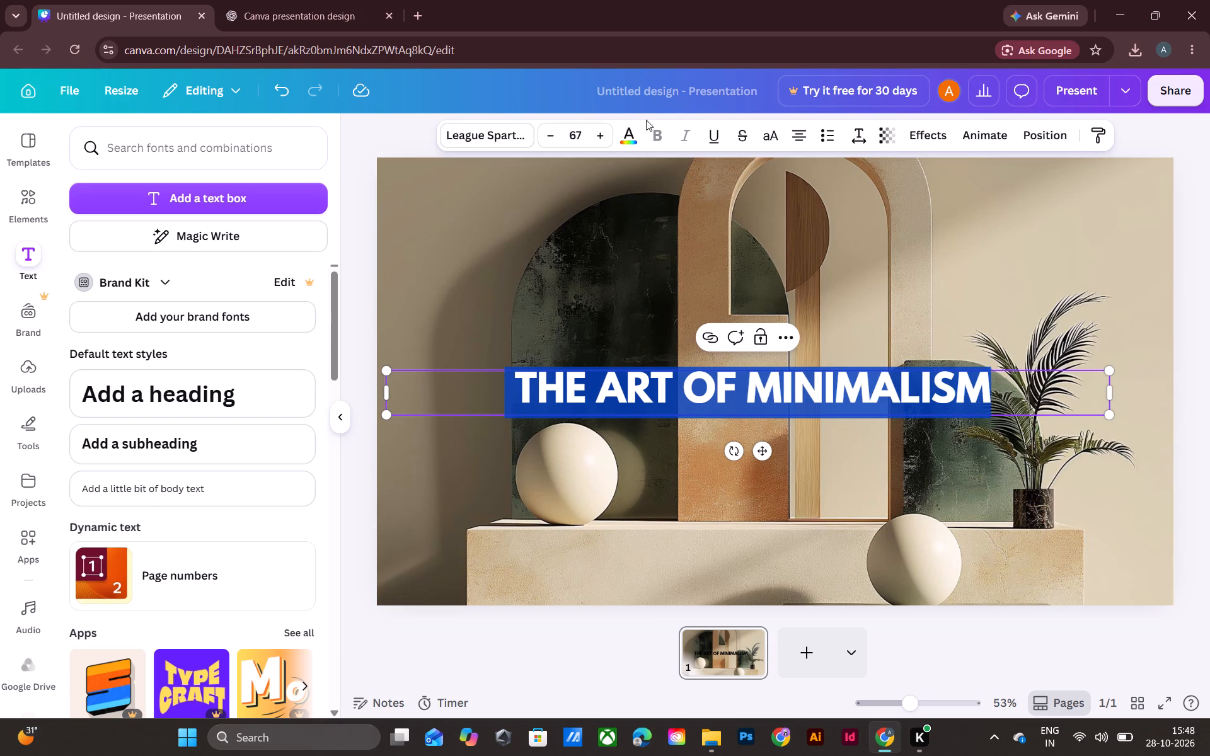
click(626, 133)
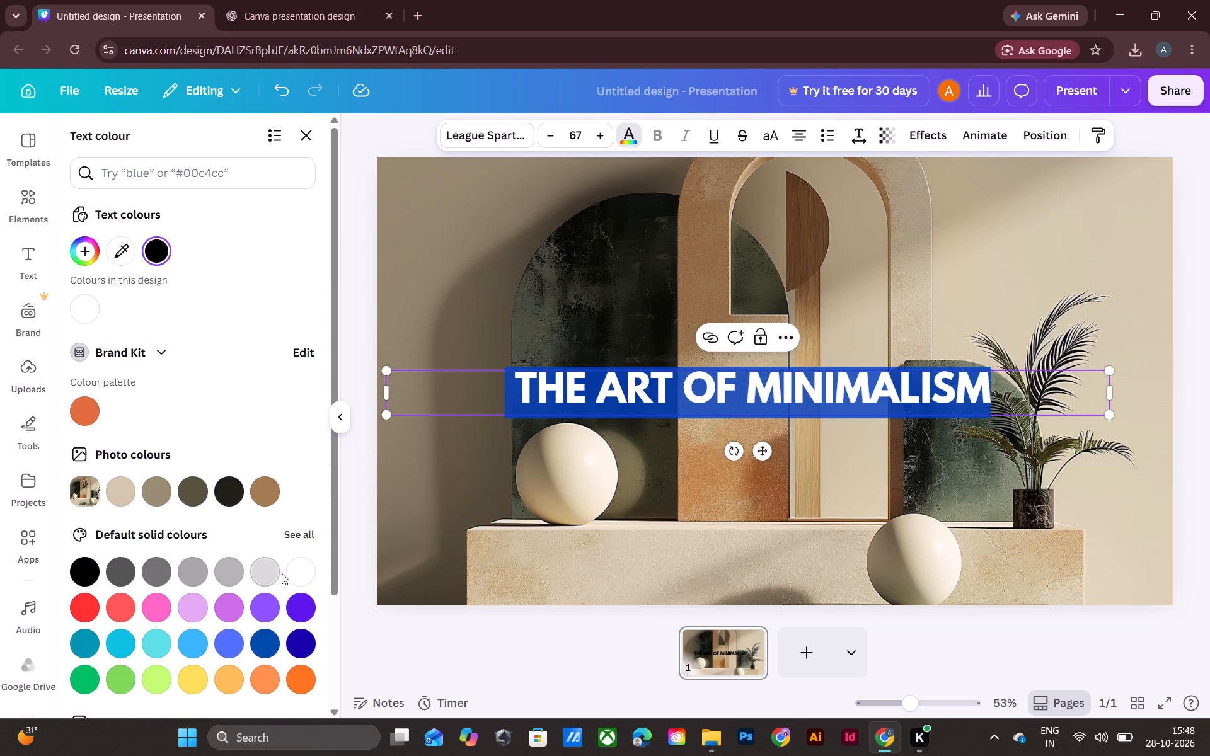
click(299, 574)
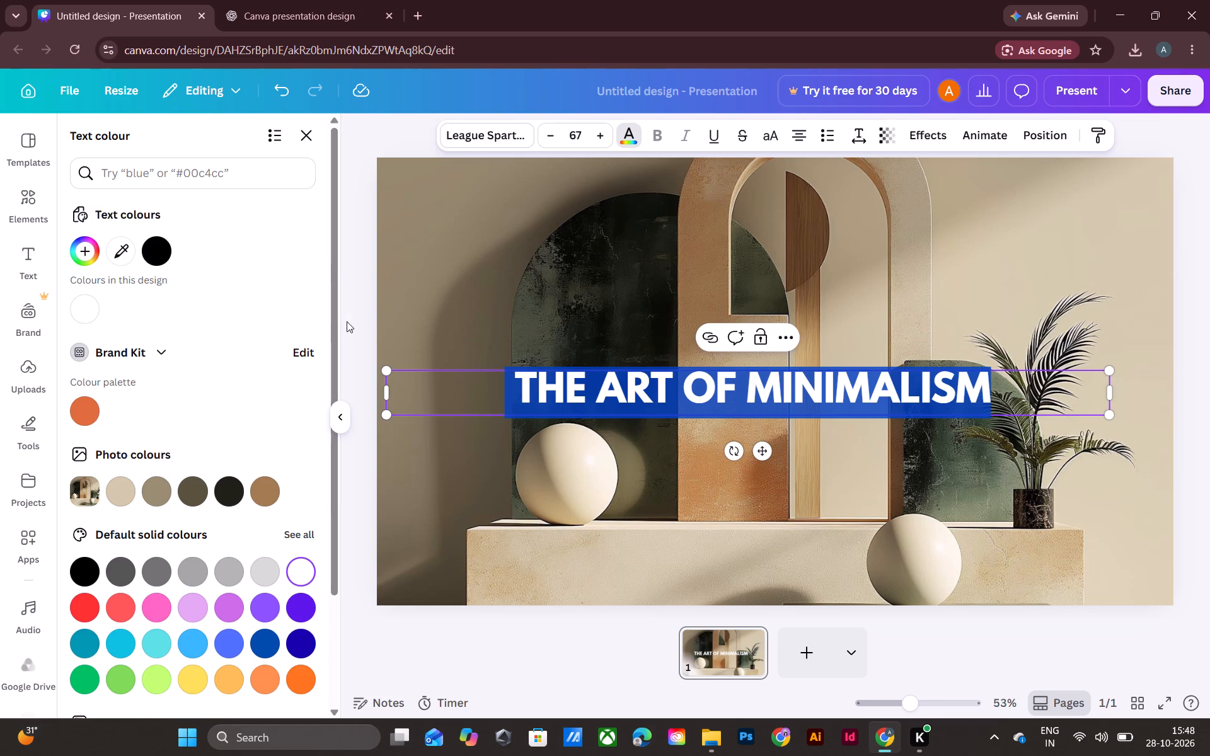
click(349, 321)
click(353, 261)
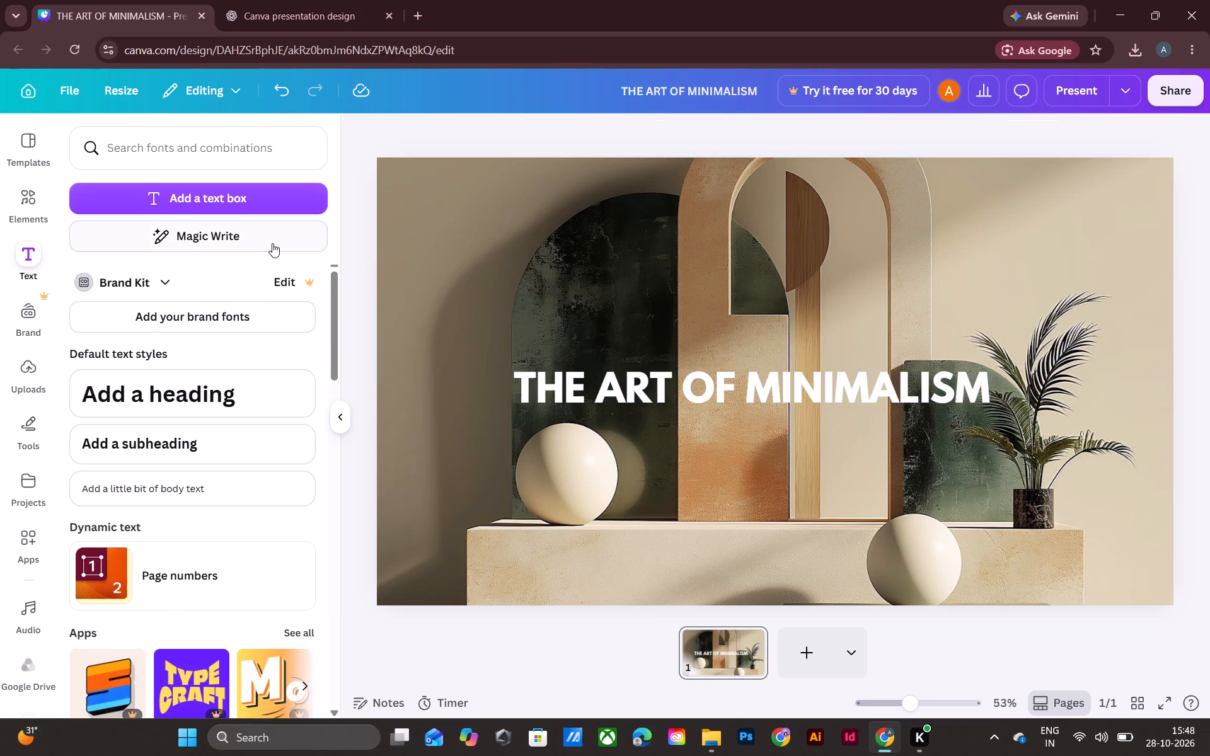
Move the title to the top of the slide, centred horizontally above the arches.
drag(915, 404, 909, 241)
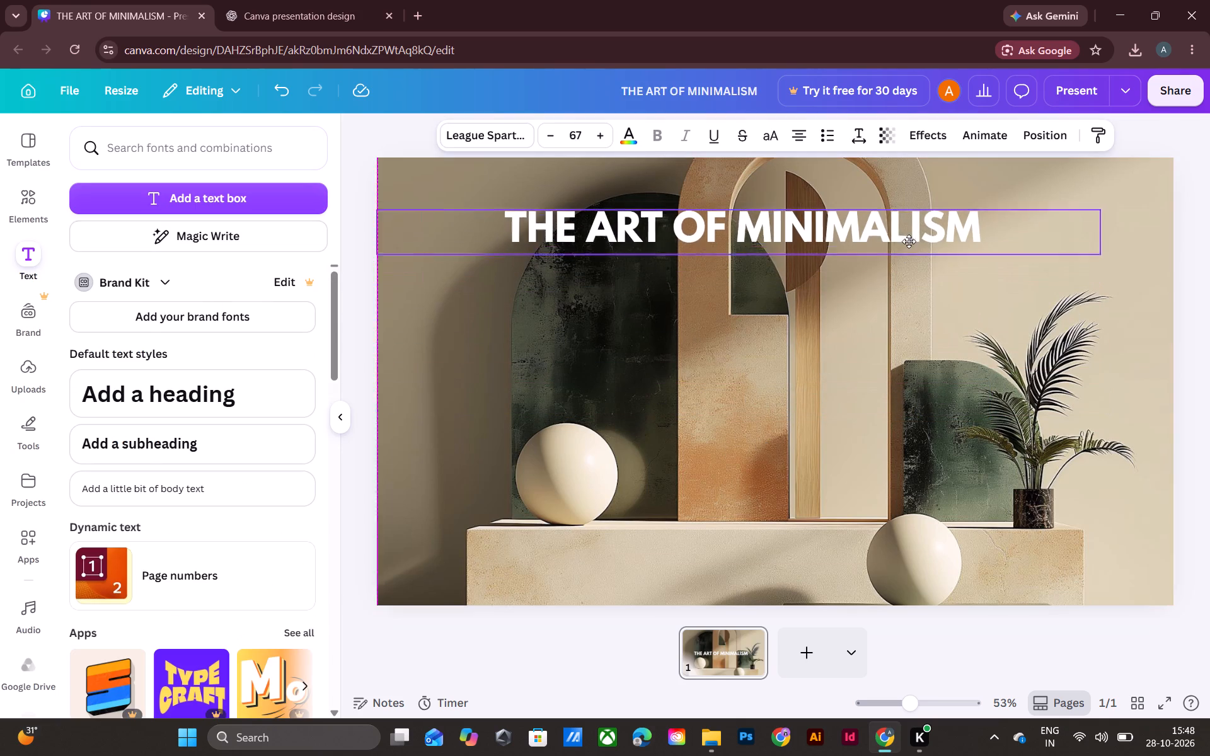
drag(909, 241, 937, 220)
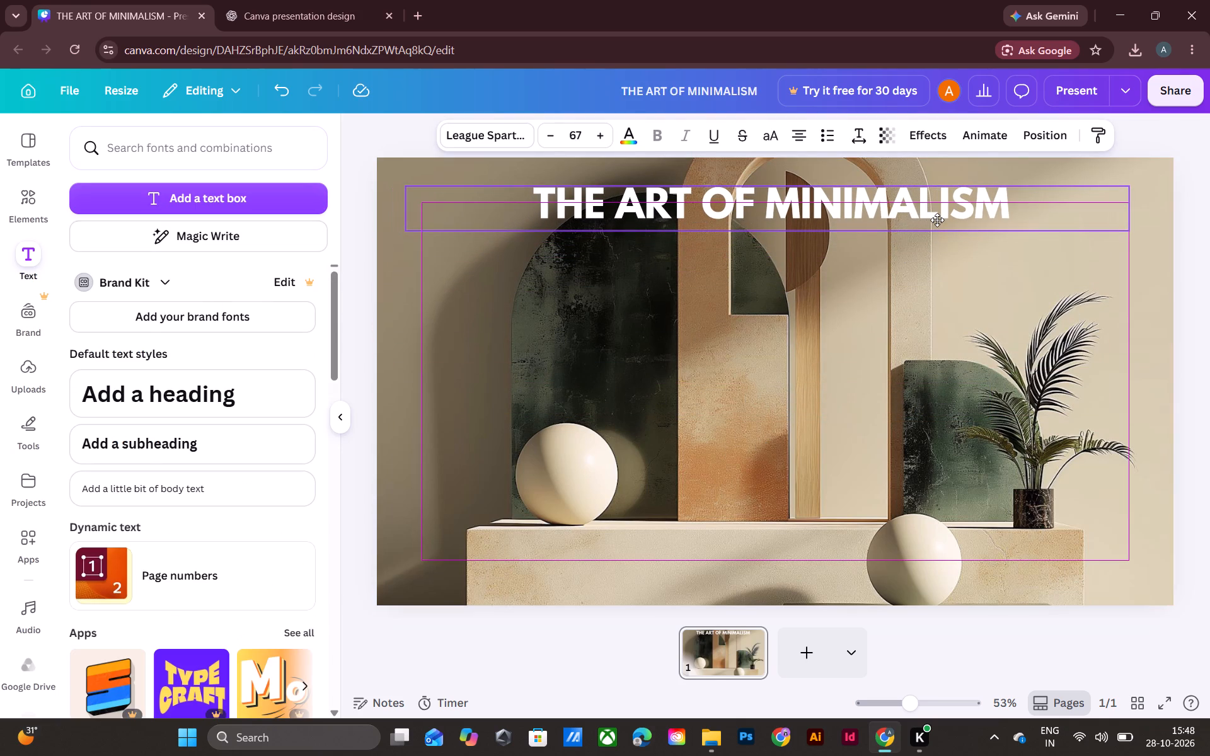
drag(937, 220, 937, 222)
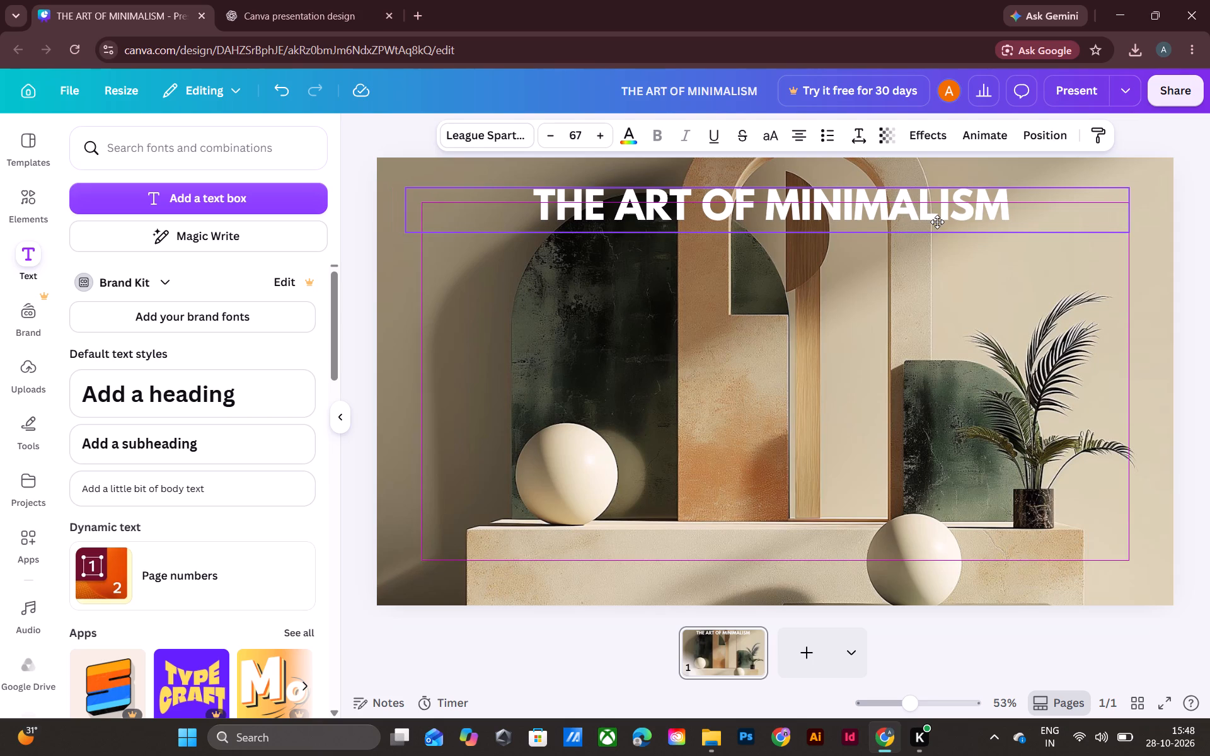
drag(937, 222, 945, 220)
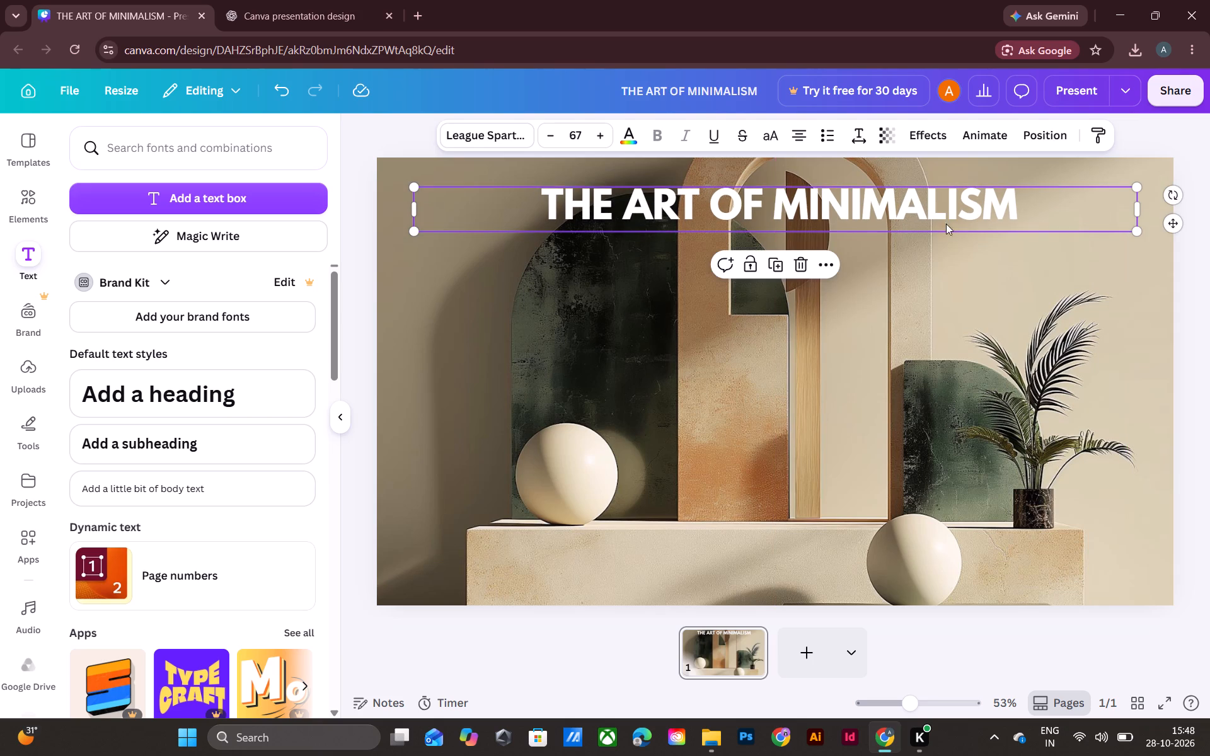
click(412, 137)
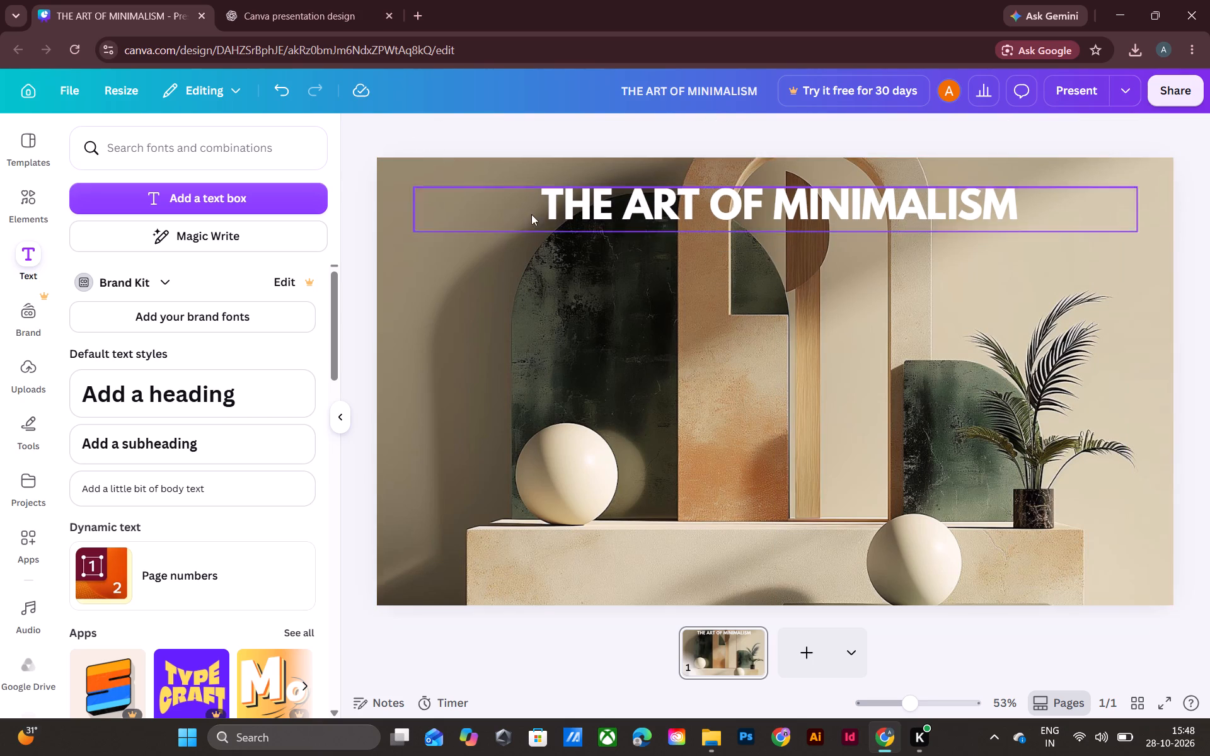
Try the different text effect styles on the cover title and settle on the Echo effect.
click(729, 194)
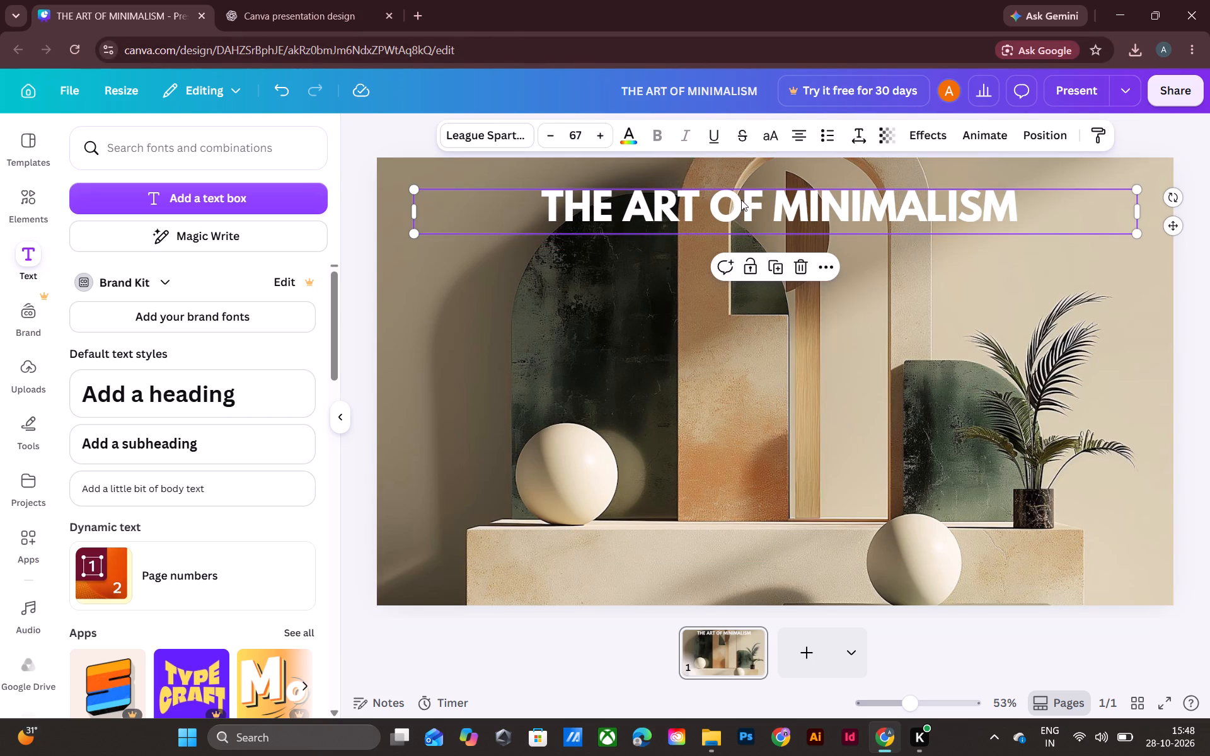
click(925, 135)
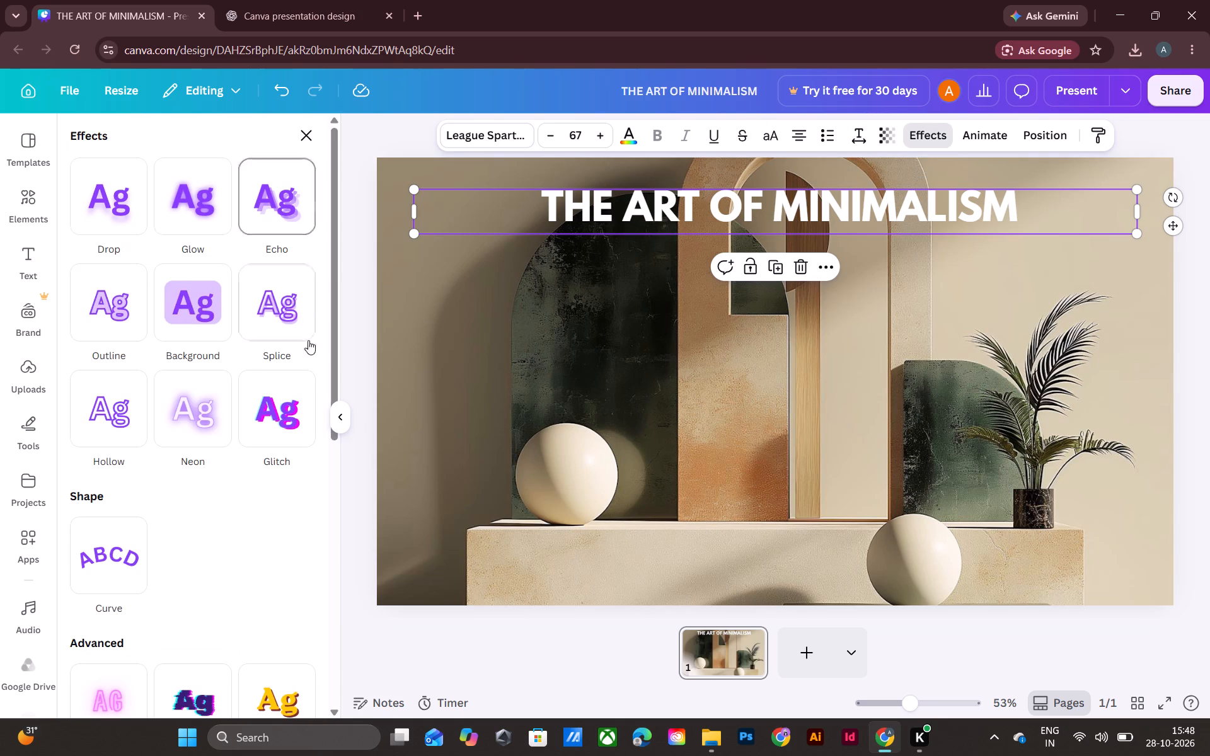
click(294, 408)
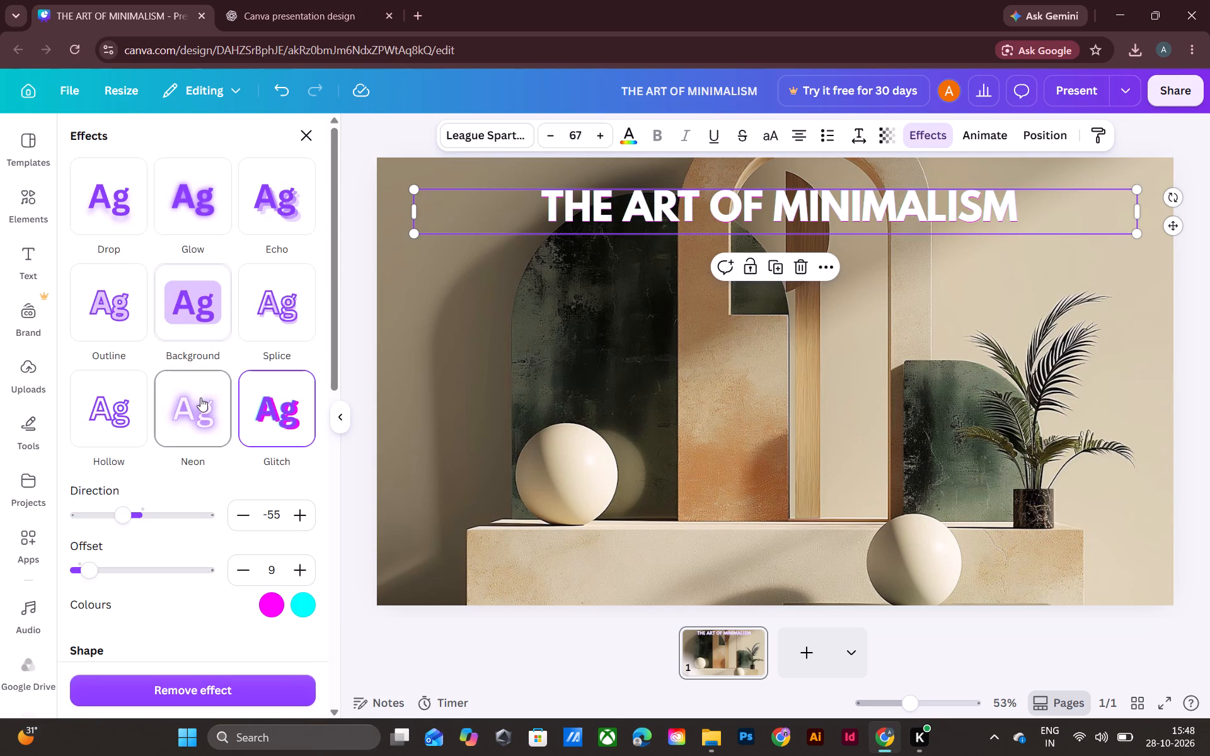
click(204, 399)
click(126, 414)
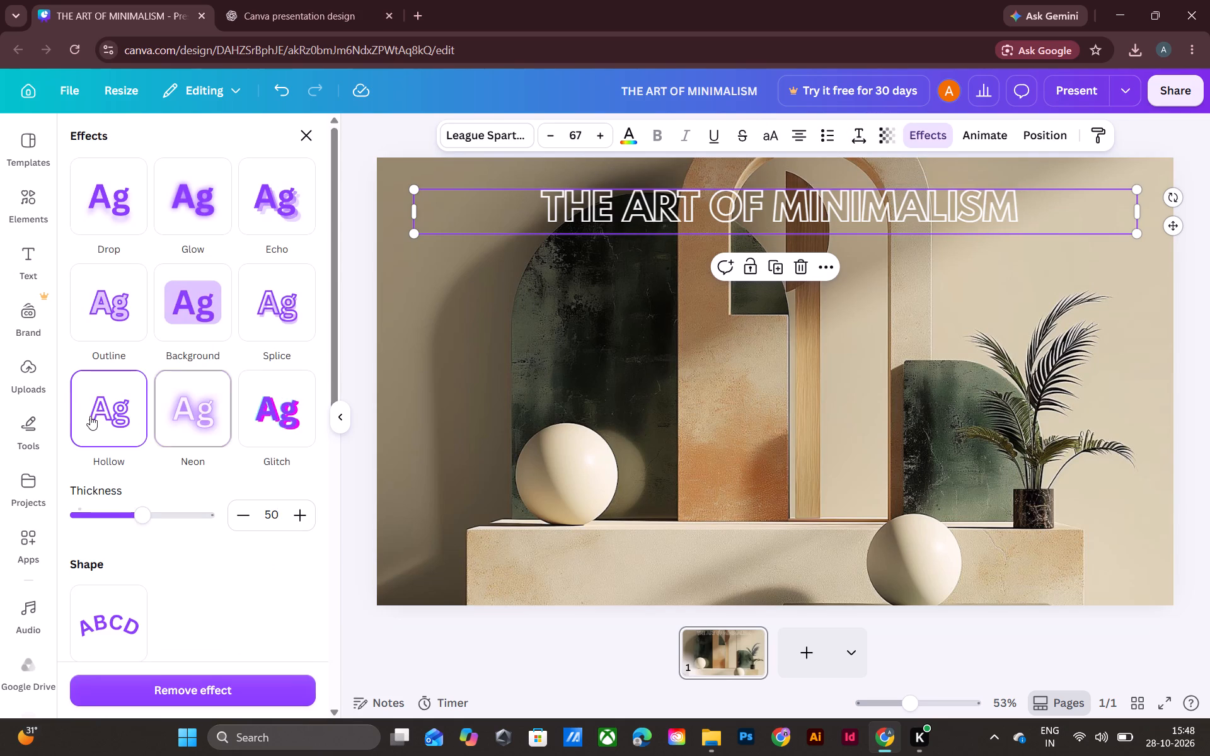
click(261, 317)
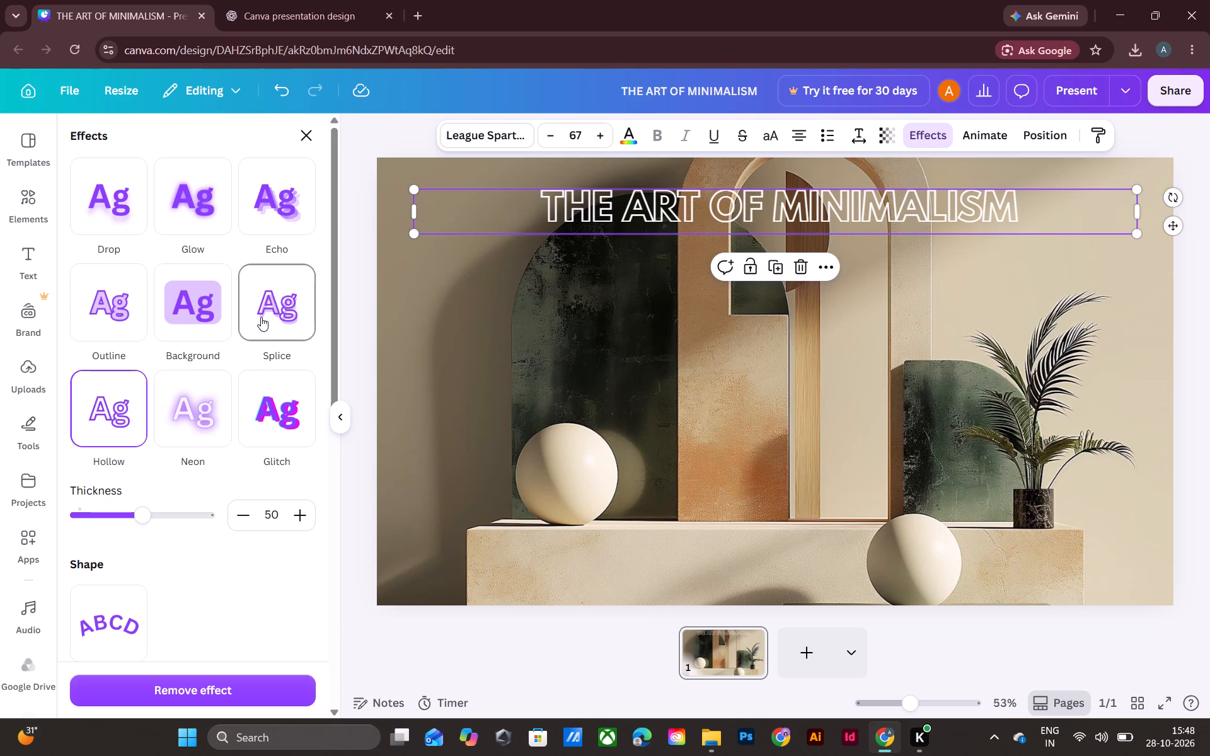
click(177, 310)
click(102, 310)
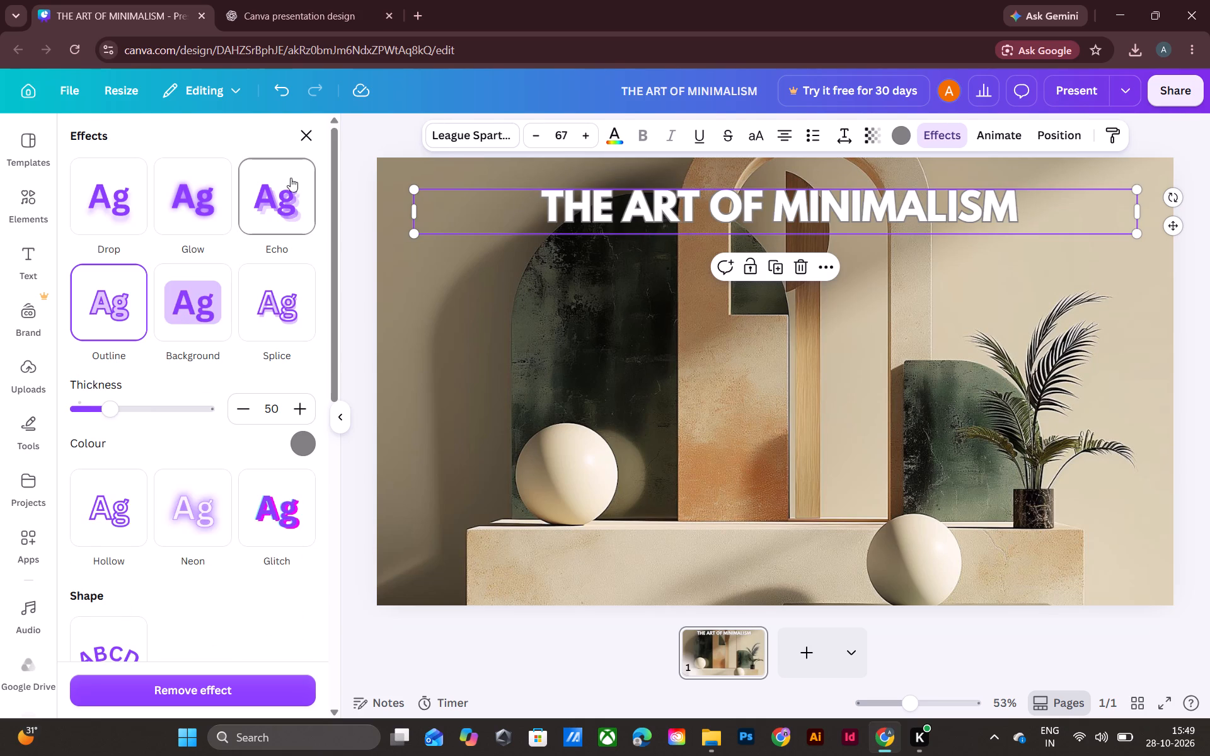
click(286, 202)
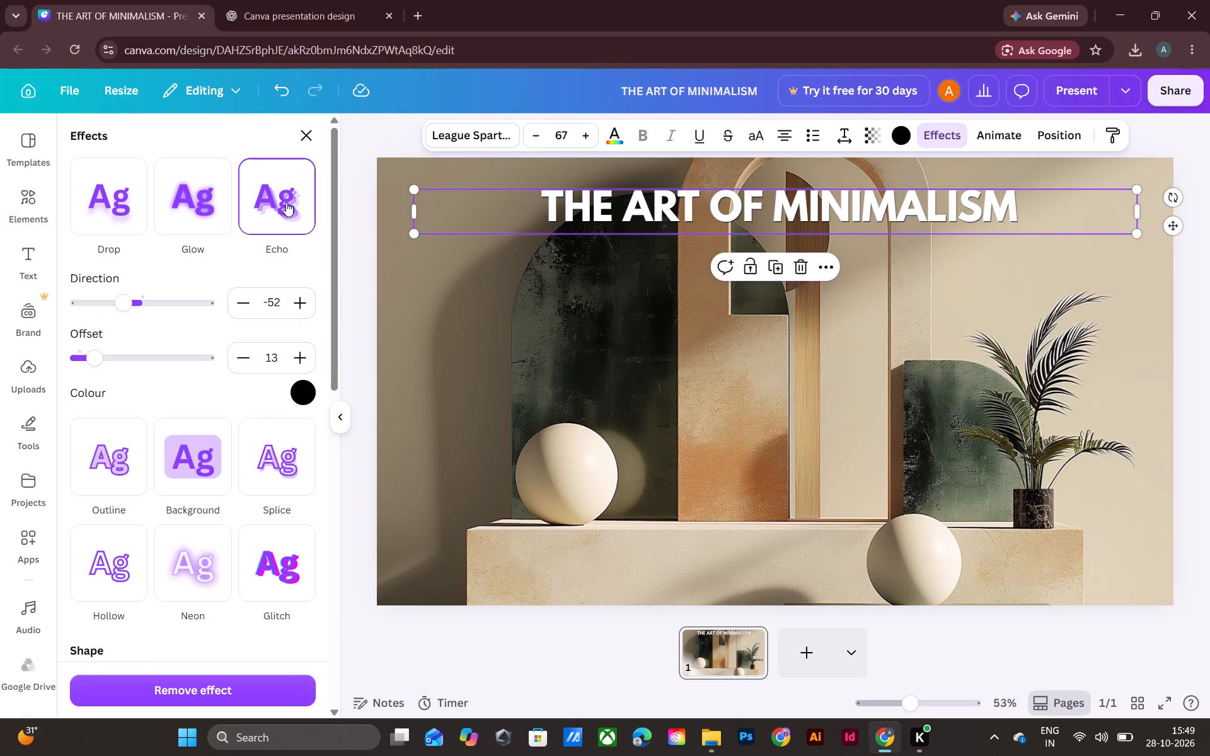
click(211, 209)
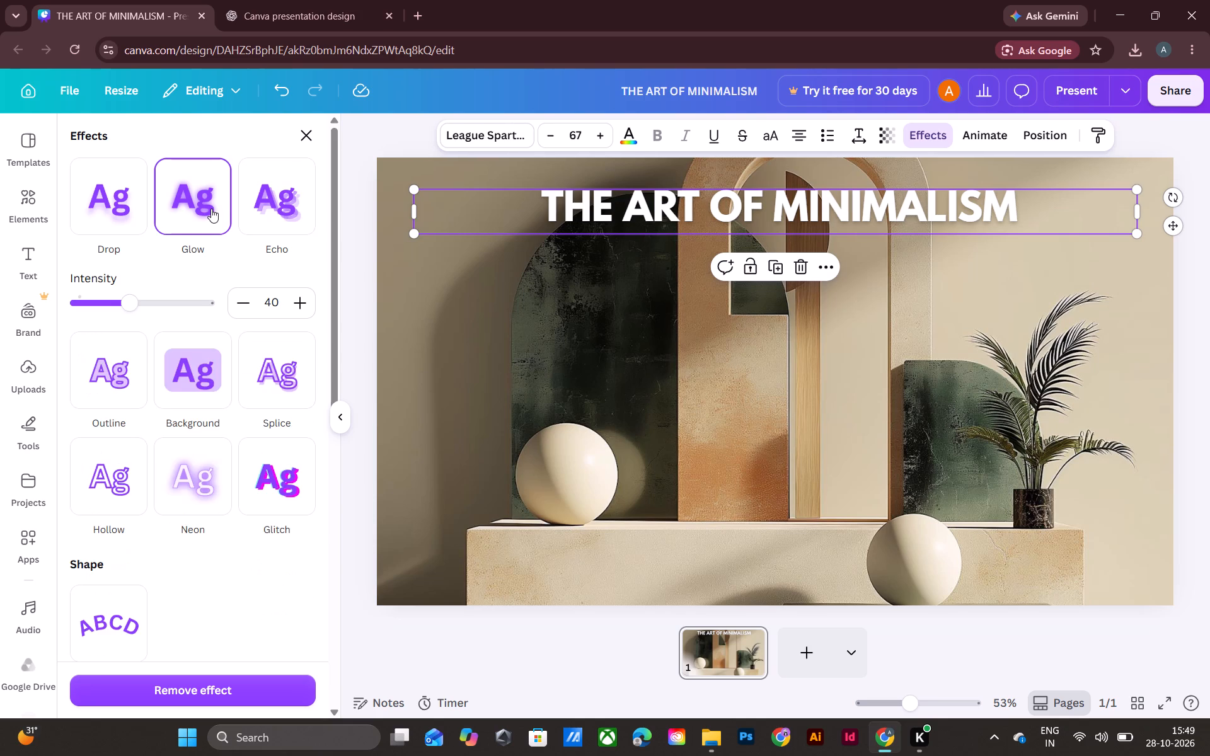
click(122, 214)
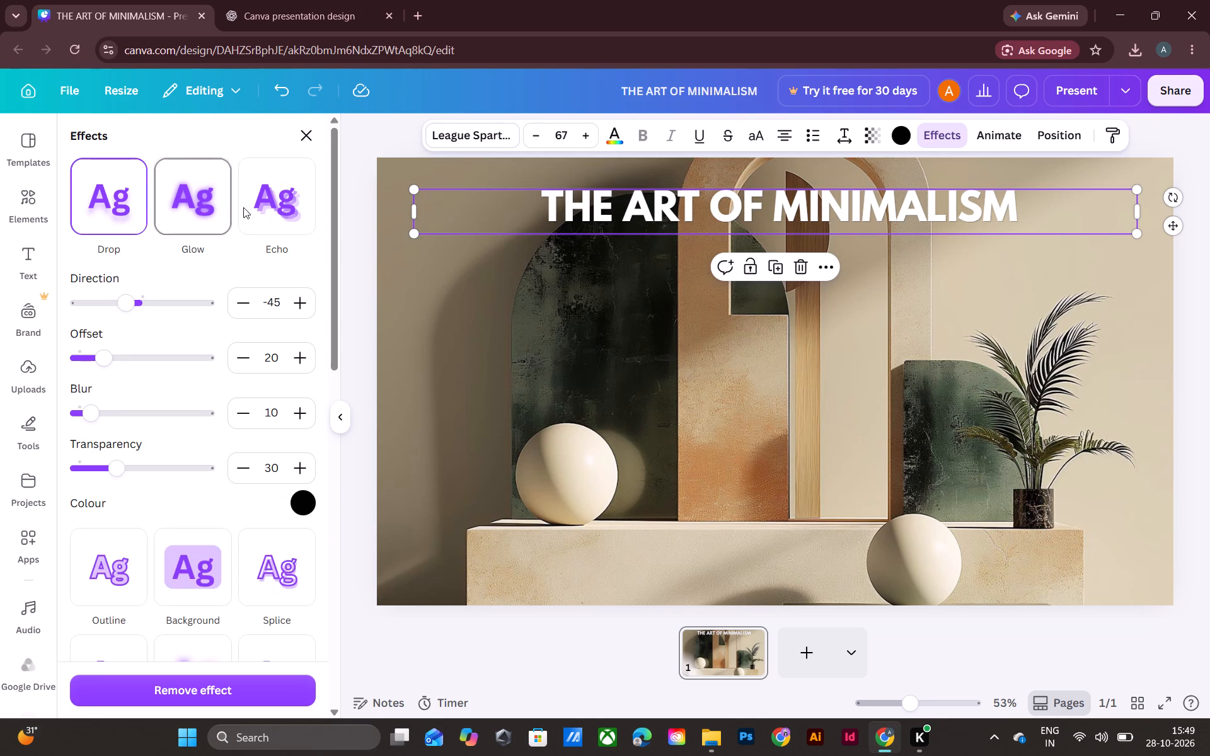
click(282, 208)
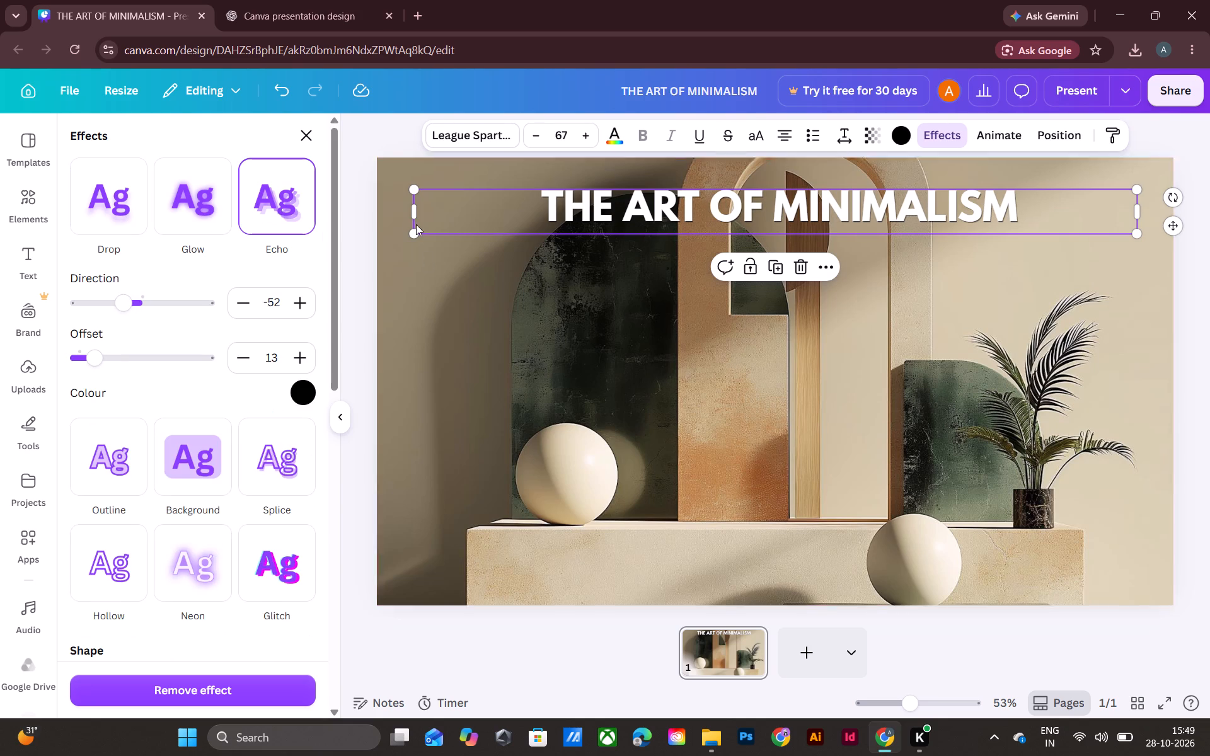
click(354, 242)
click(354, 243)
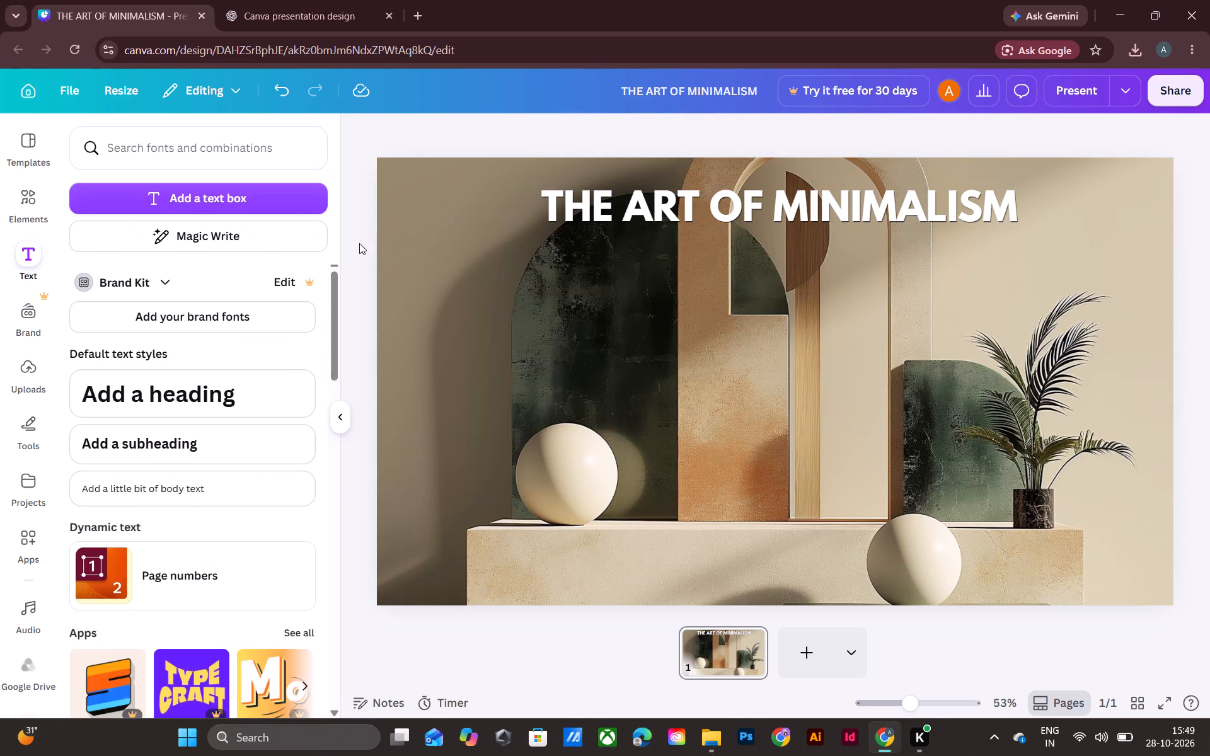
click(778, 197)
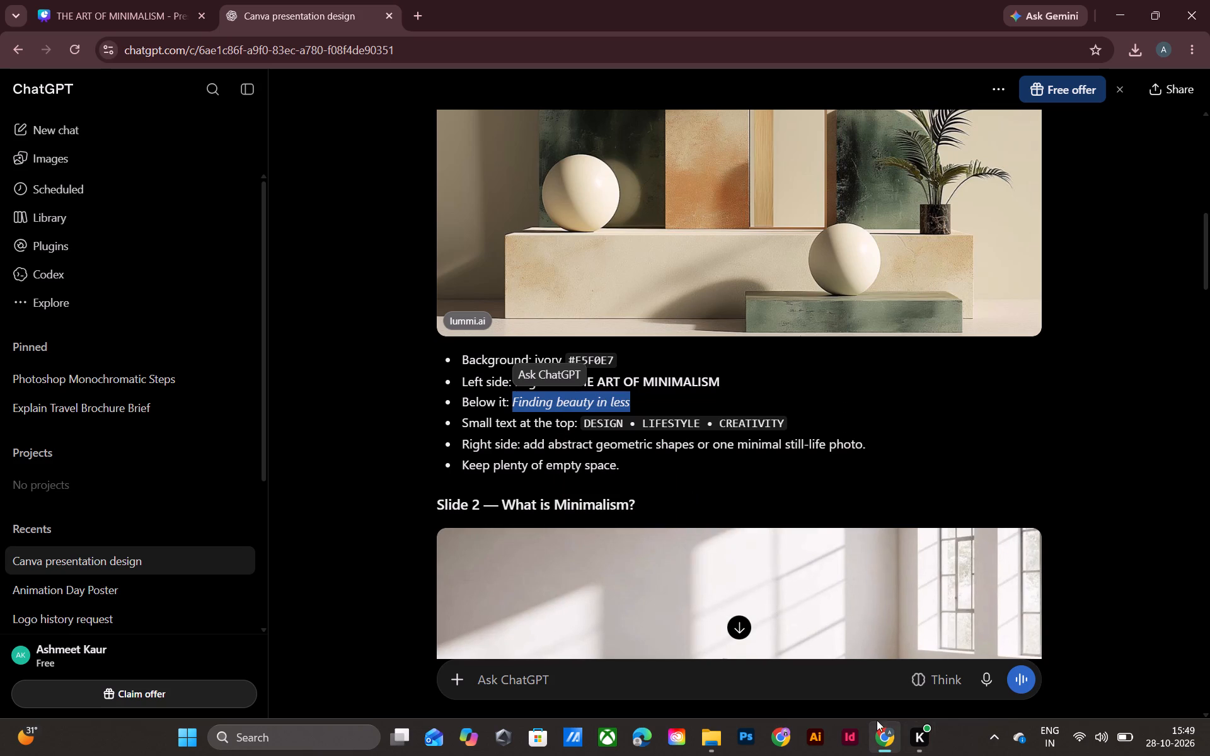
click(161, 6)
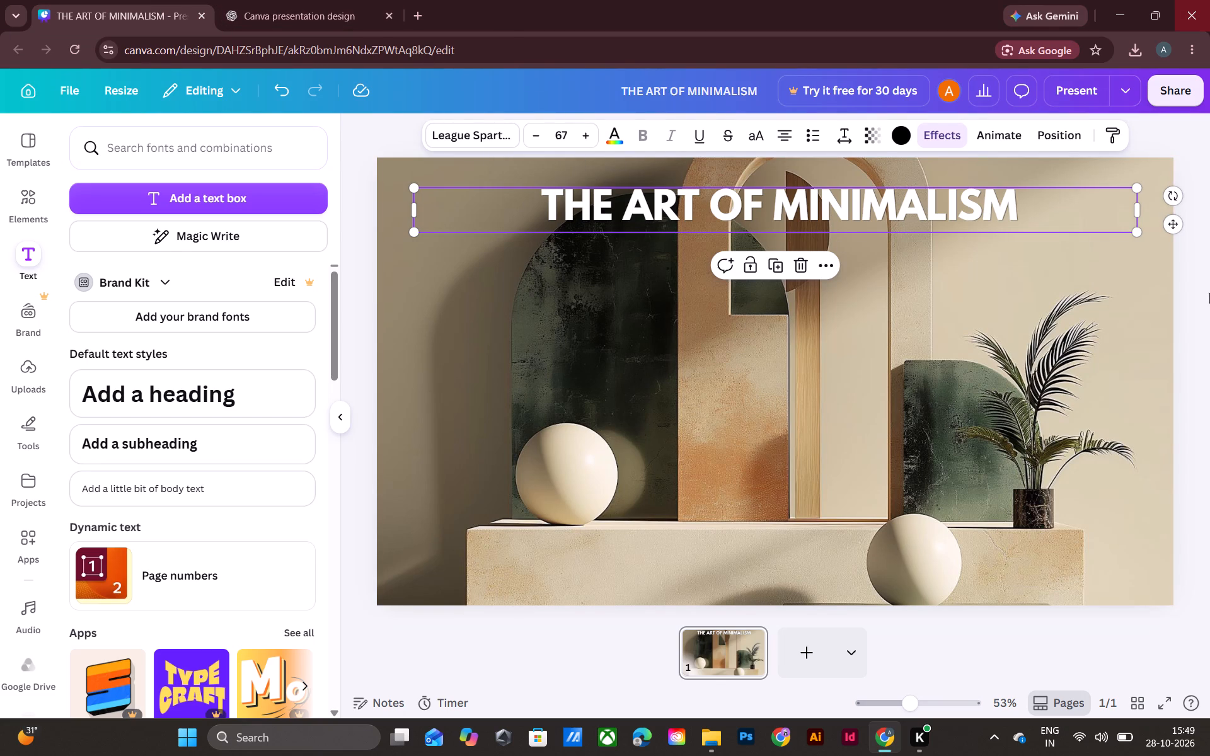
click(216, 199)
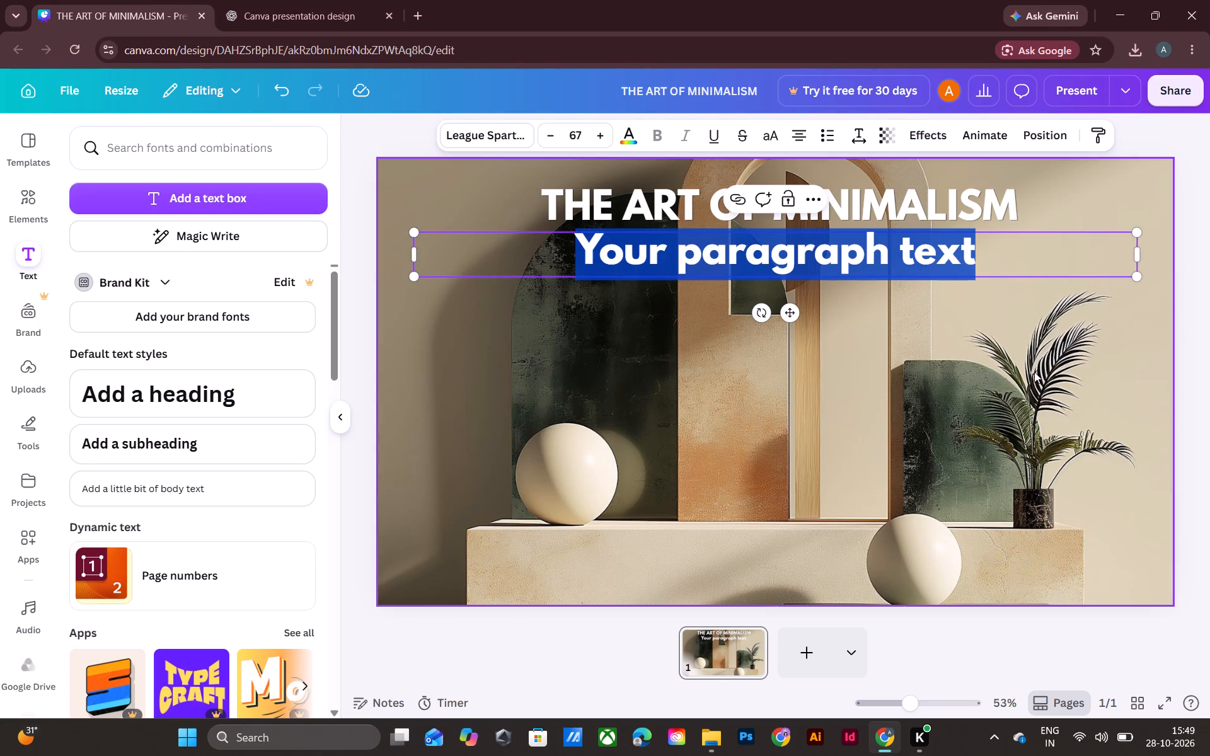
key(ctrl+v)
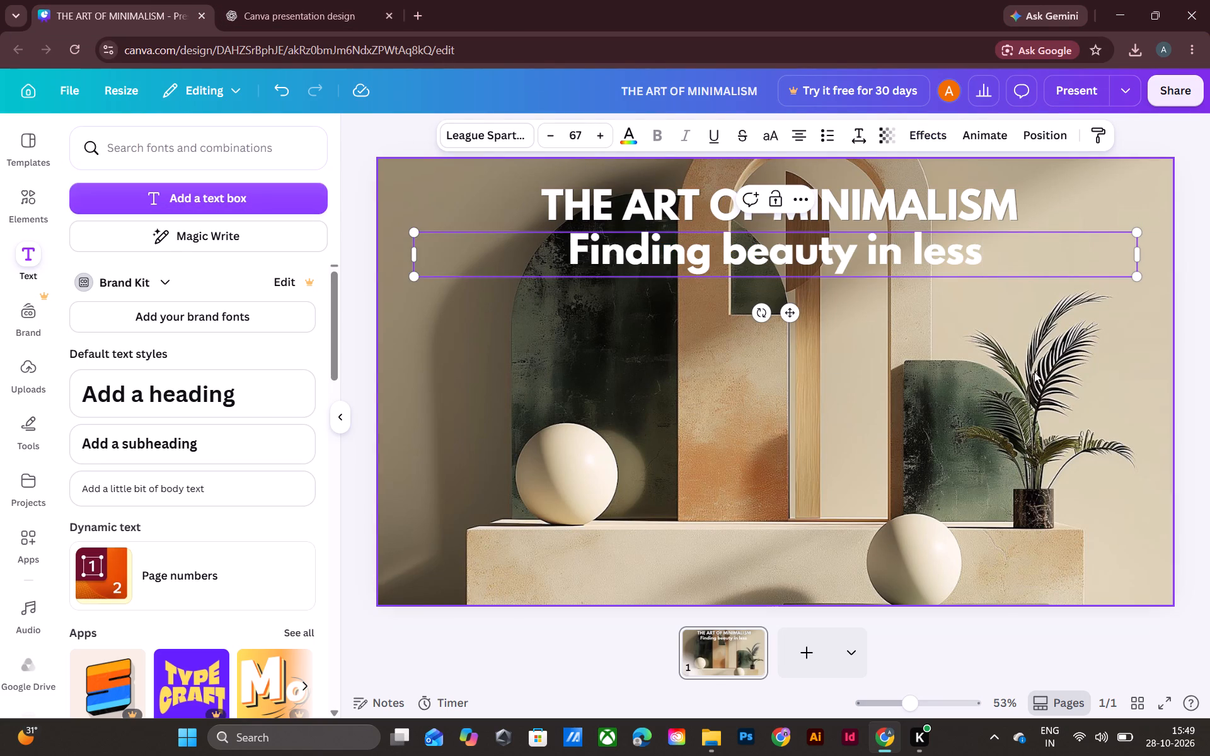
Set the whole tagline "Finding beauty in less" in Poppins and reduce it to font size 48.
key(ctrl+a)
click(509, 139)
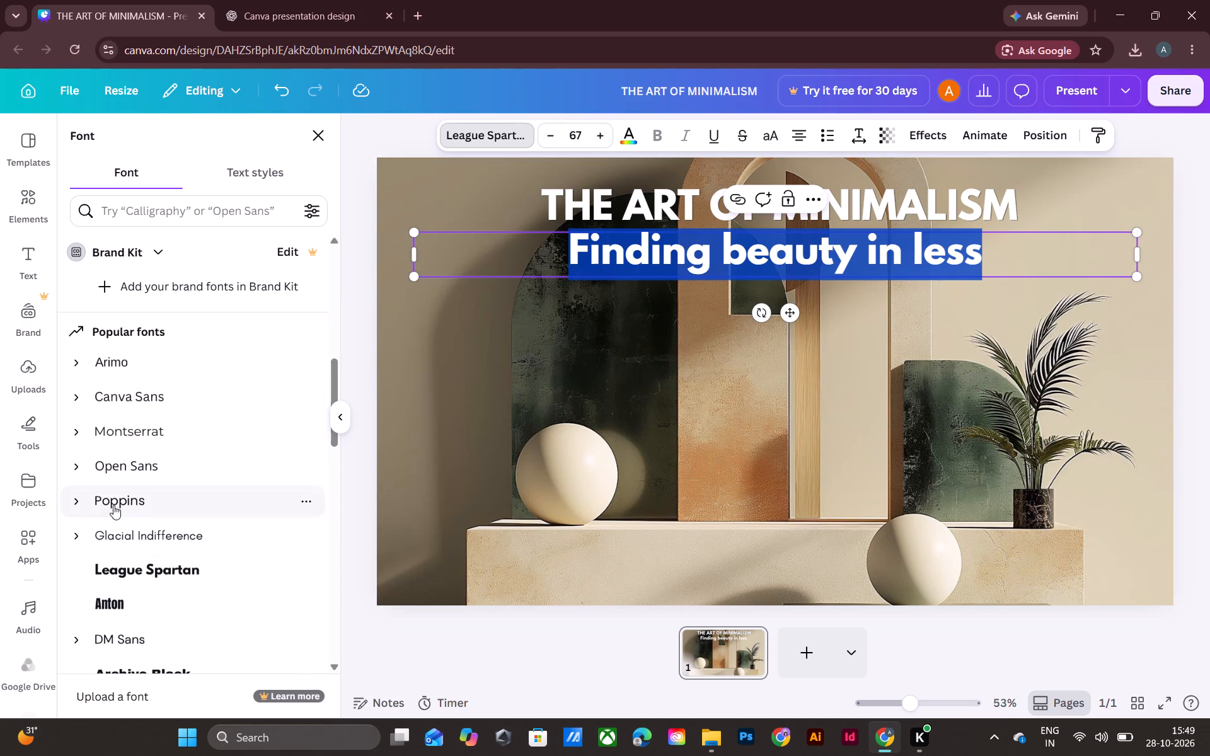
click(113, 505)
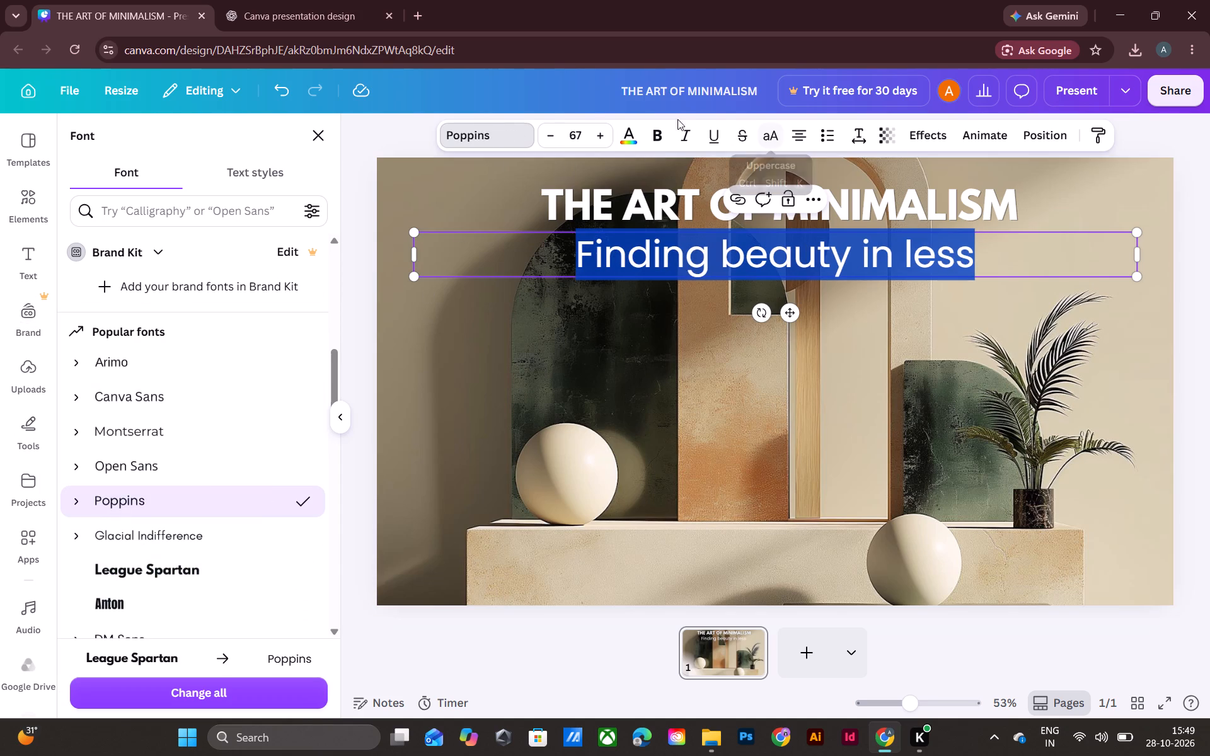
triple_click(546, 137)
triple_click(545, 138)
triple_click(544, 139)
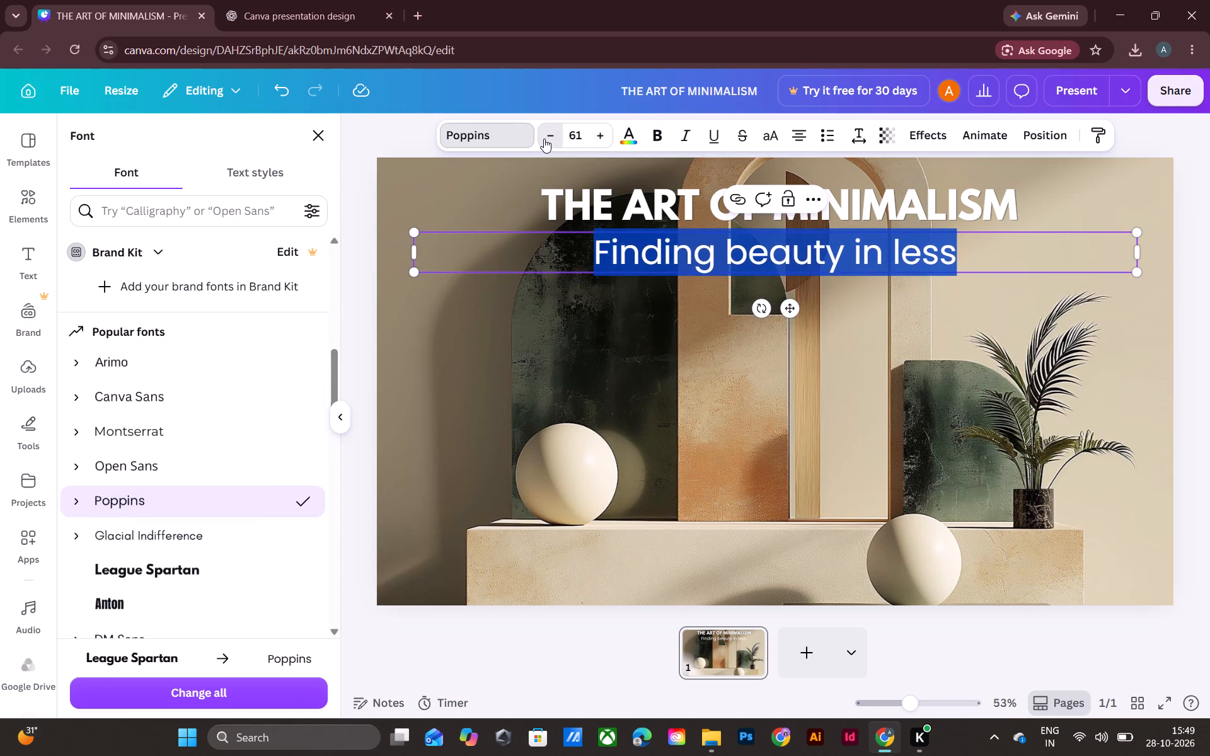
triple_click(544, 139)
triple_click(544, 139)
triple_click(544, 139)
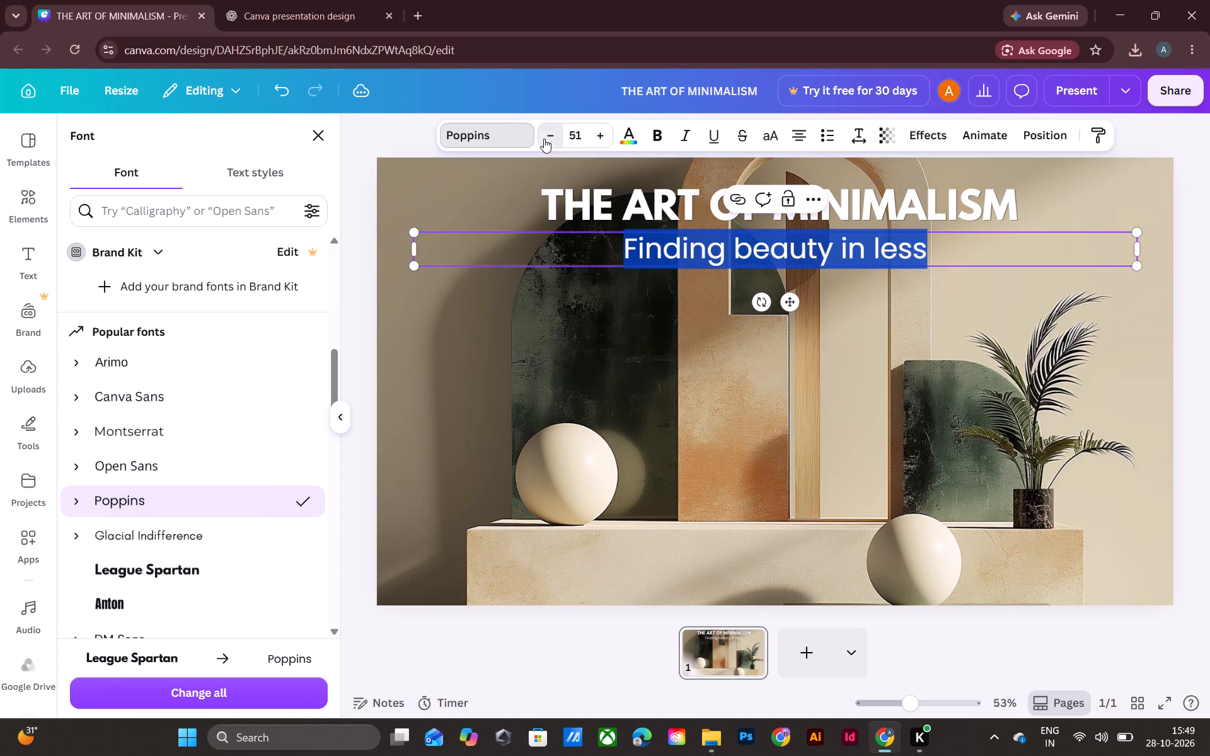
click(544, 139)
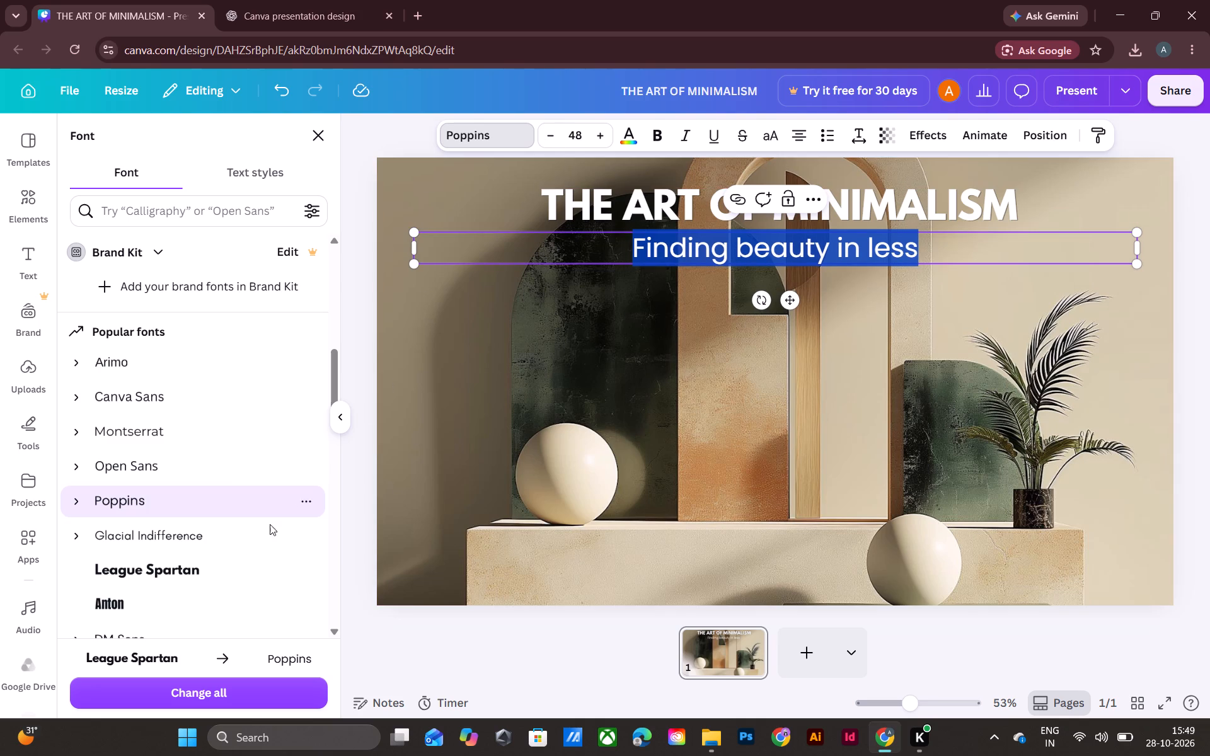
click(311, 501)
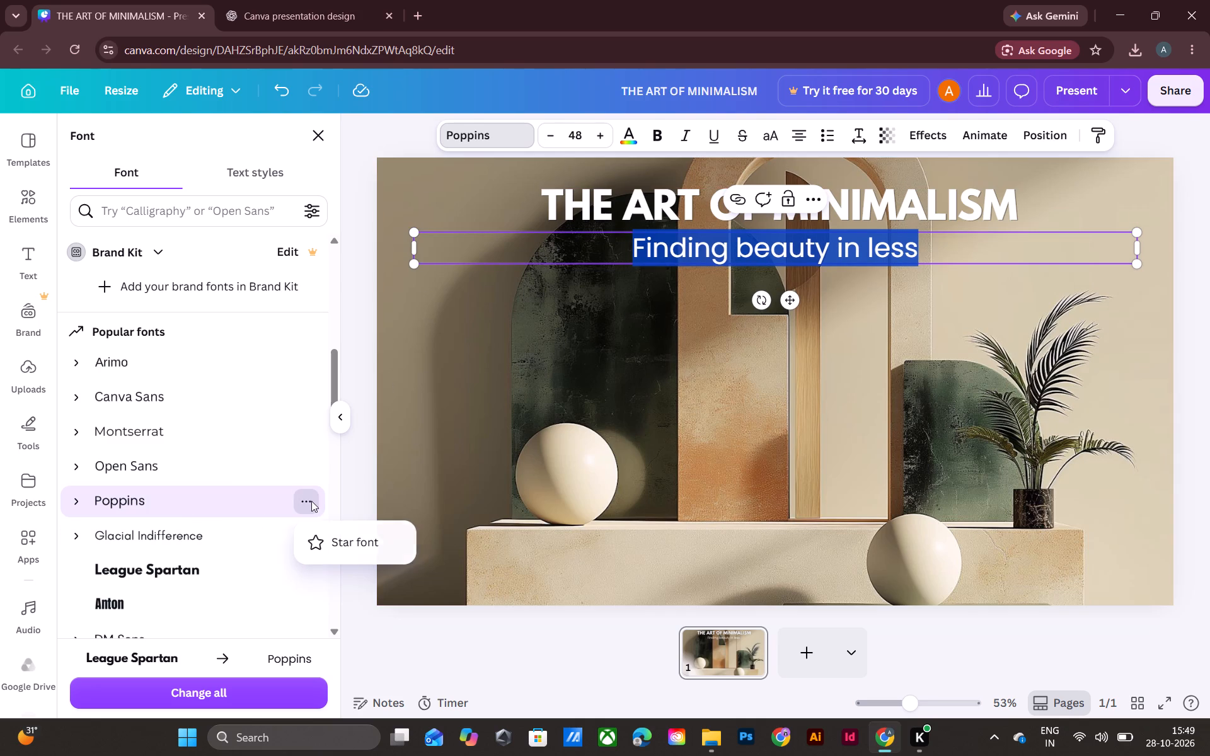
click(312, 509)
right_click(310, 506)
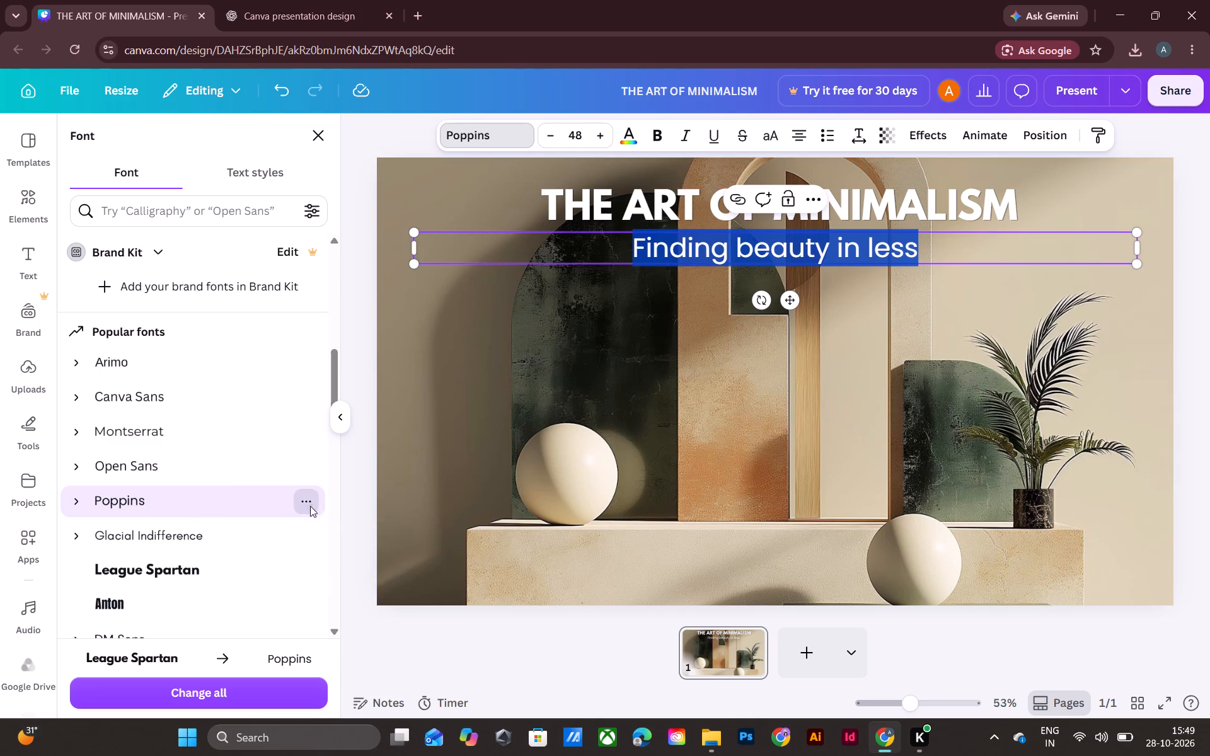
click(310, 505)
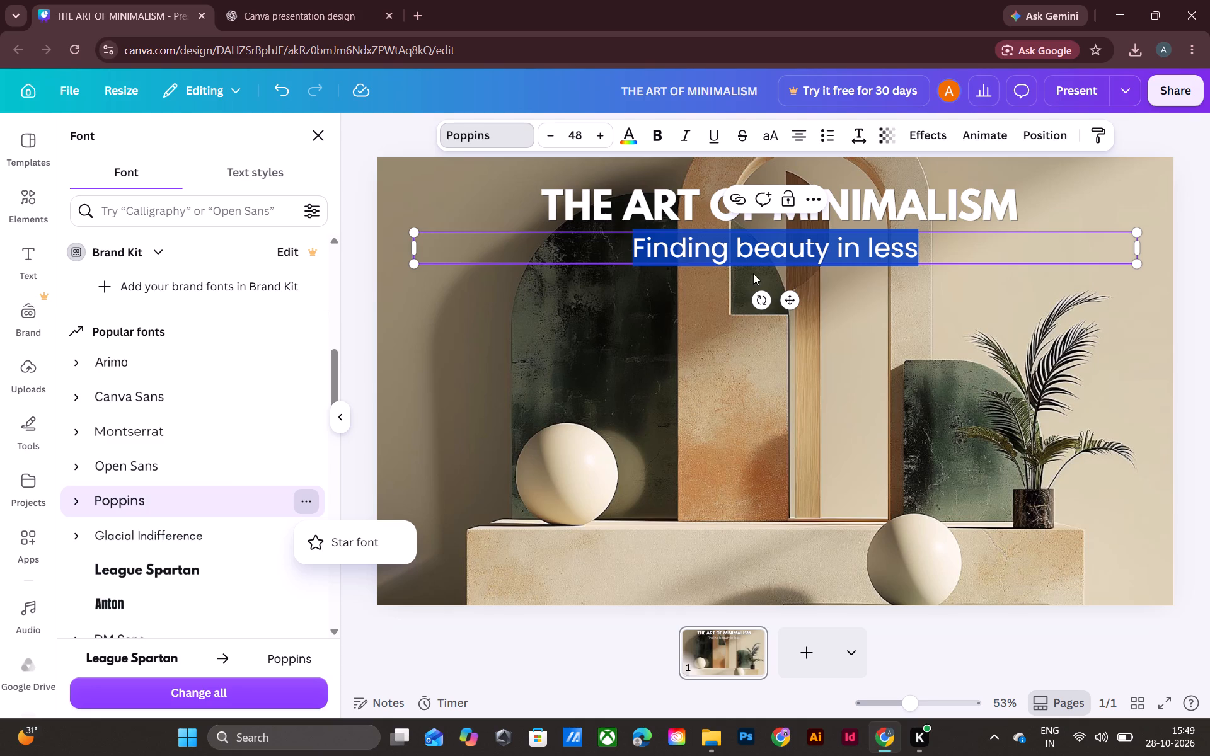
Make the whole "Finding beauty in less" tagline italic and bold.
click(683, 132)
click(683, 132)
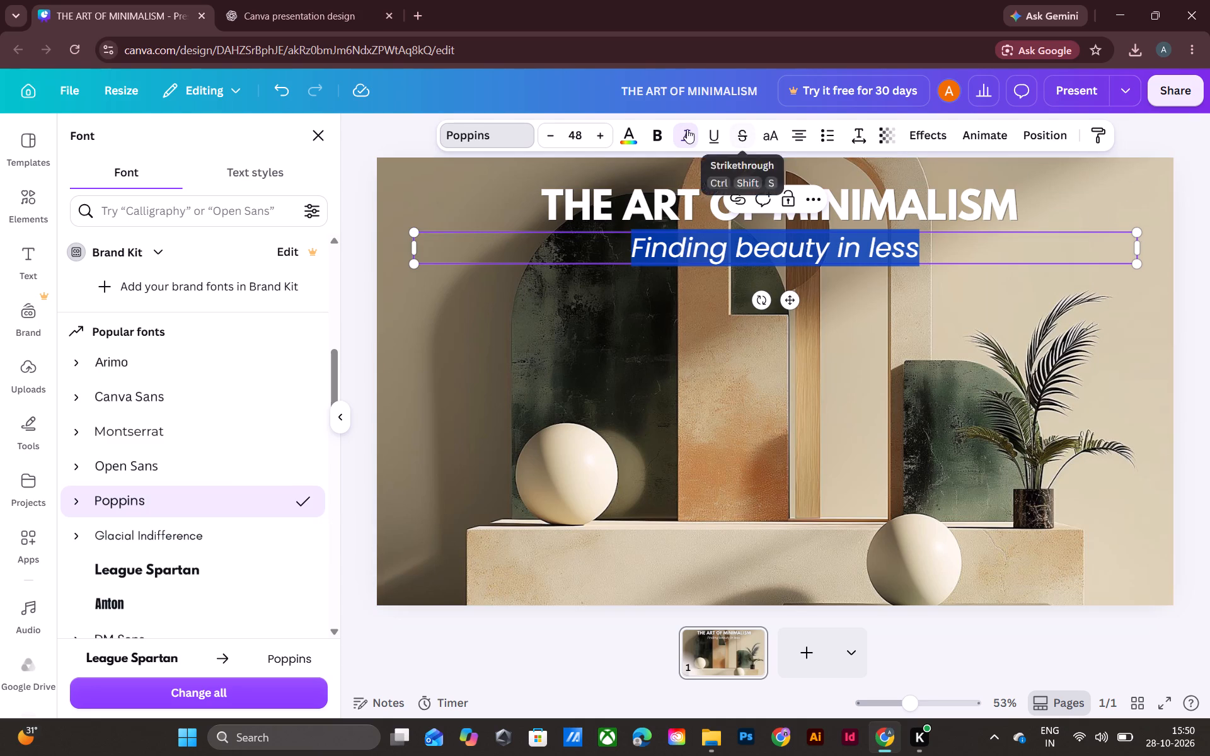
click(652, 135)
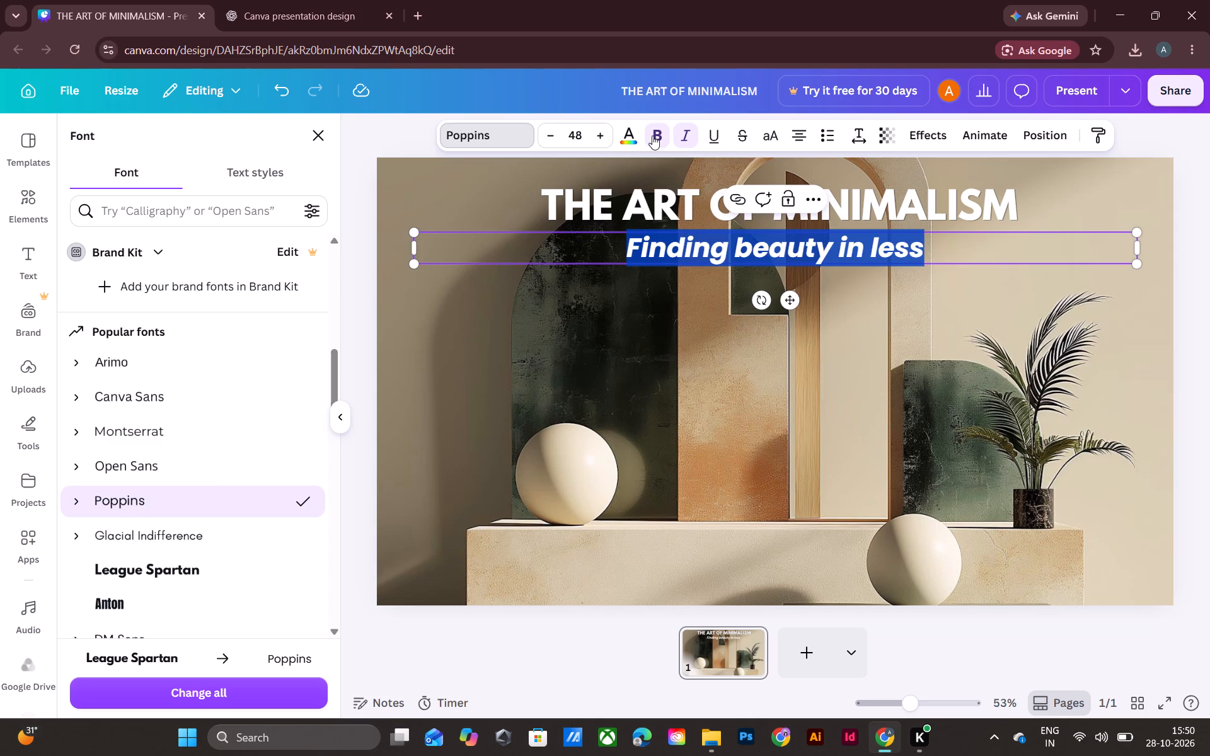
click(1201, 265)
click(1201, 265)
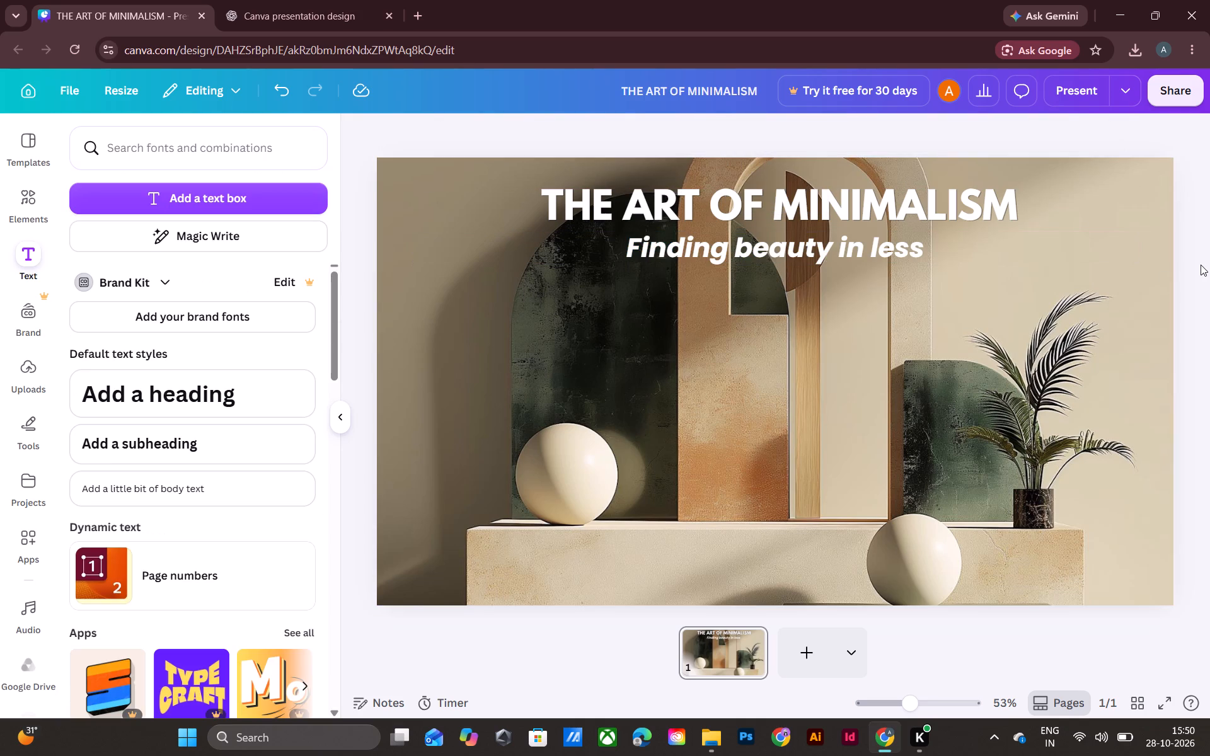
Reduce the tagline "Finding beauty in less" to font size 45.
click(717, 253)
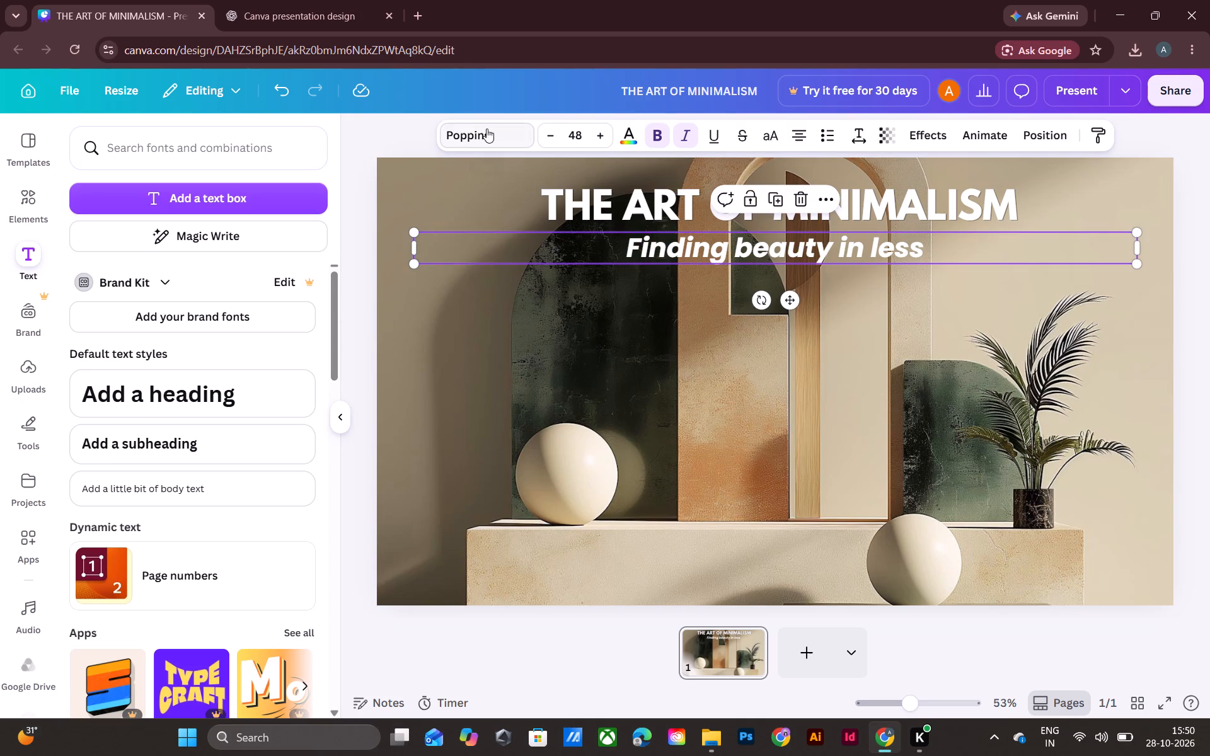
click(544, 137)
double_click(544, 137)
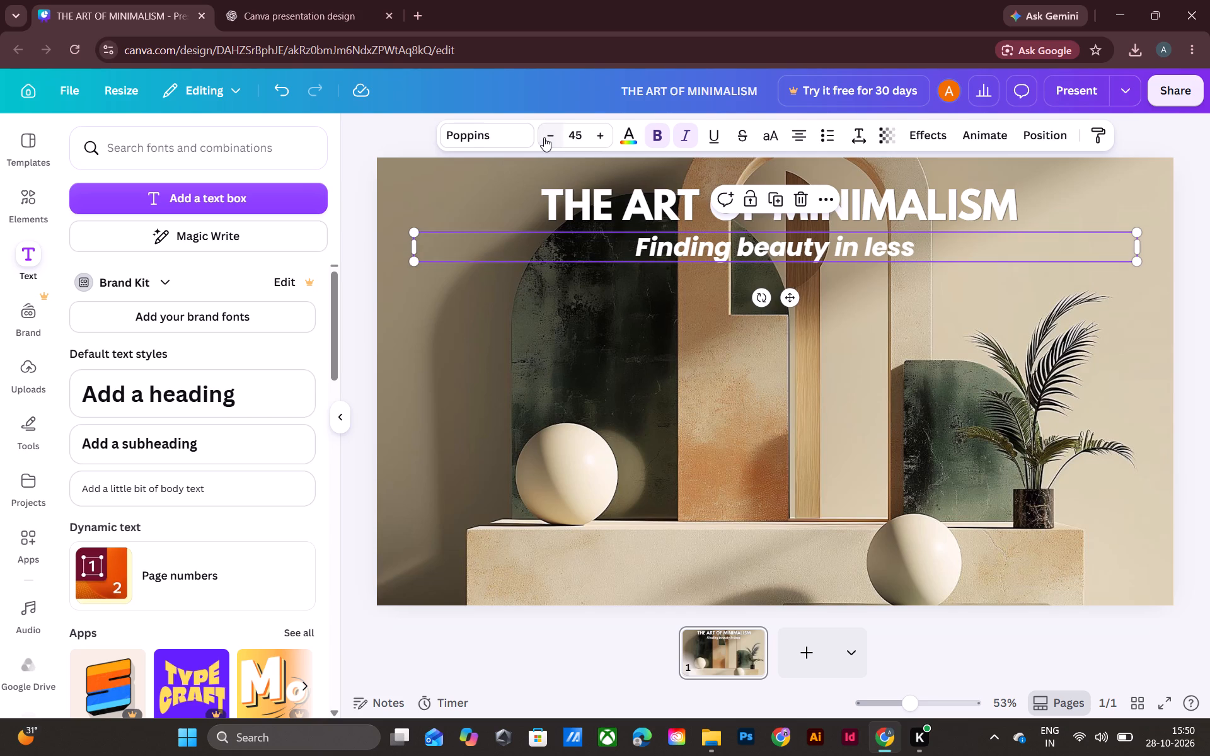
click(1202, 331)
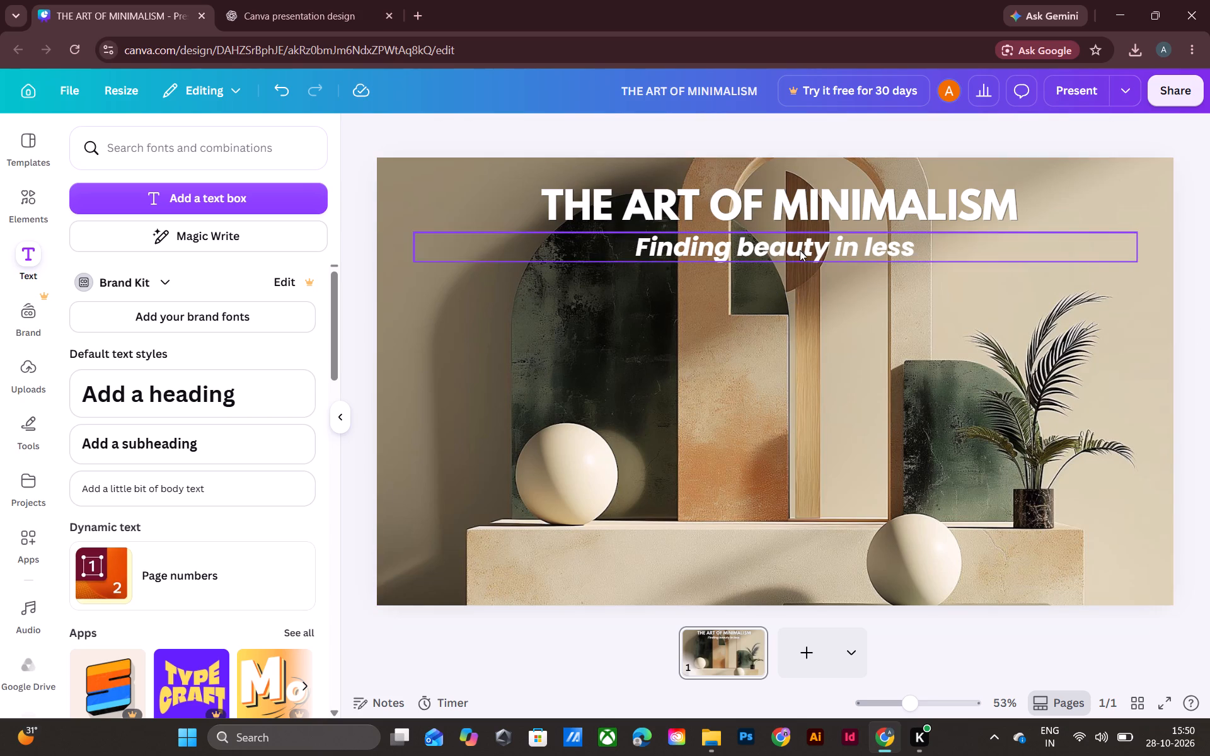
Move the tagline slightly up and to the left so it sits closer beneath the title.
drag(799, 249, 789, 243)
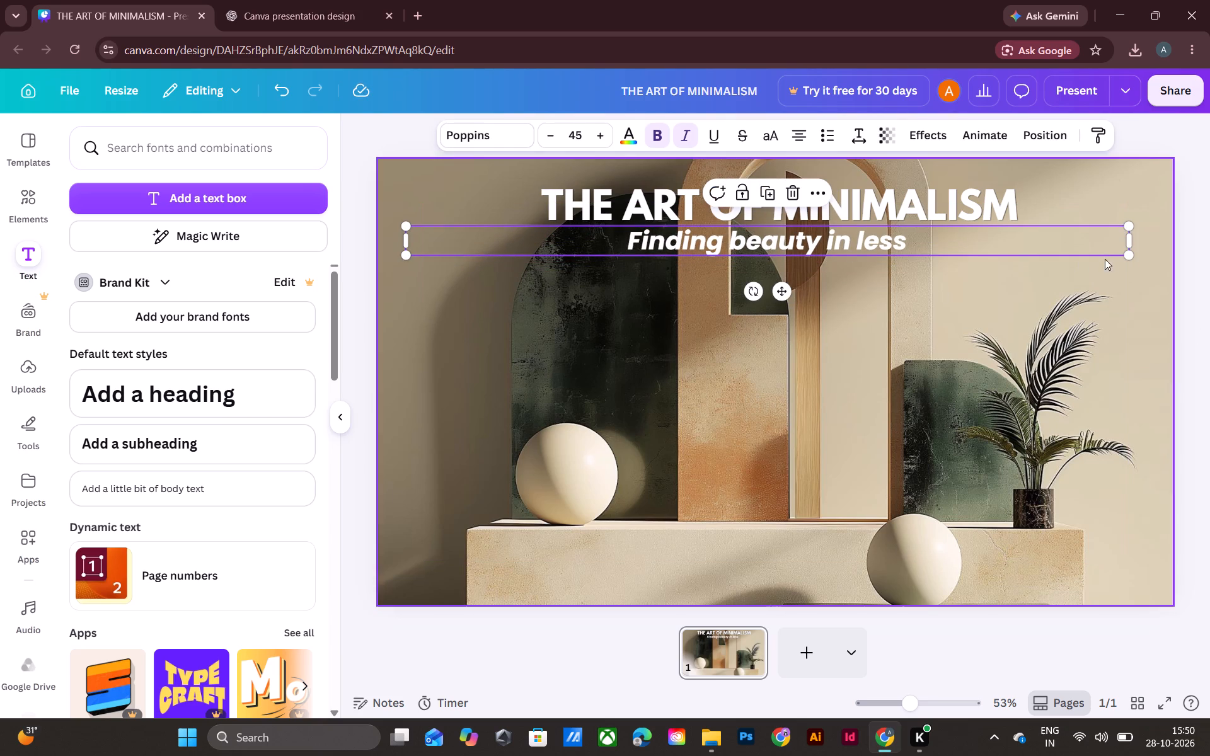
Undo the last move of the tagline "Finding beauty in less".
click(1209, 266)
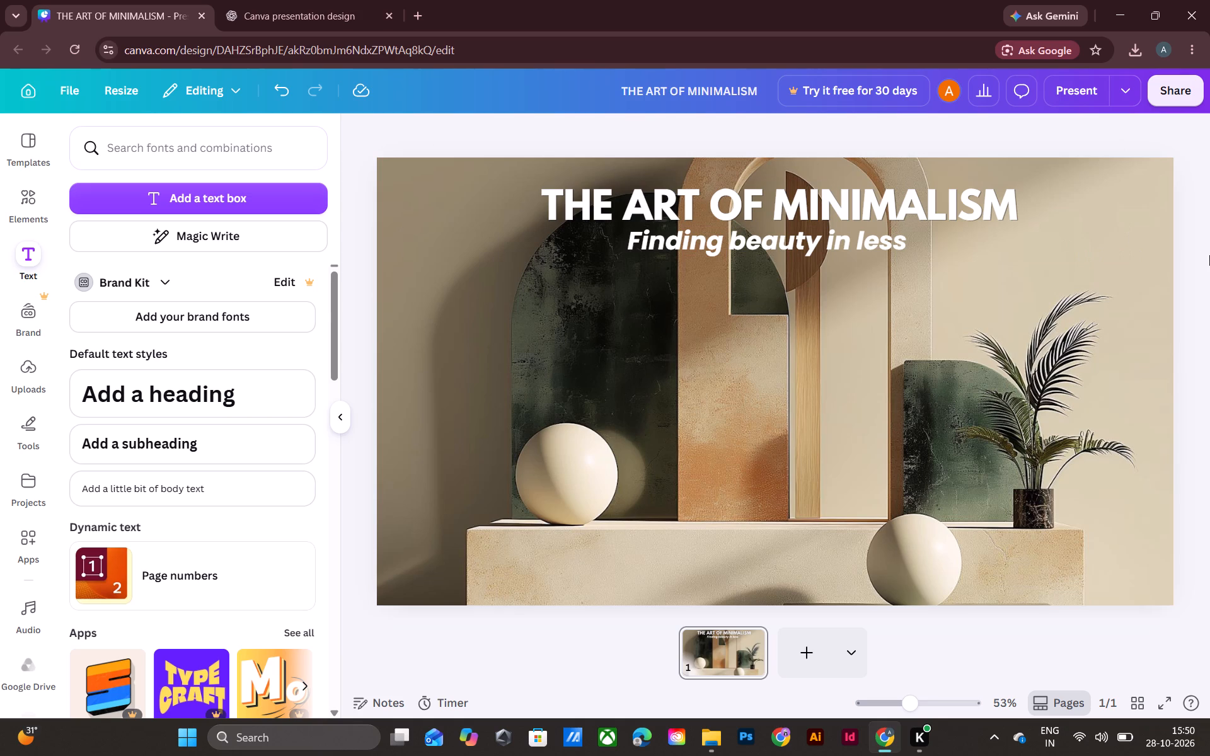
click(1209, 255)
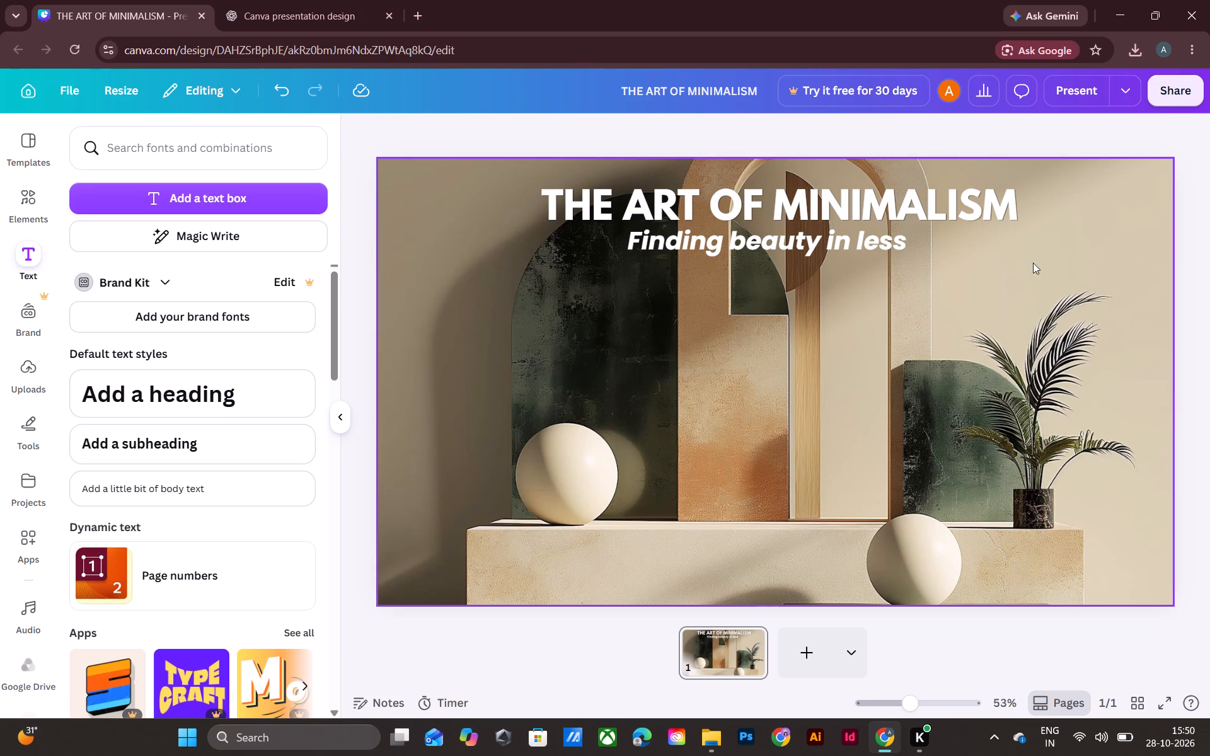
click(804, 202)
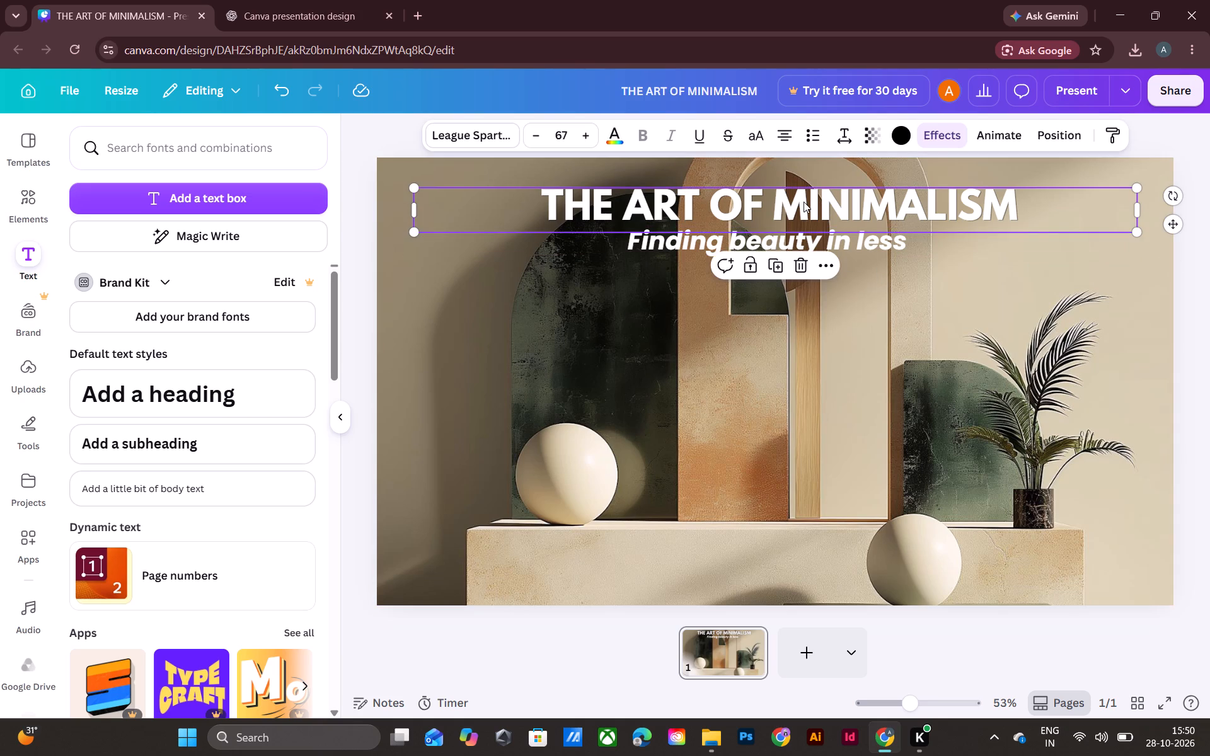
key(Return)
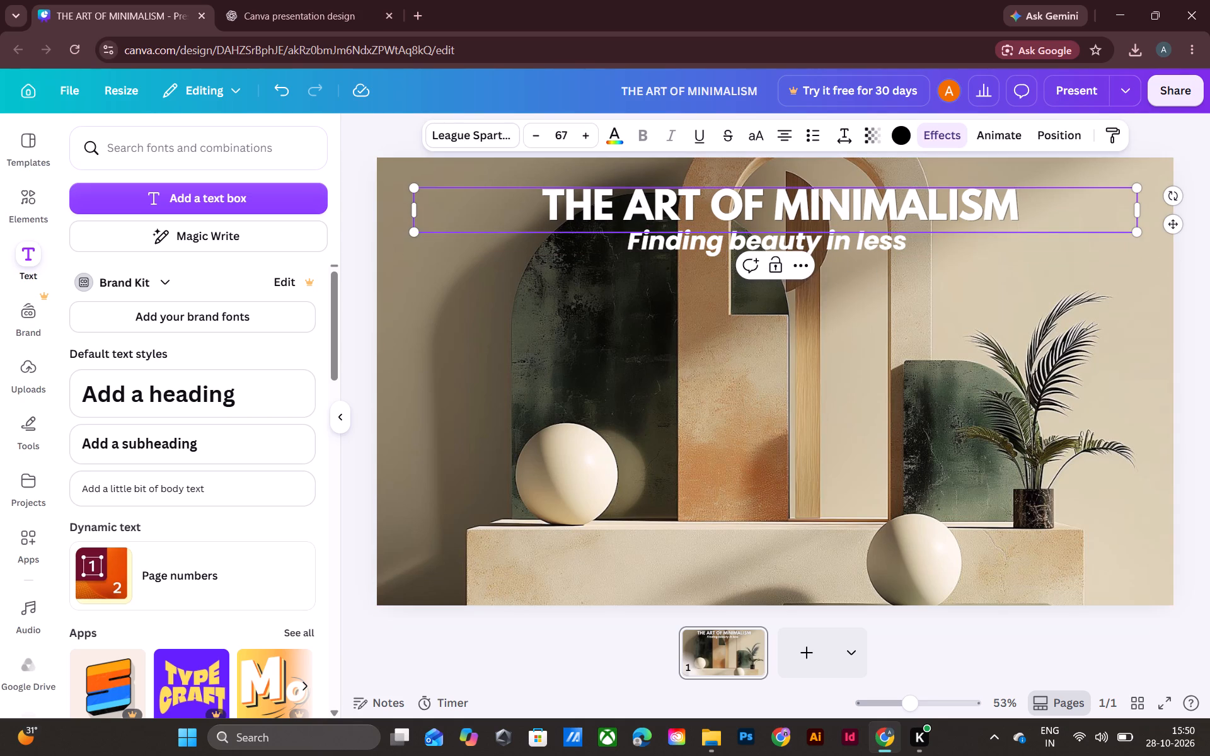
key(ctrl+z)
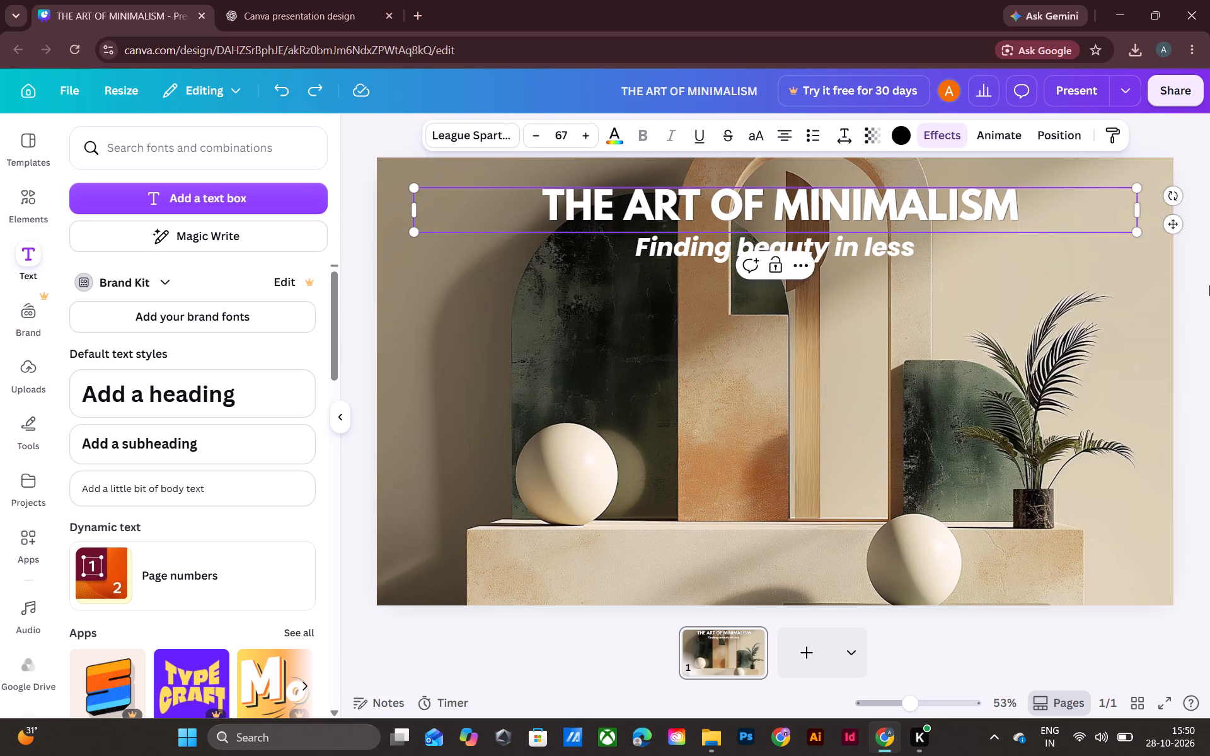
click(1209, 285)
Move the tagline "Finding beauty in less" up so it sits close beneath the title, horizontally centred on the slide.
drag(757, 239, 744, 232)
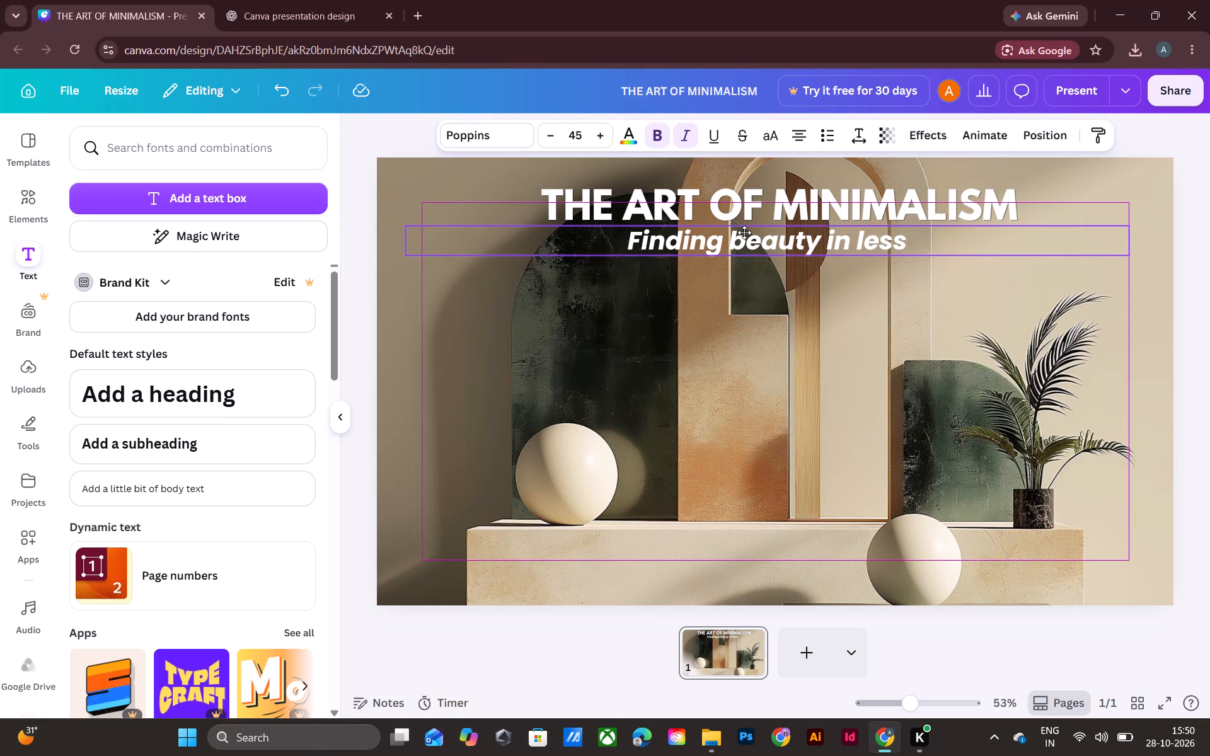
drag(744, 232, 756, 231)
click(1197, 340)
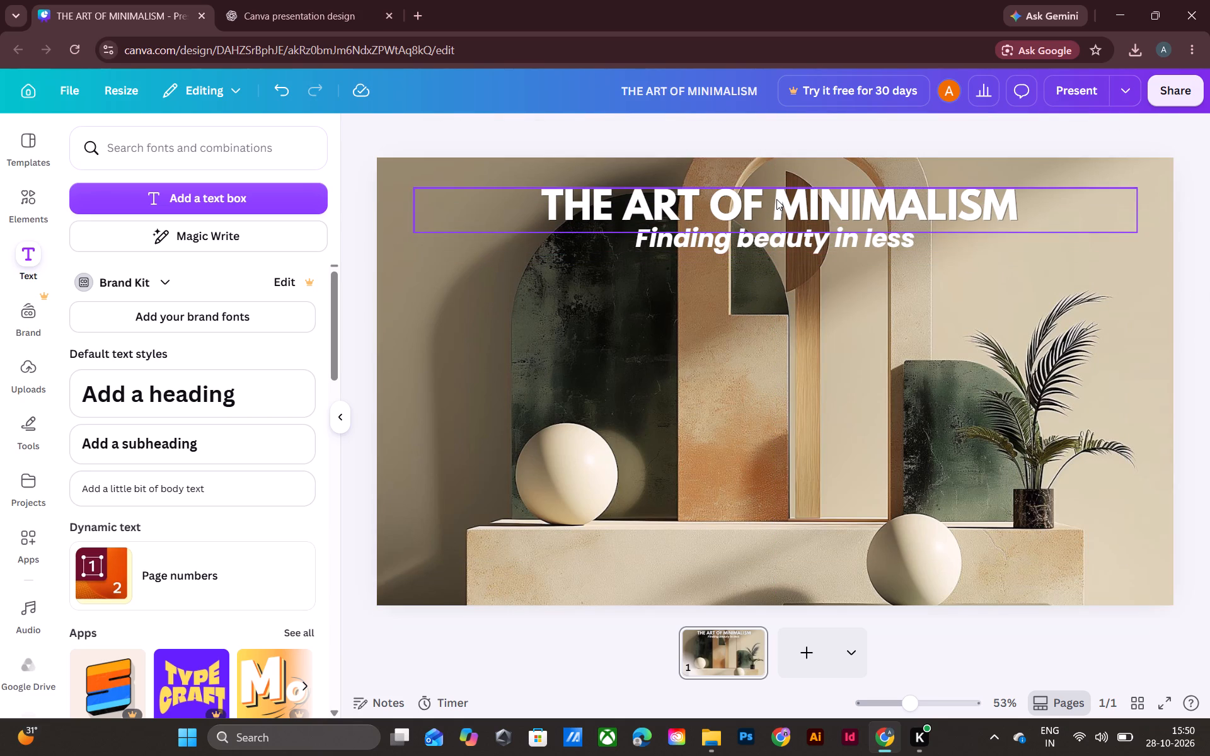
click(776, 199)
shift+click(777, 243)
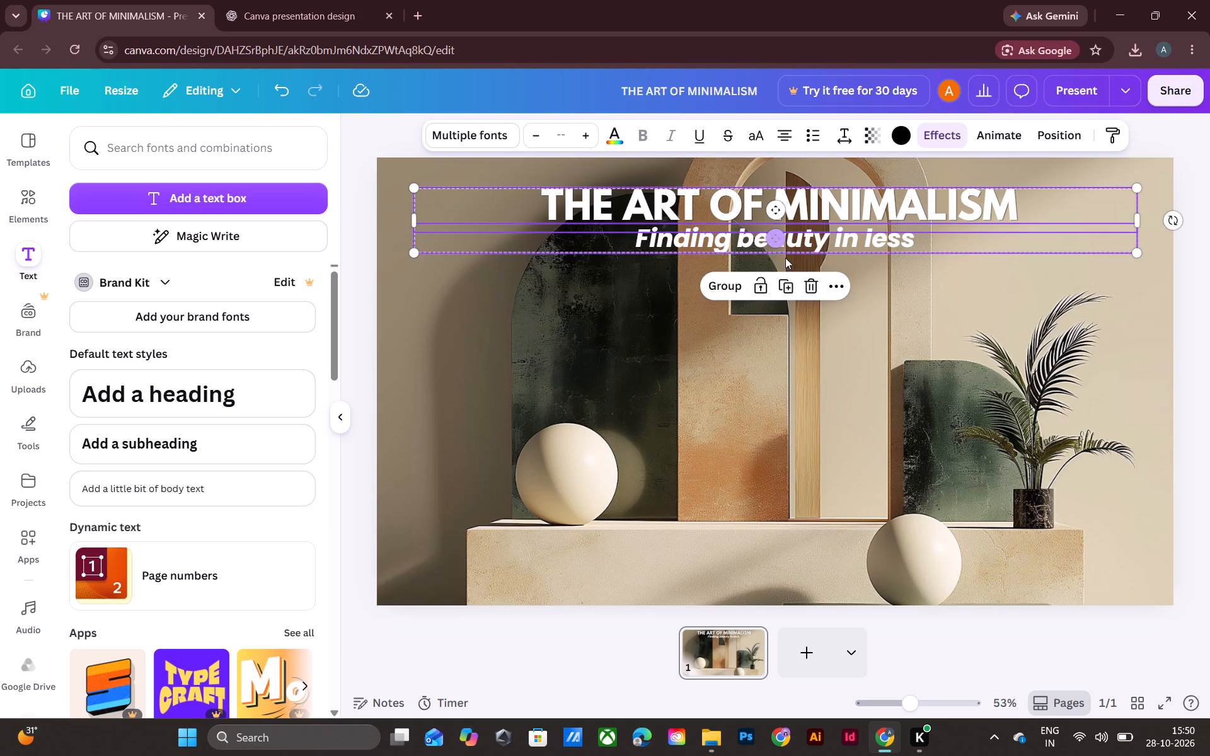
key(Down)
key(Down)
key(Down)
key(Down)
key(Down)
key(Down)
key(Down)
key(Down)
key(Down)
key(Down)
key(Down)
key(Down)
key(Down)
key(Down)
key(Down)
key(Down)
key(Down)
key(Down)
key(Down)
key(Down)
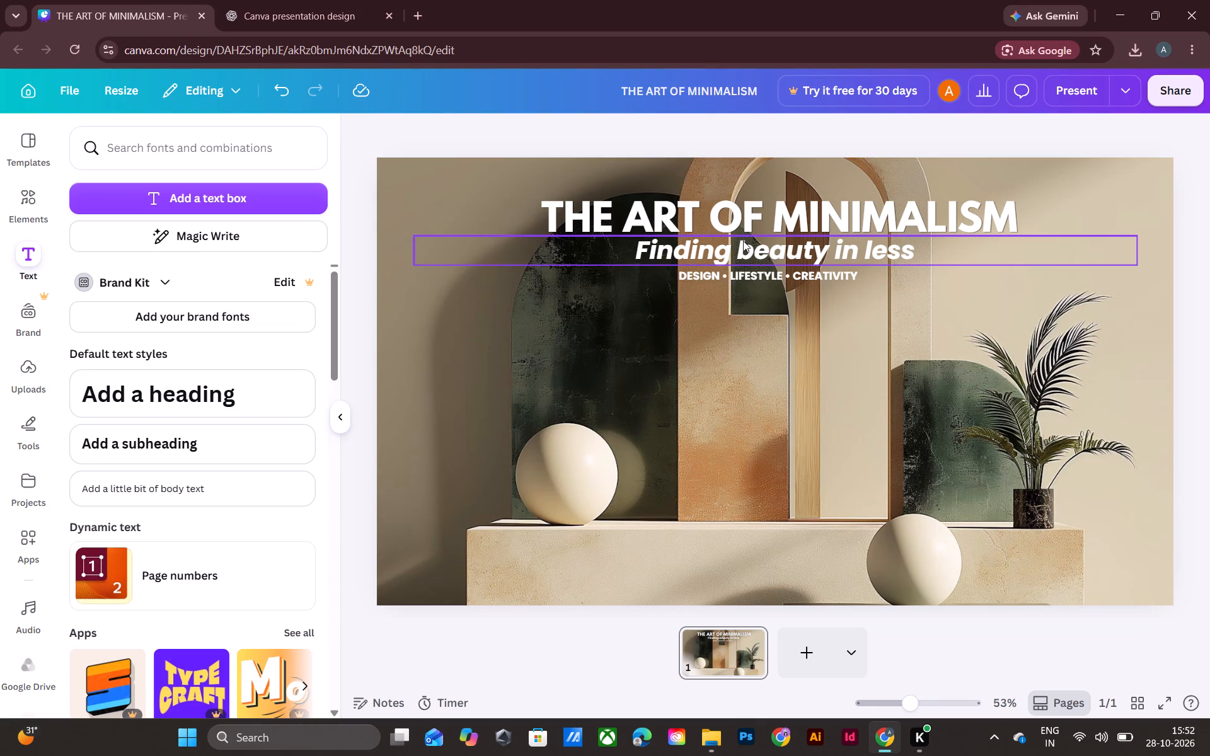
Move the title, tagline and "DESIGN • LIFESTYLE • CREATIVITY" line together straight down to about the middle of the cover.
click(744, 218)
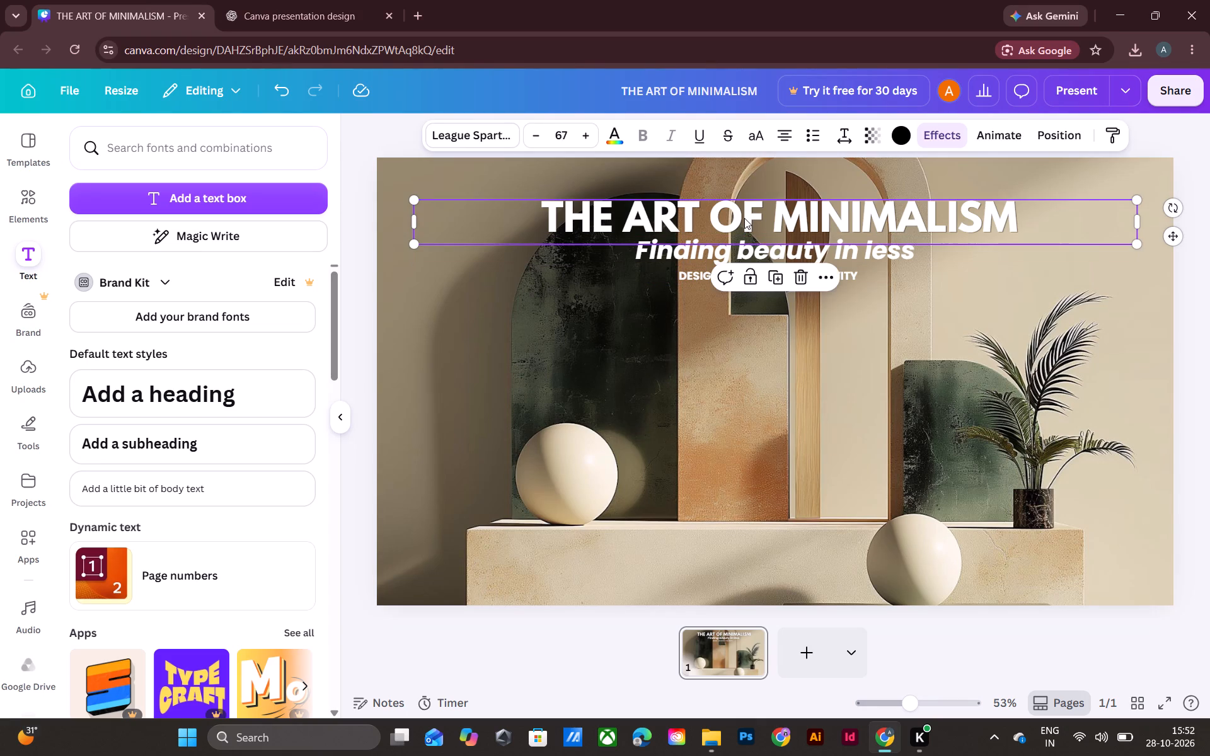
shift+click(746, 239)
shift+click(749, 271)
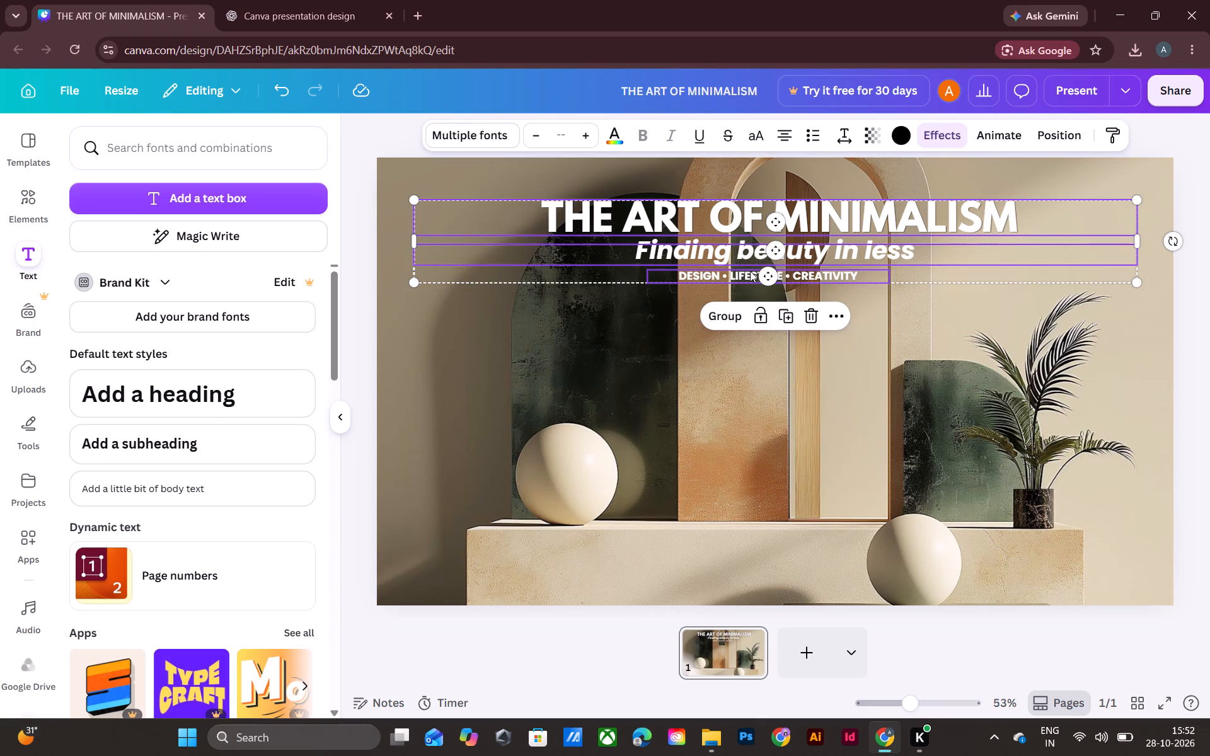
drag(833, 236, 833, 341)
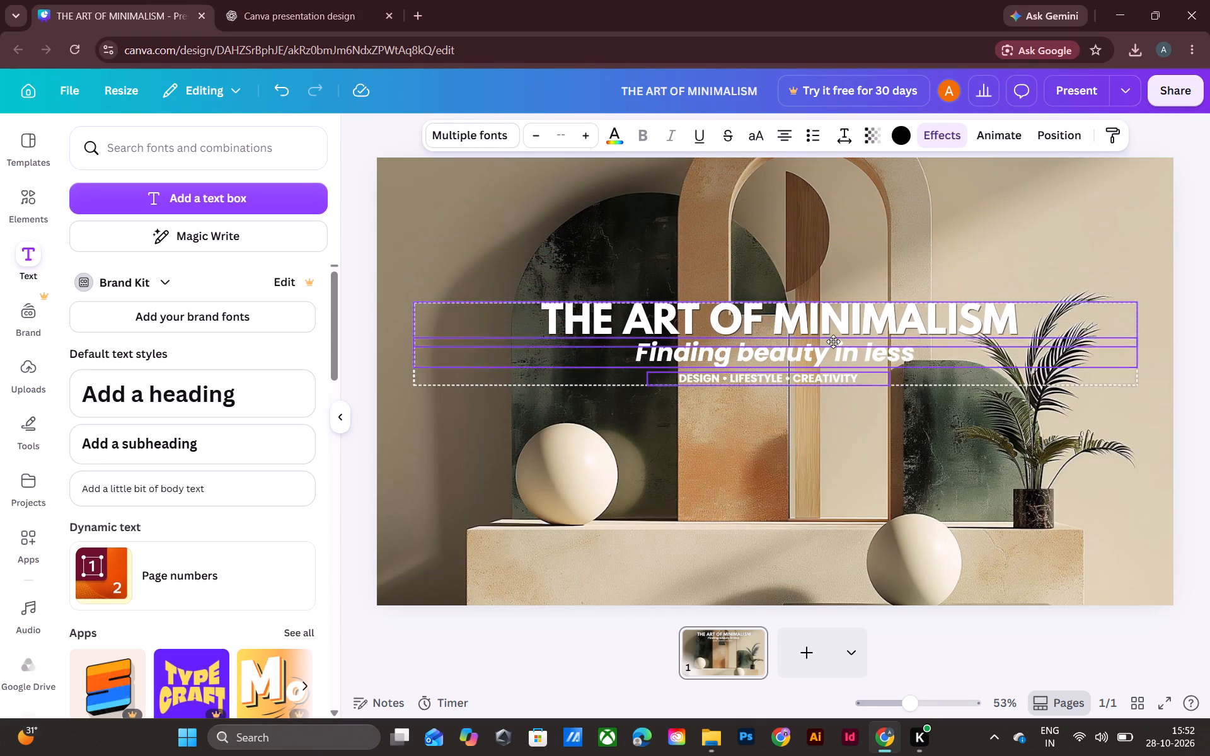
drag(833, 341, 833, 354)
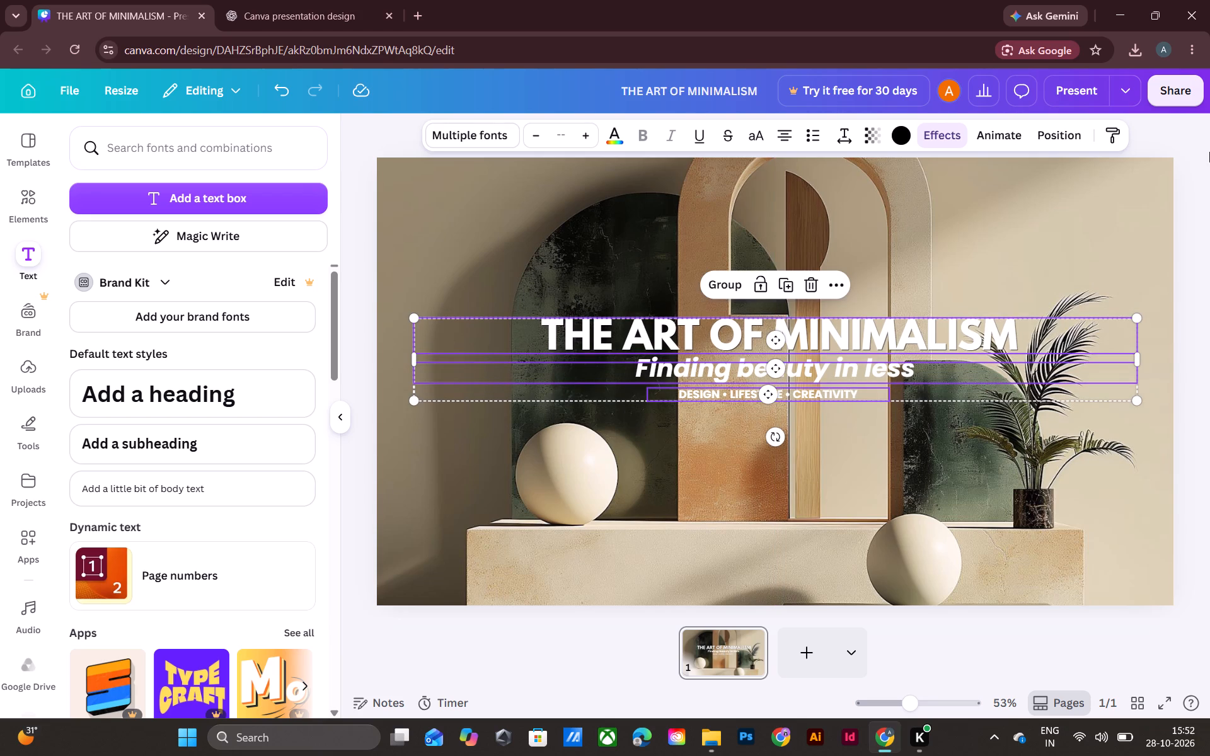
click(1187, 172)
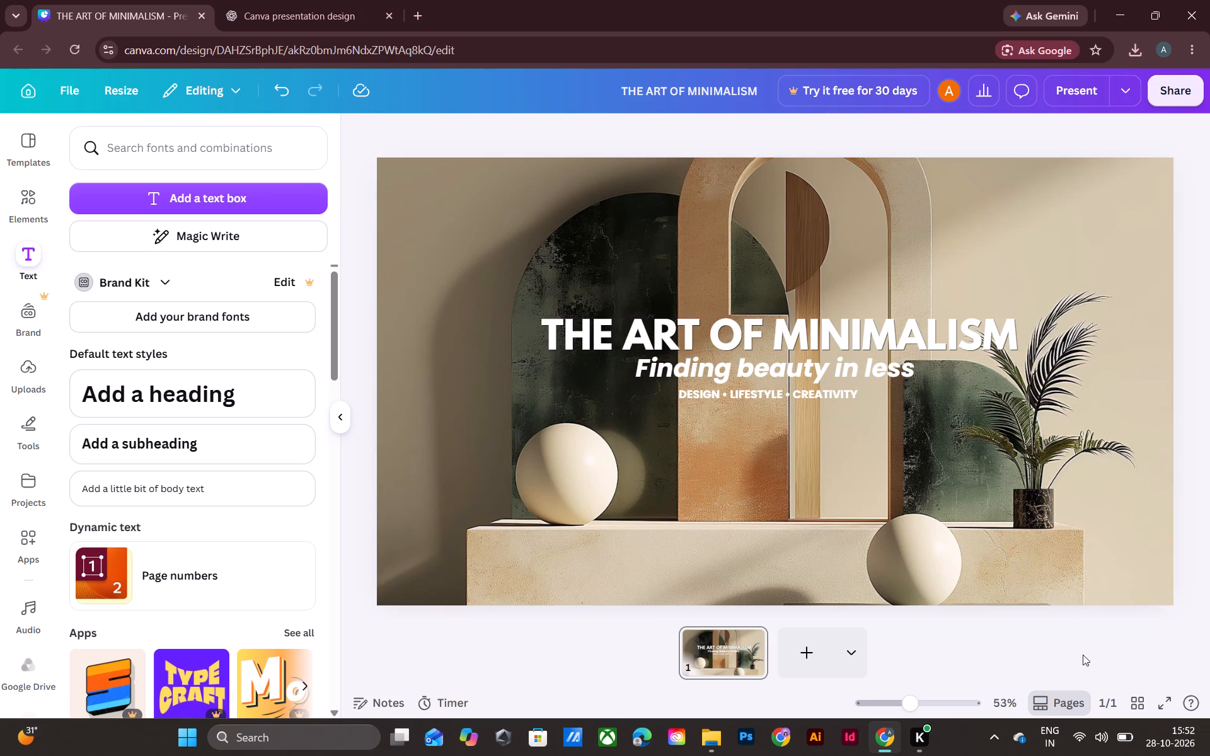
Add a blank second page and place the living-room picture with the white sofa from the Pictures folder on it.
click(806, 673)
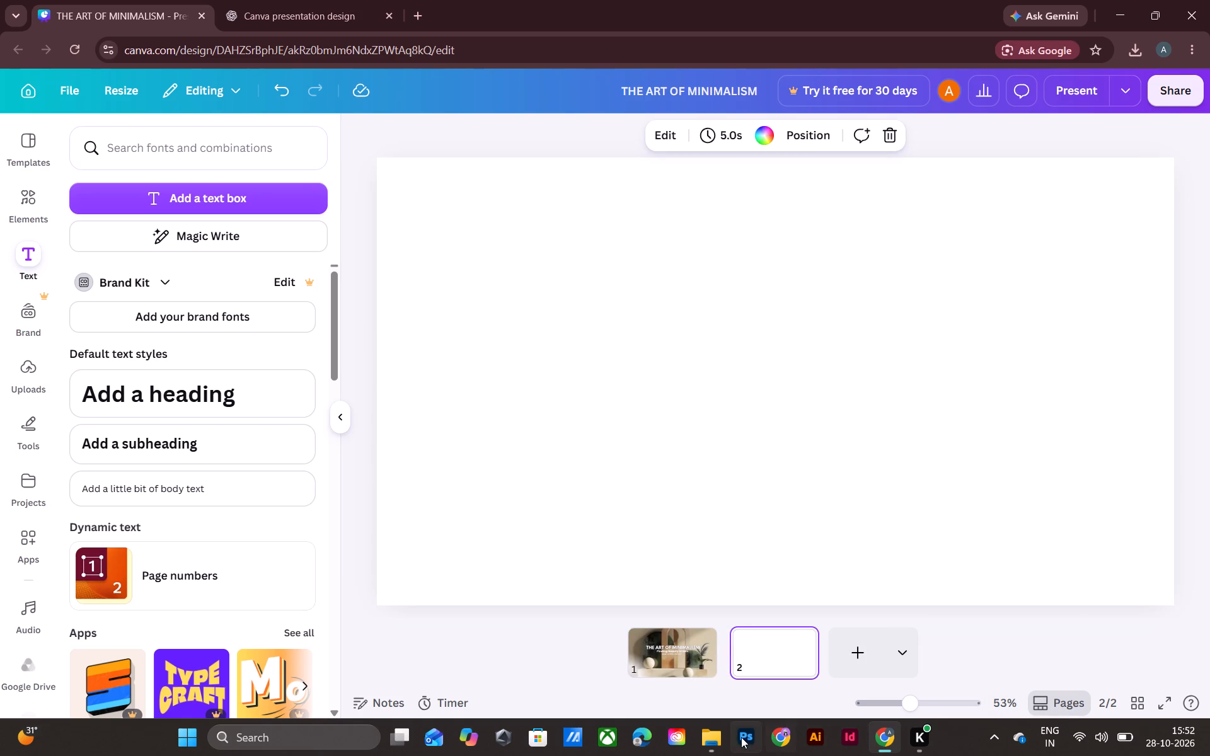
click(713, 736)
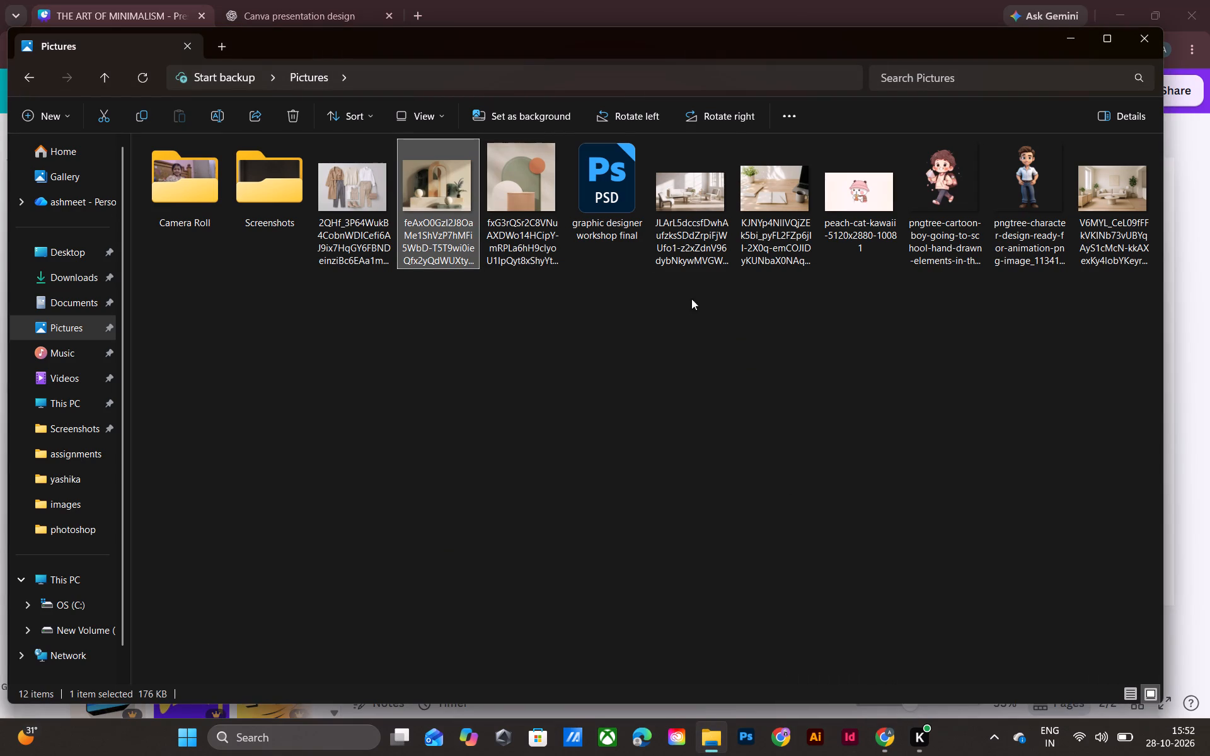
drag(692, 191, 877, 755)
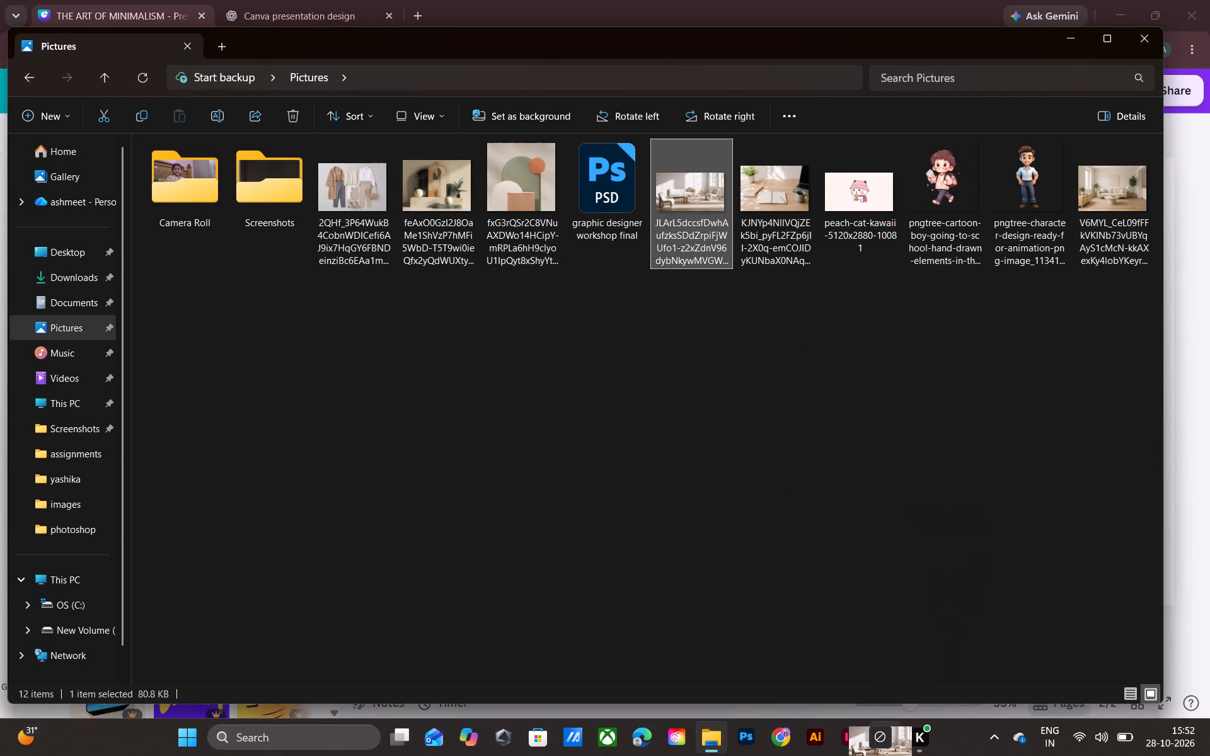
drag(877, 755, 672, 465)
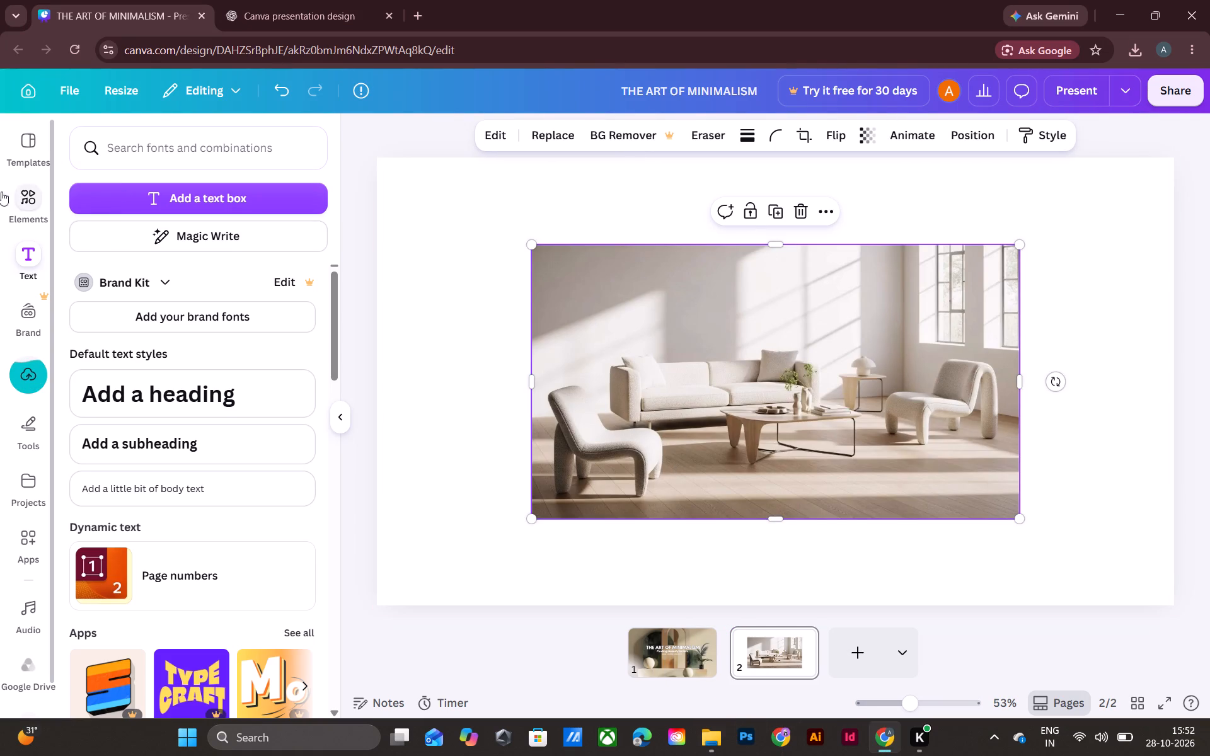
Add the recently used square landscape frame to page 2 and move the living-room picture aside to the page's lower-right corner.
click(35, 205)
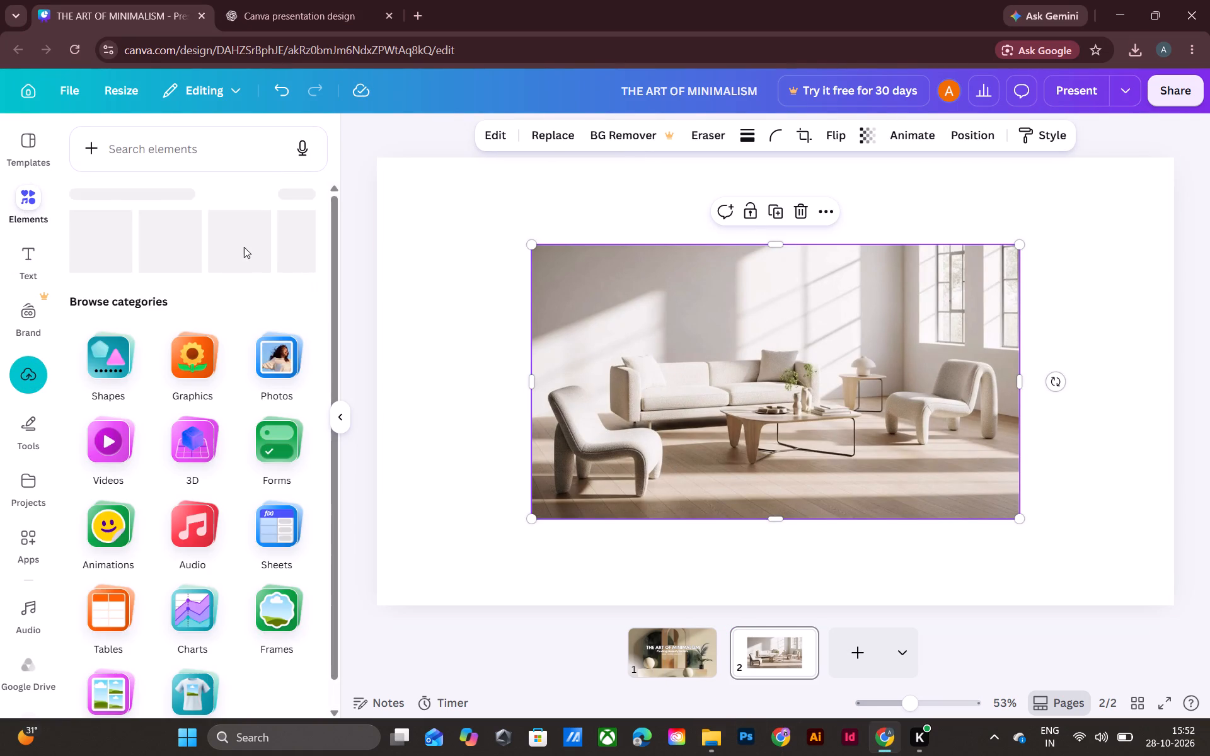
click(102, 241)
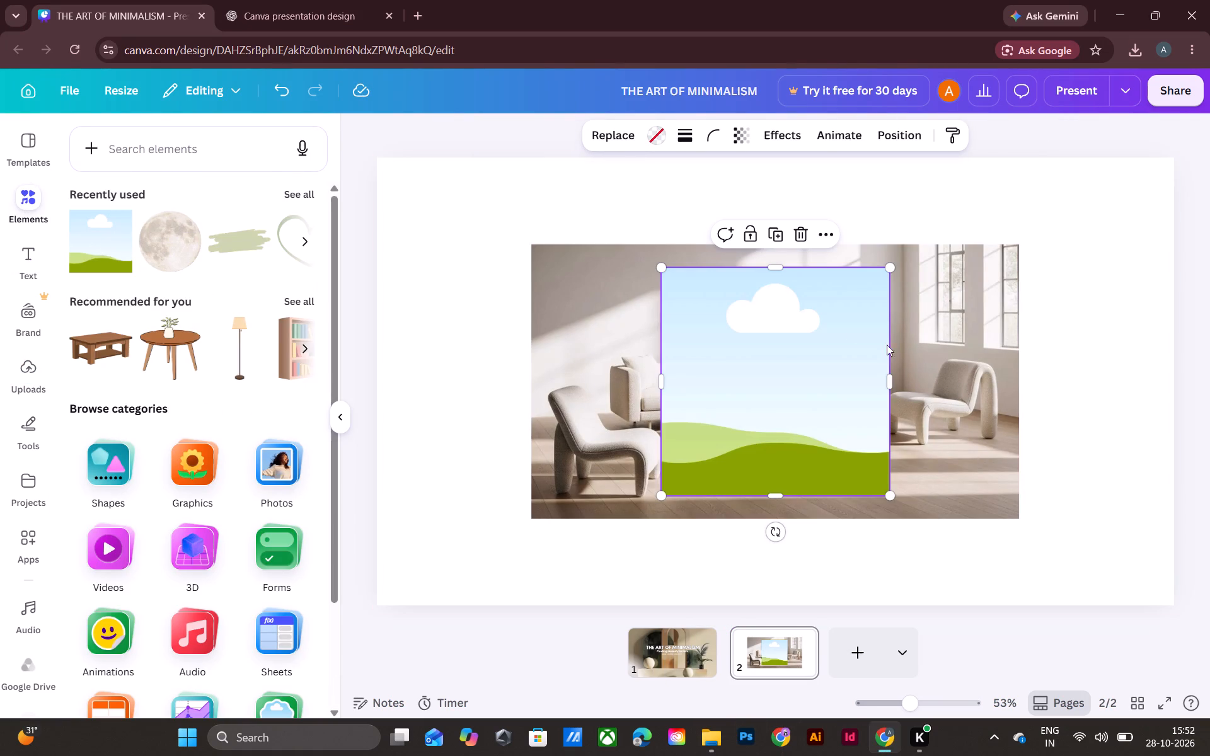
drag(613, 387, 883, 484)
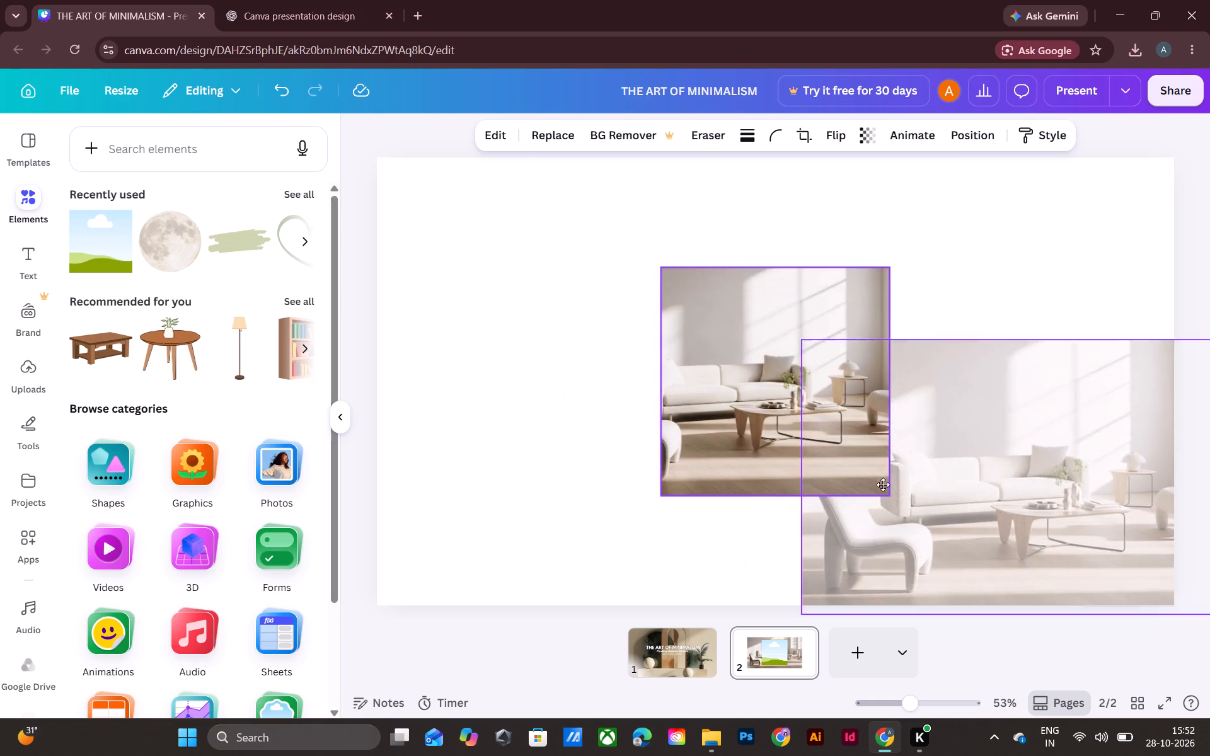
drag(883, 484, 885, 535)
Stretch the landscape frame on all four sides so it covers the whole of page 2.
click(766, 408)
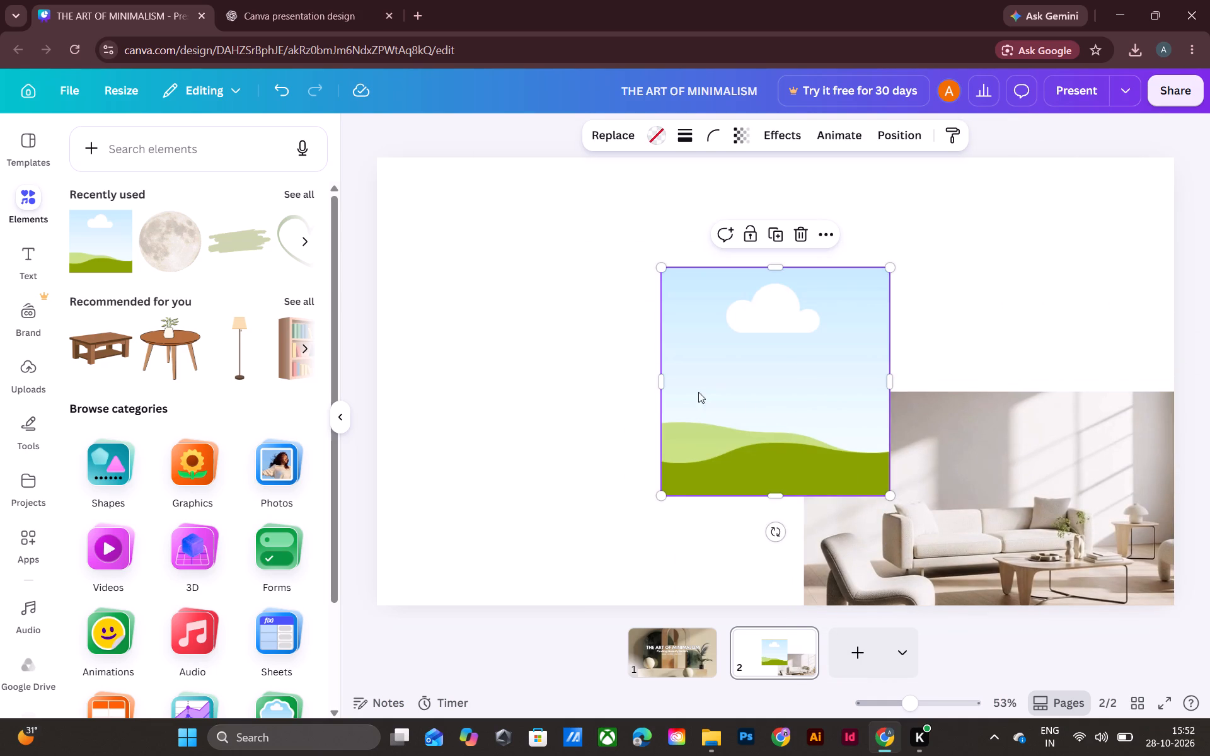
drag(656, 381, 369, 365)
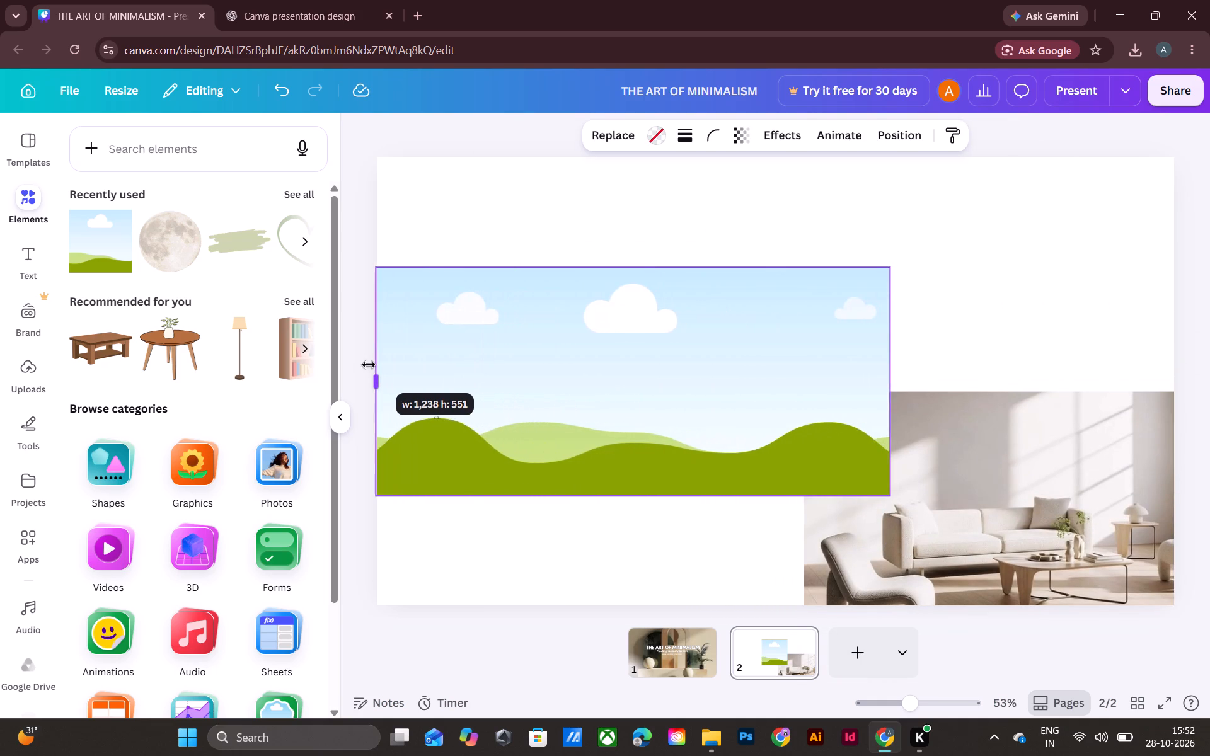
drag(369, 365, 372, 366)
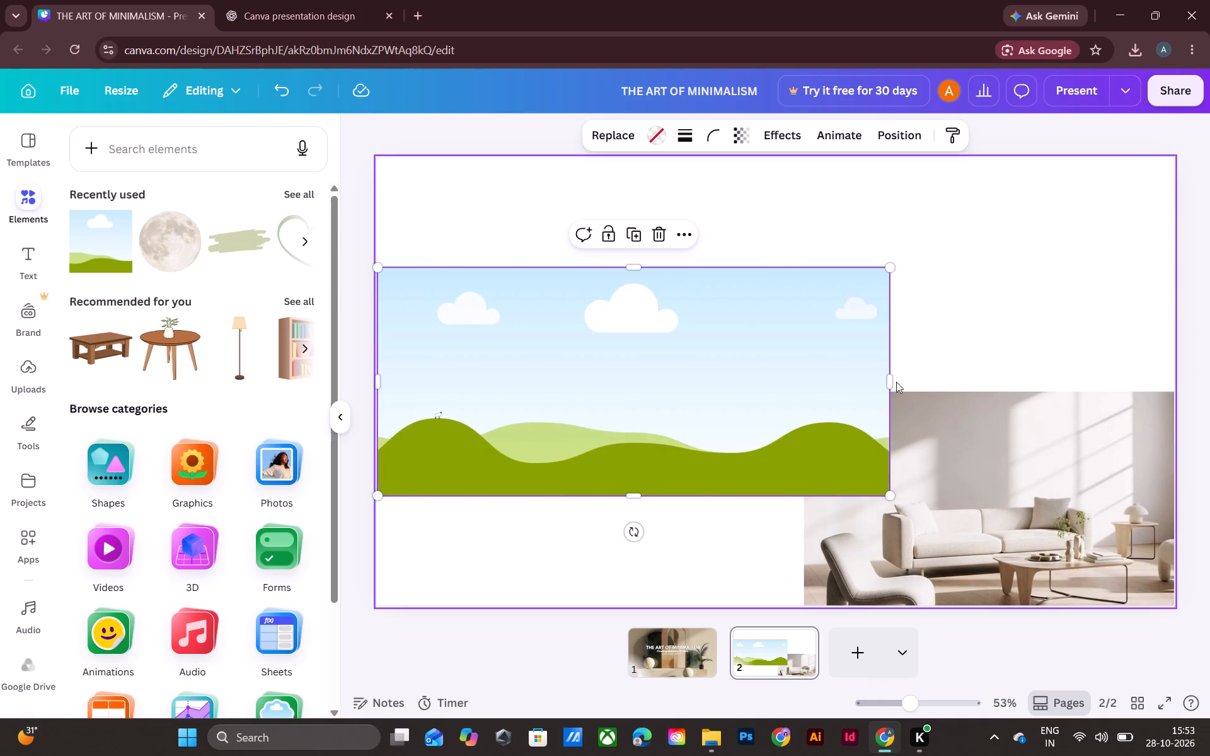
drag(884, 377, 1172, 383)
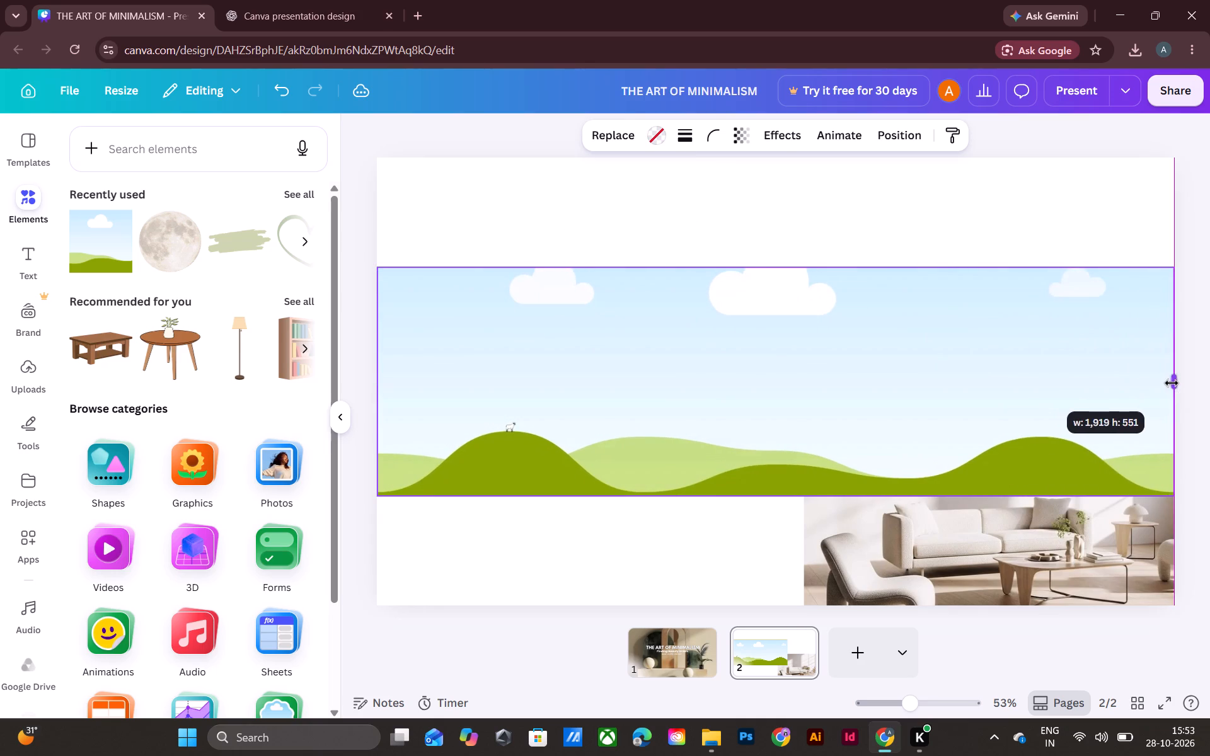
drag(1172, 383, 1173, 383)
drag(784, 263, 763, 164)
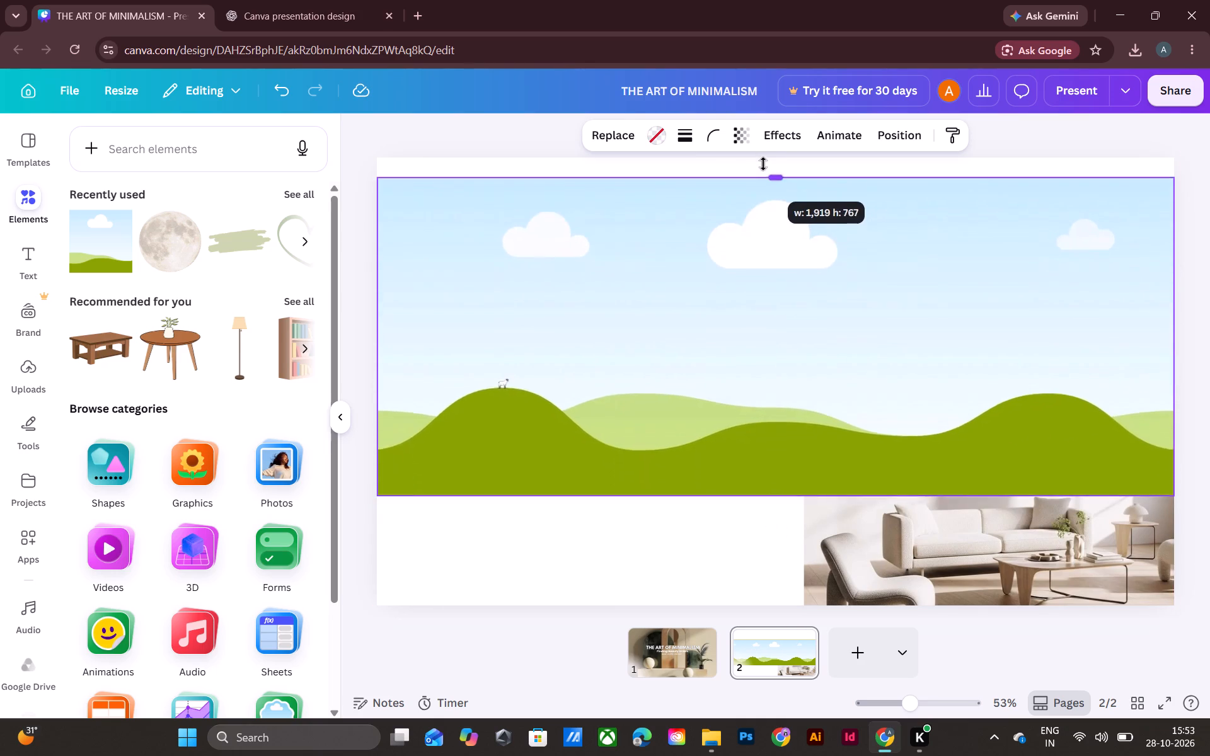
drag(763, 164, 763, 151)
drag(778, 496, 780, 512)
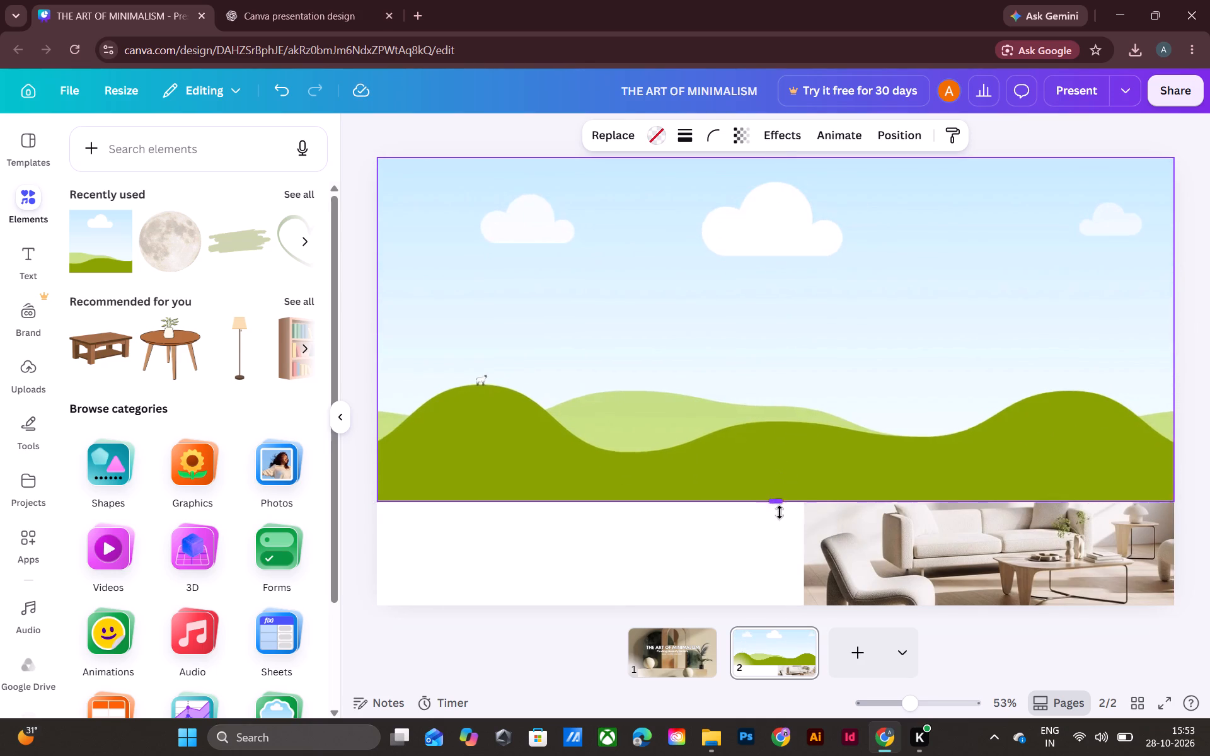
drag(780, 512, 792, 605)
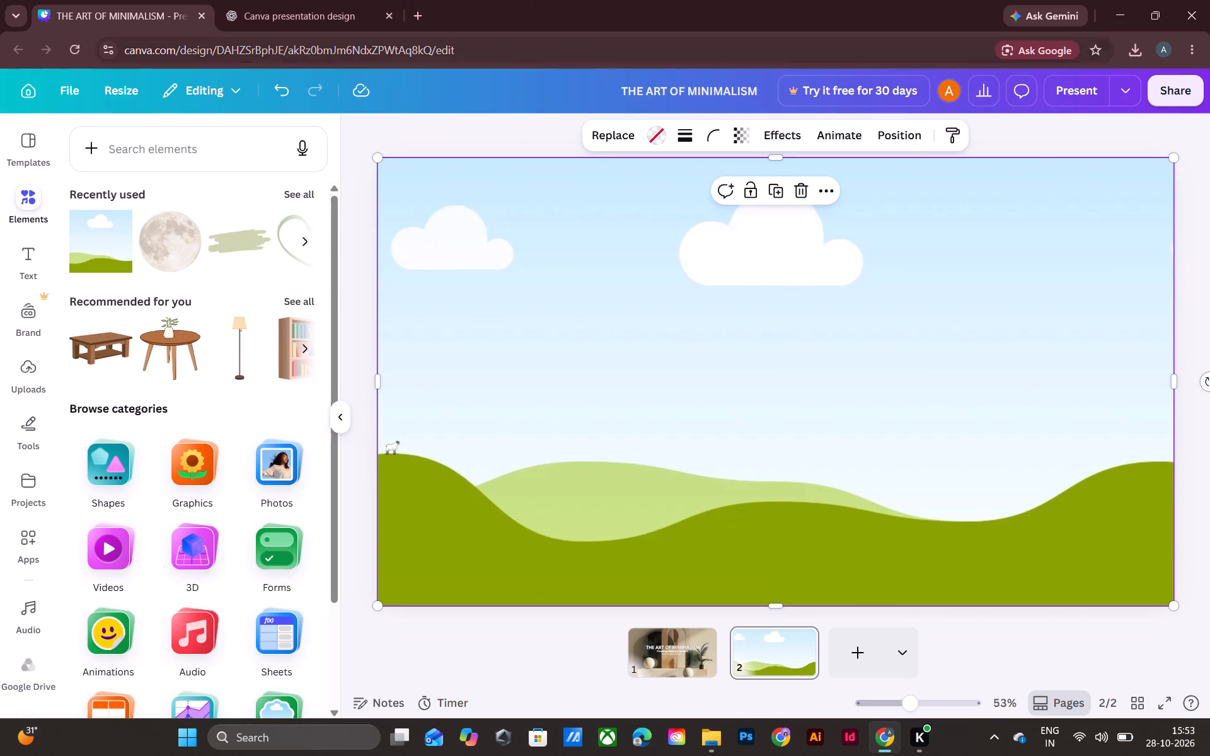
Select the living-room picture hidden behind the frame through the layers and drop it into the full-page frame.
click(914, 141)
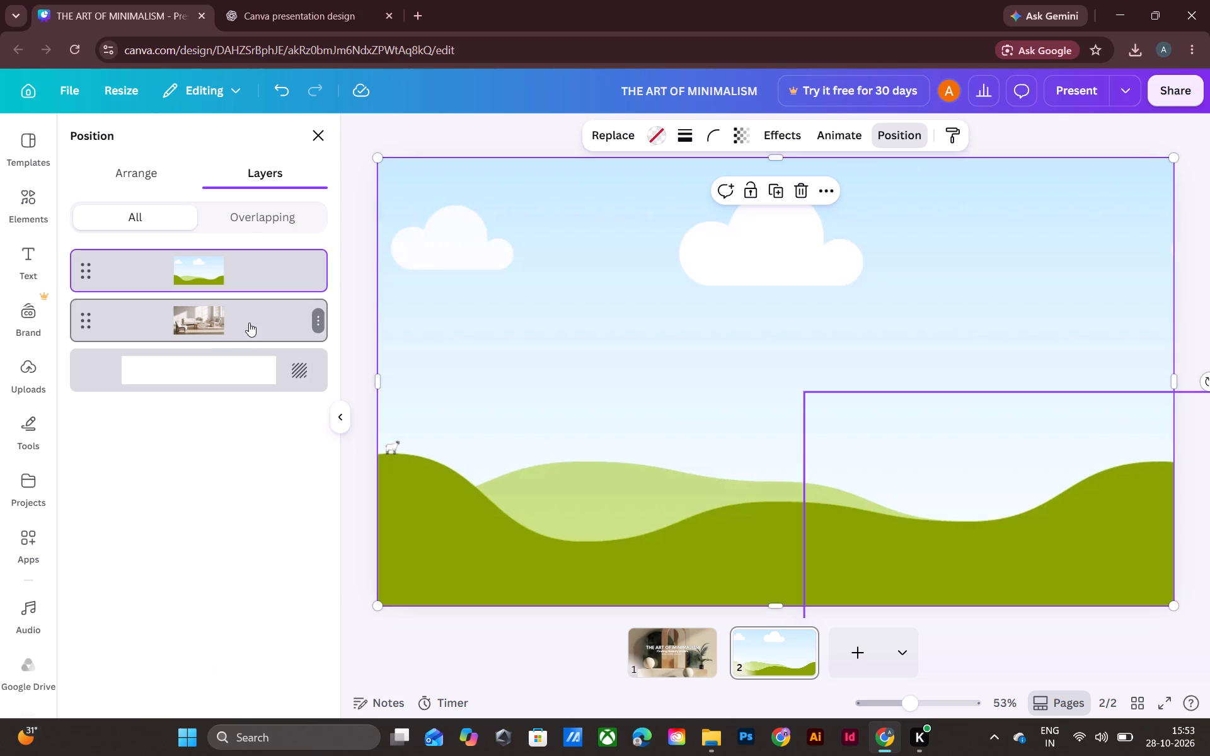
click(249, 321)
drag(947, 546, 662, 403)
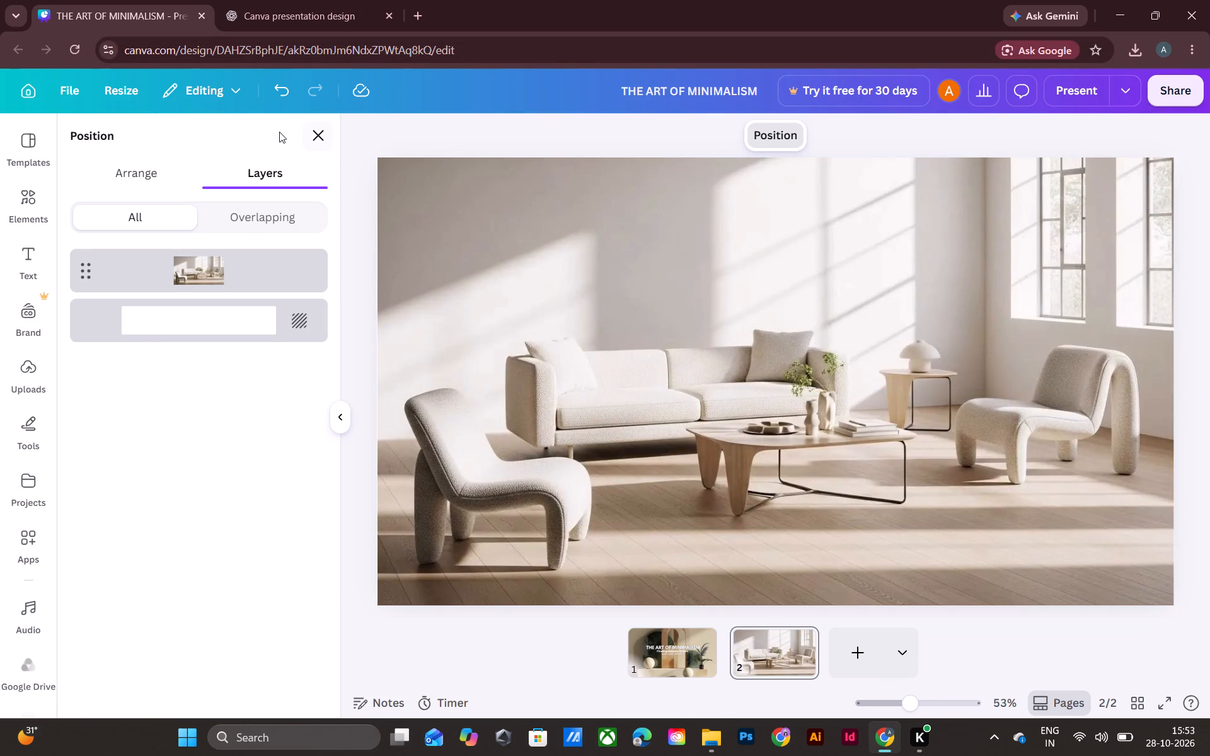
click(320, 135)
click(423, 127)
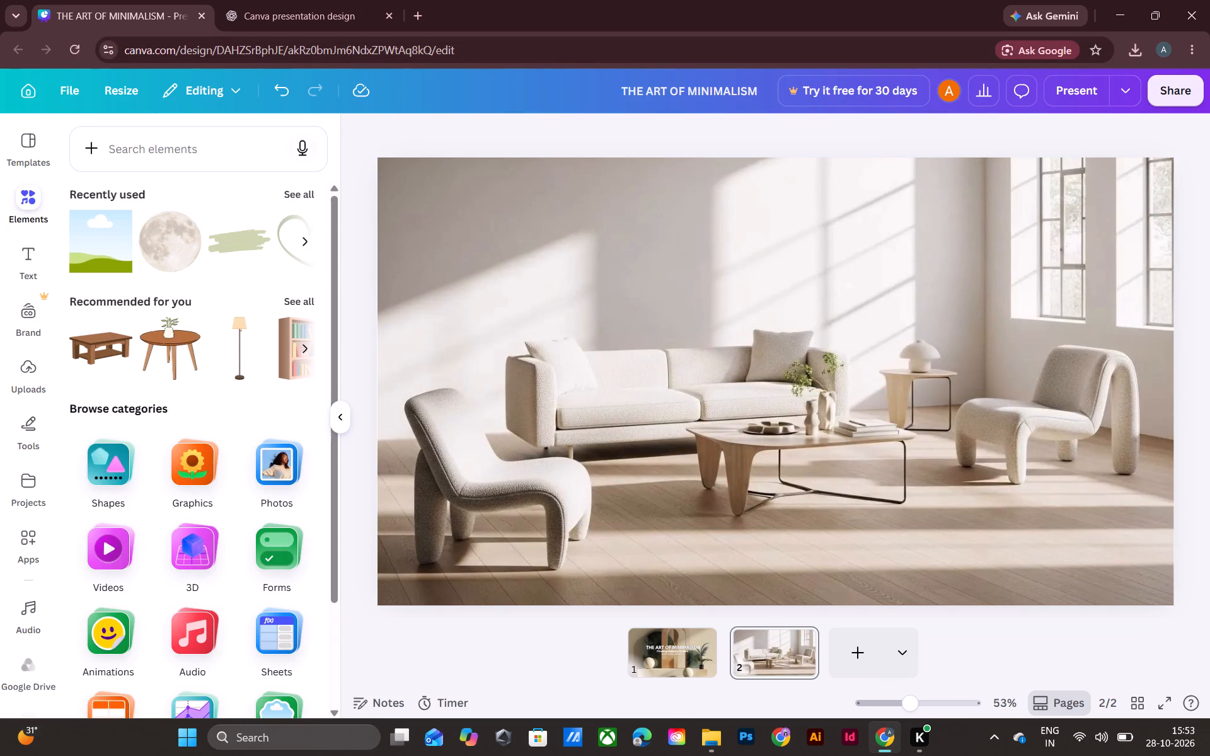
click(34, 261)
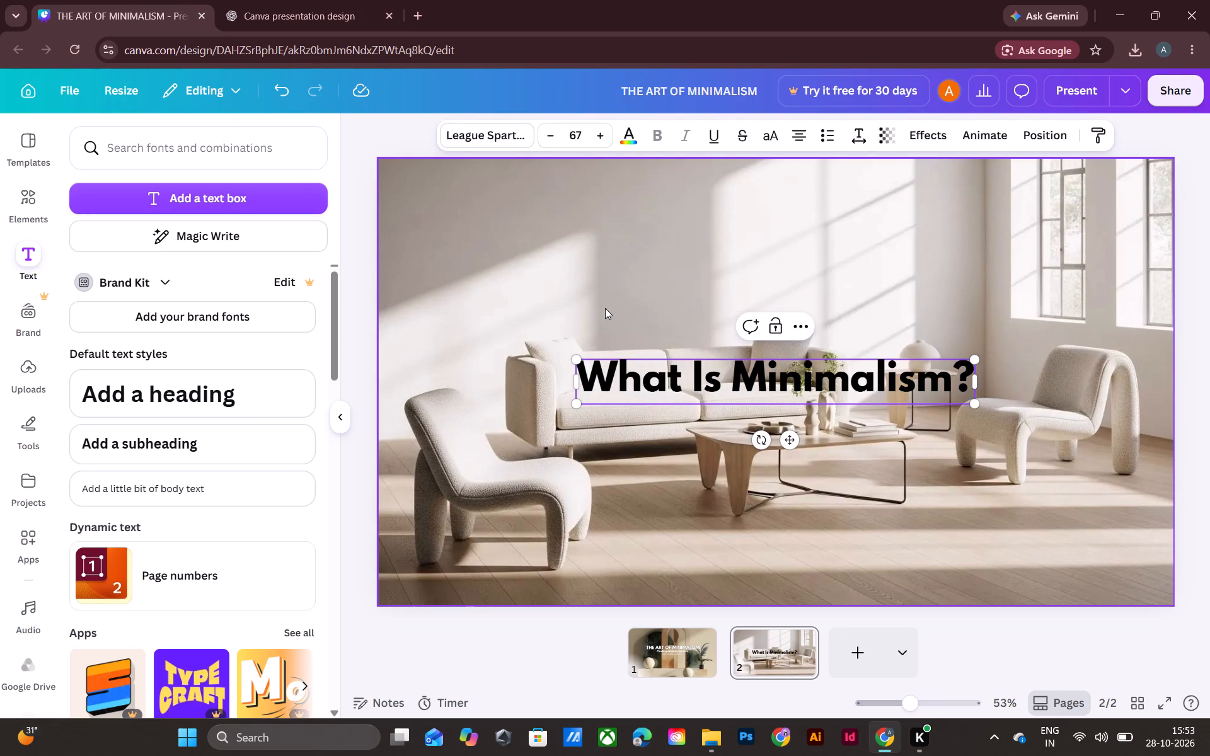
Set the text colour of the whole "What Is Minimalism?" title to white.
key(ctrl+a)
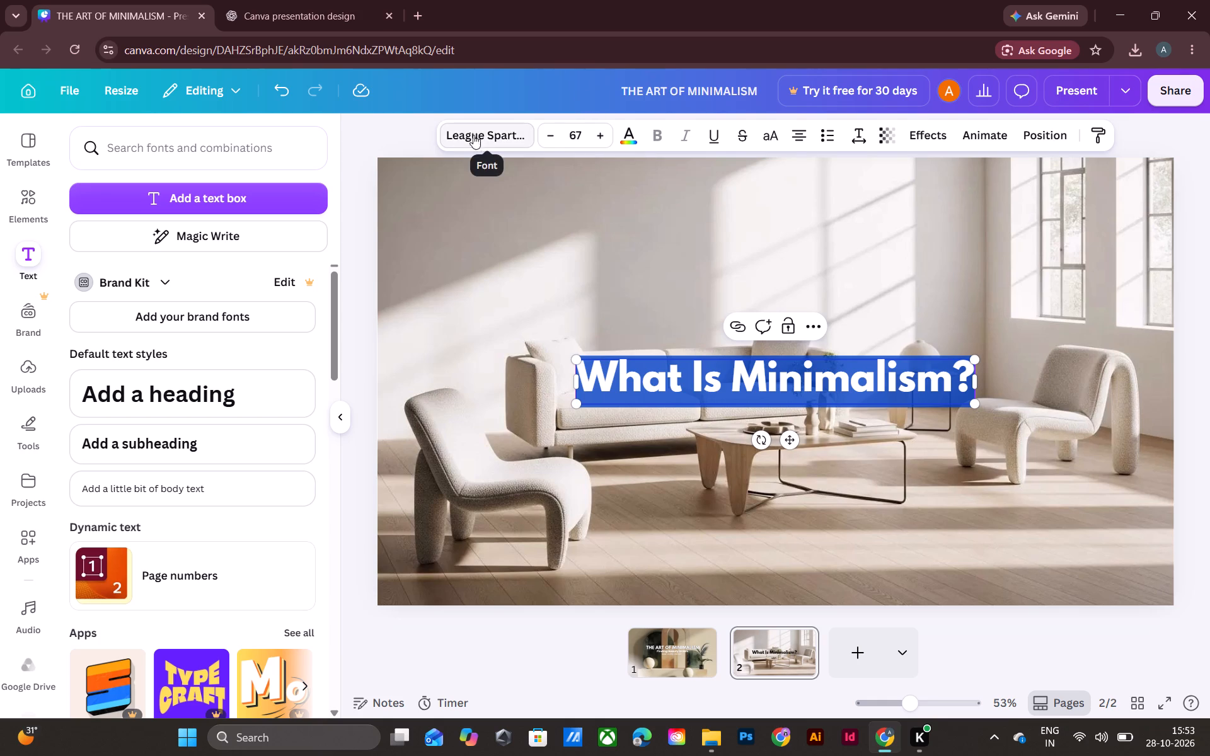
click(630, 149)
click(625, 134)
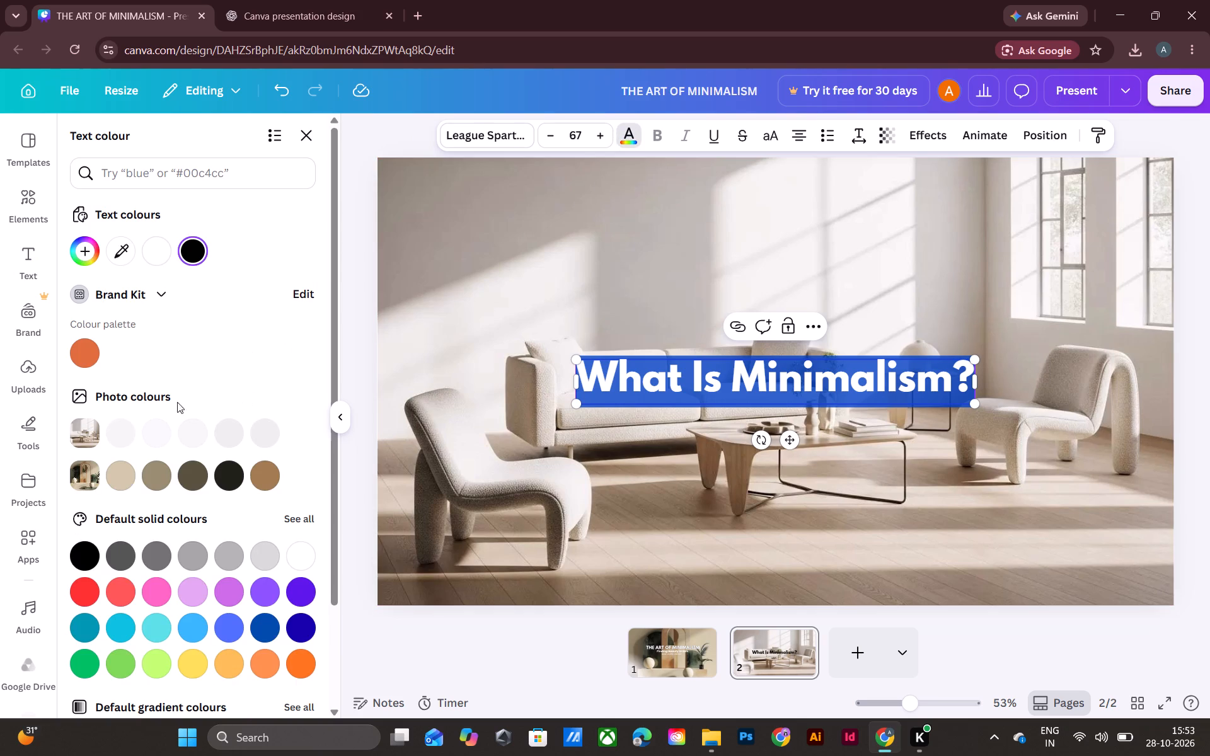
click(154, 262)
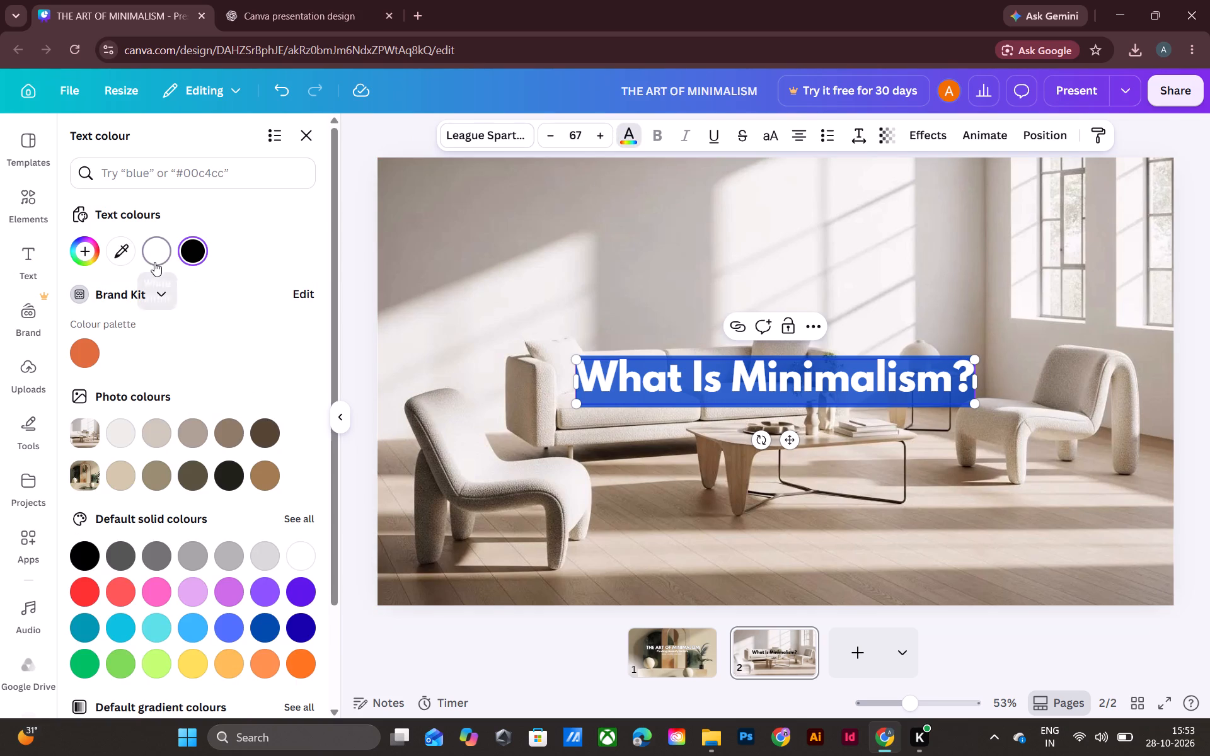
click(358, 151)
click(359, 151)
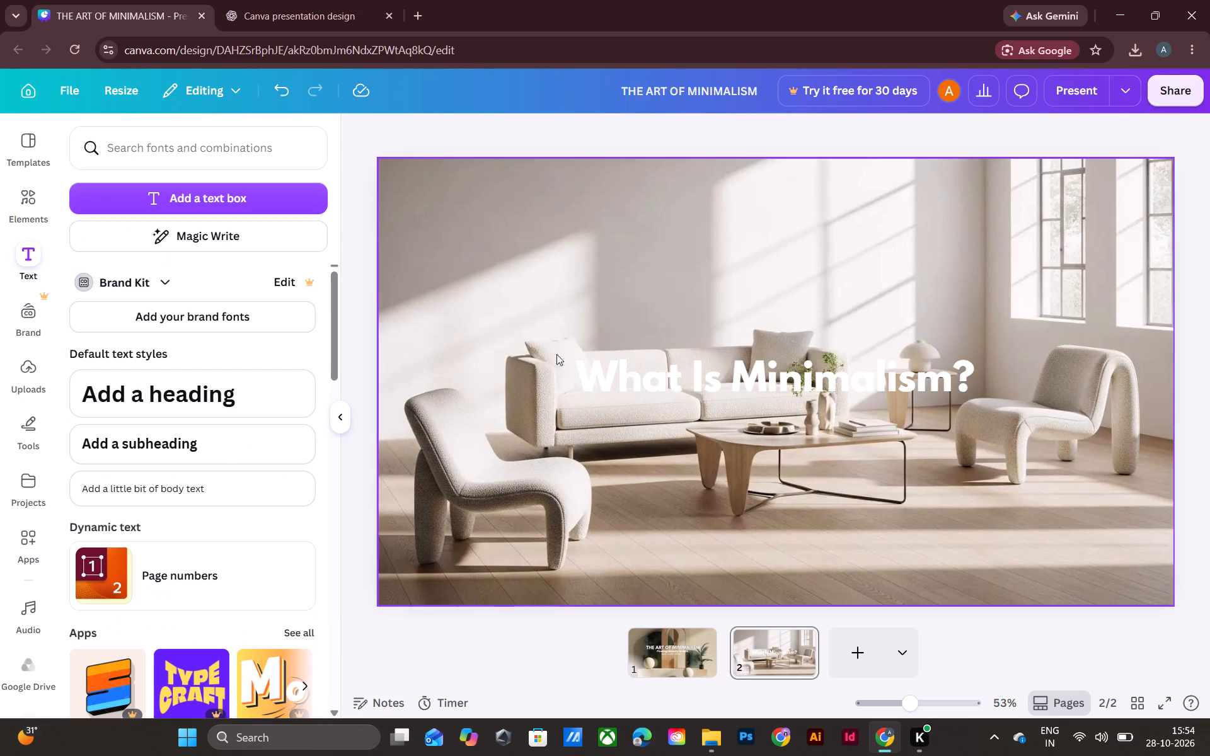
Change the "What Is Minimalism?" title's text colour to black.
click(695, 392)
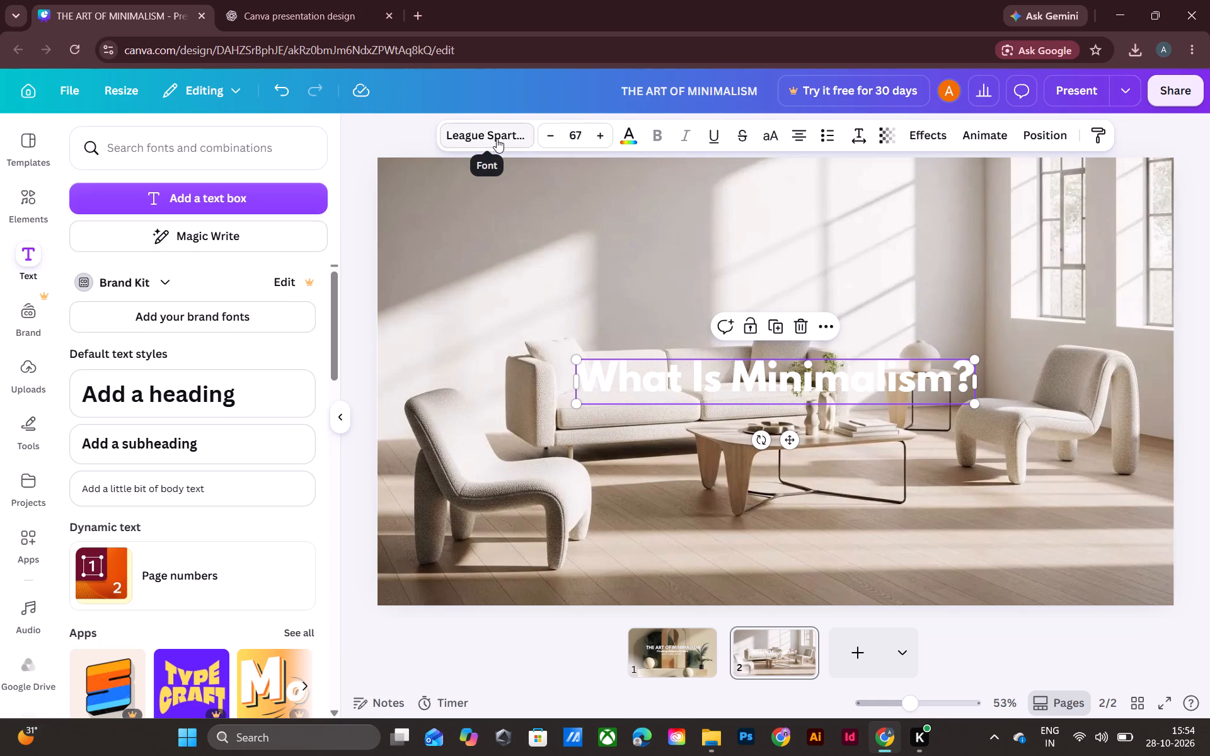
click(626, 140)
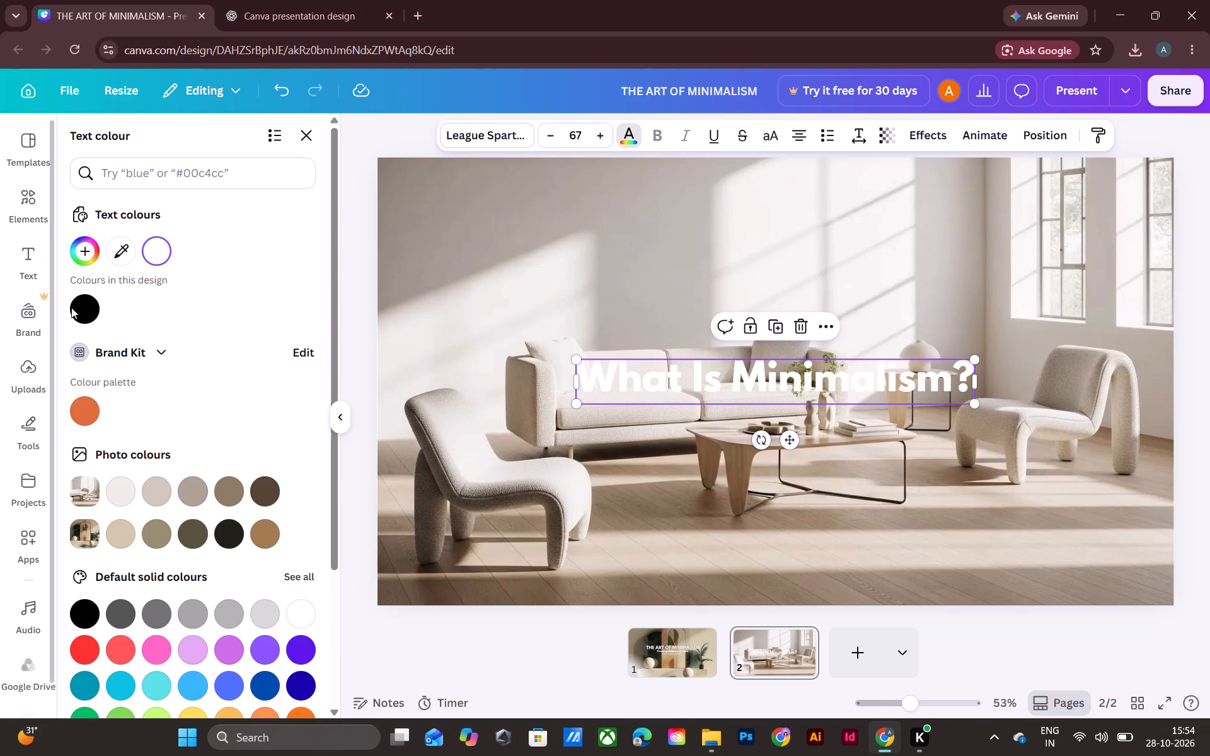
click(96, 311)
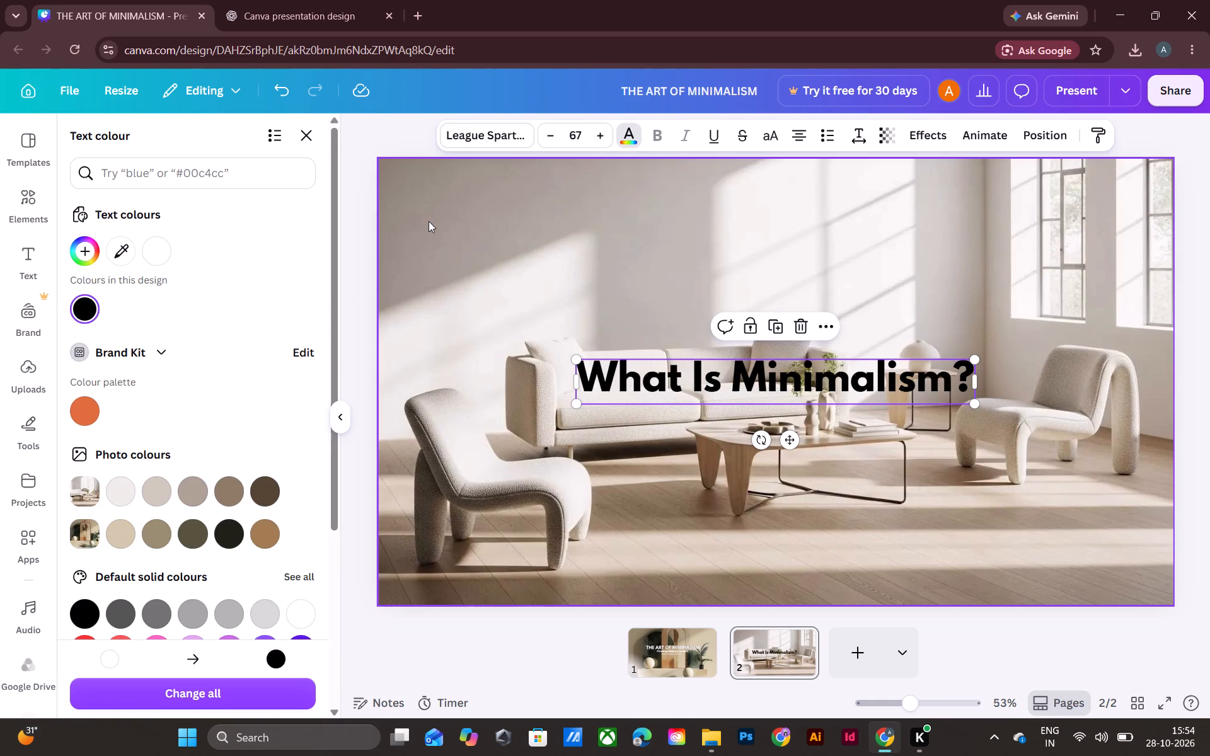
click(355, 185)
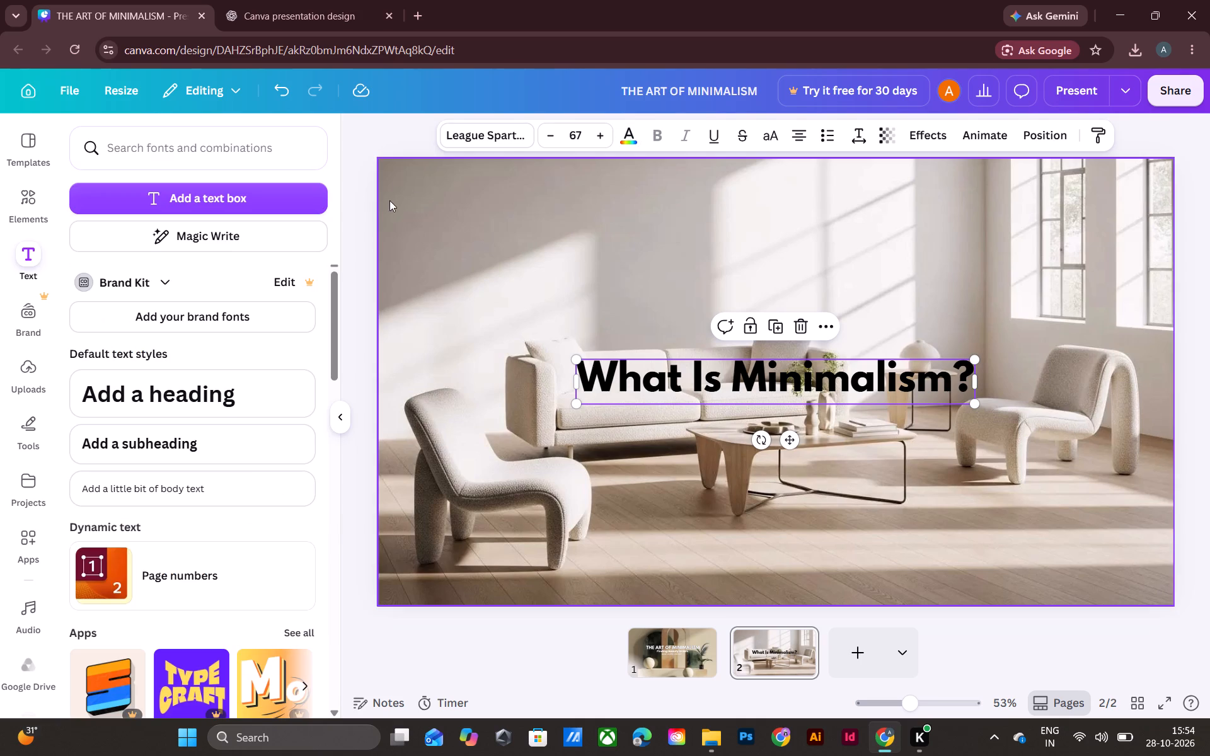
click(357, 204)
Move the "What Is Minimalism?" title off the sofa to the upper-left corner of page 2.
drag(782, 384, 704, 250)
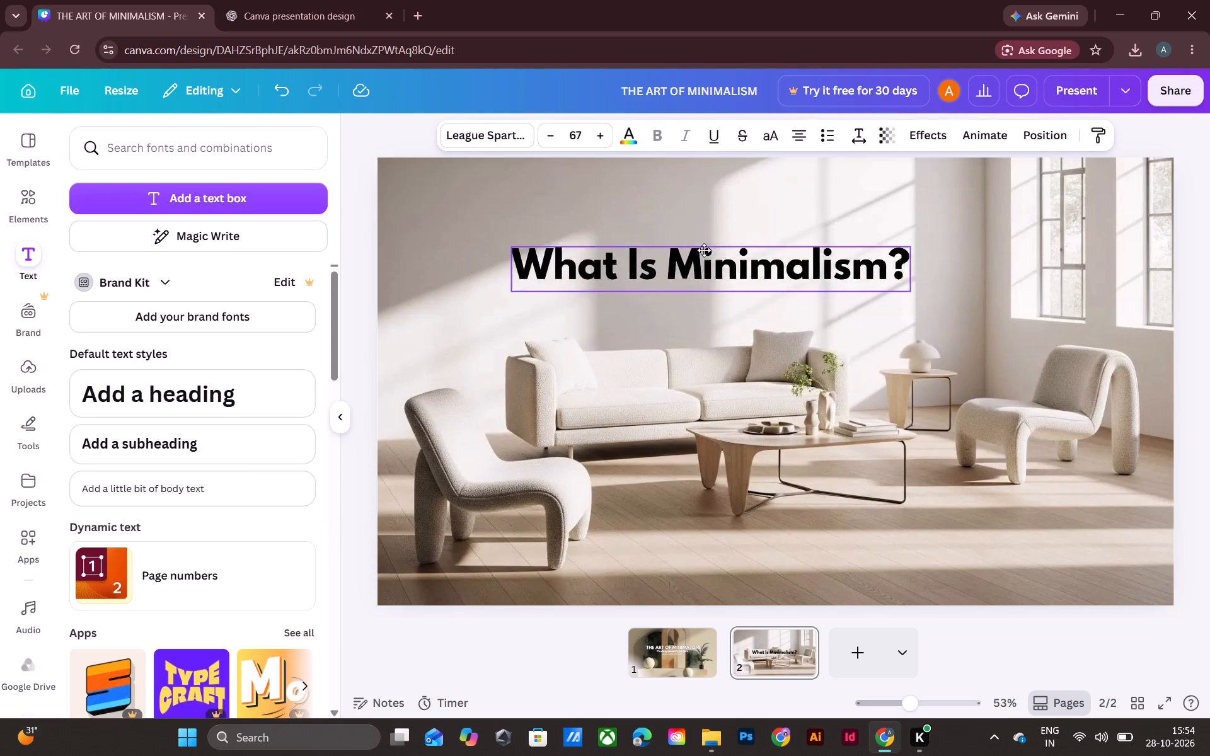
drag(704, 250, 744, 209)
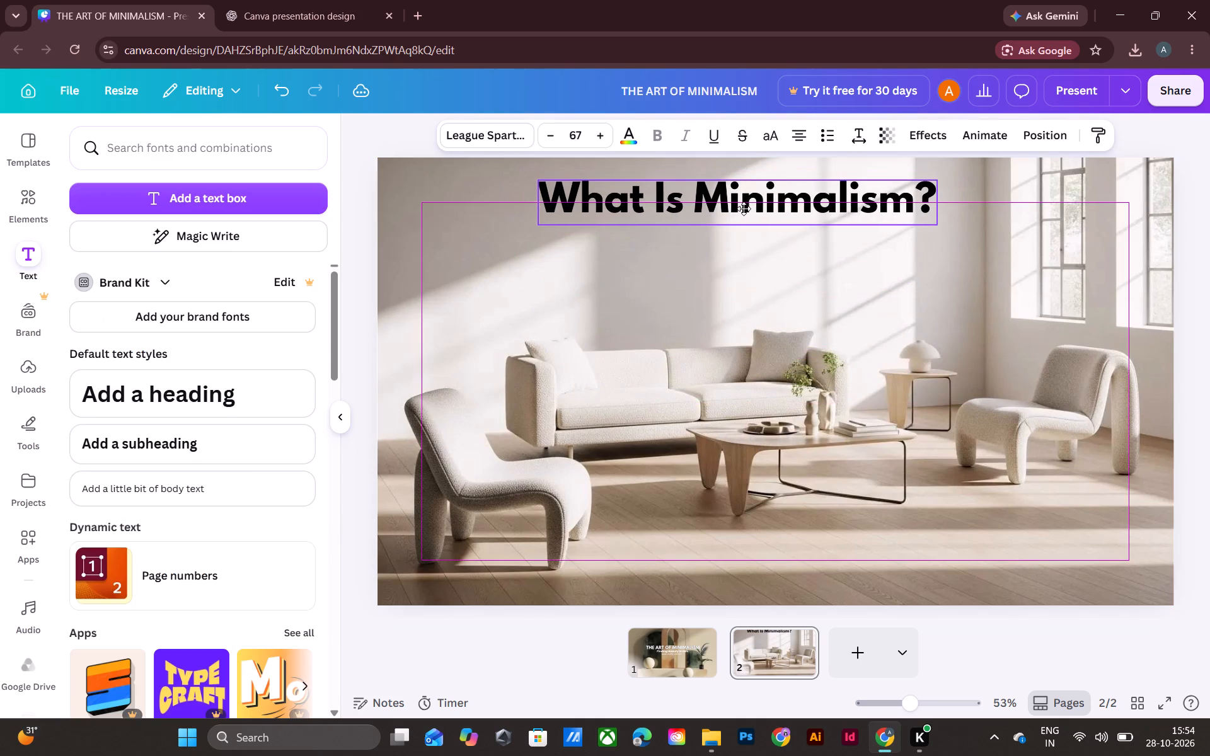
drag(744, 209, 746, 202)
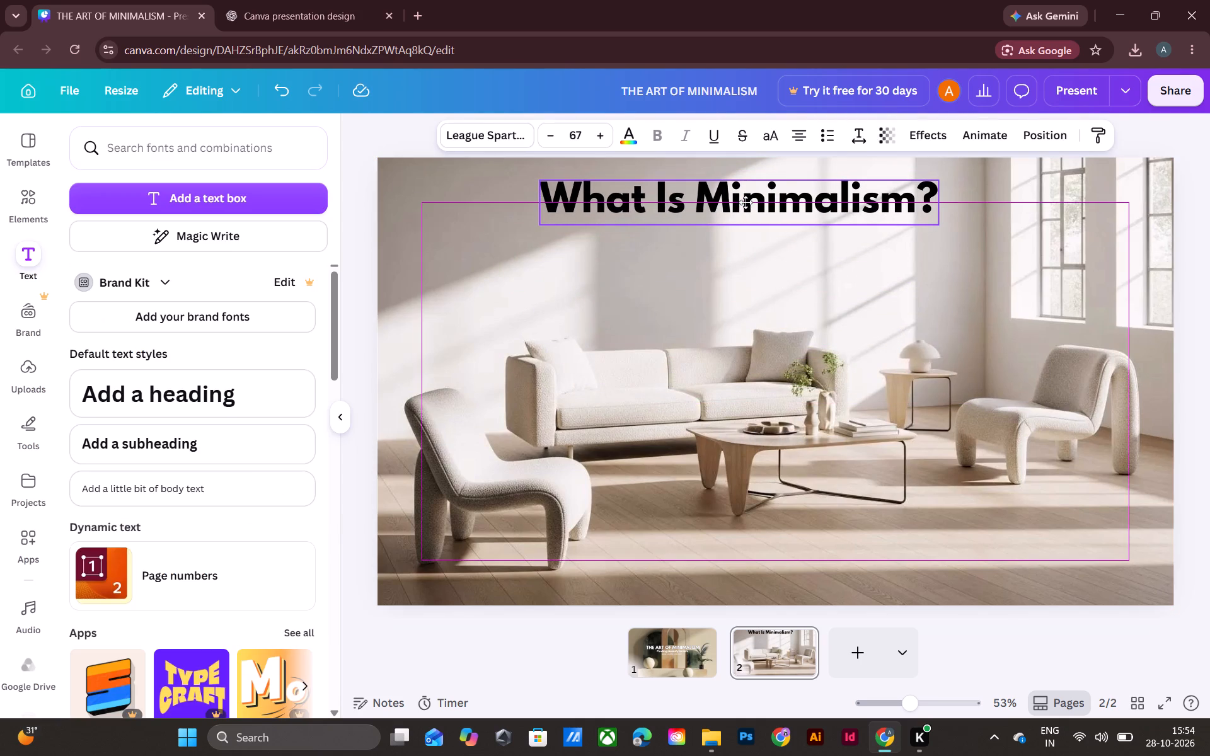
drag(746, 202, 748, 203)
click(1190, 302)
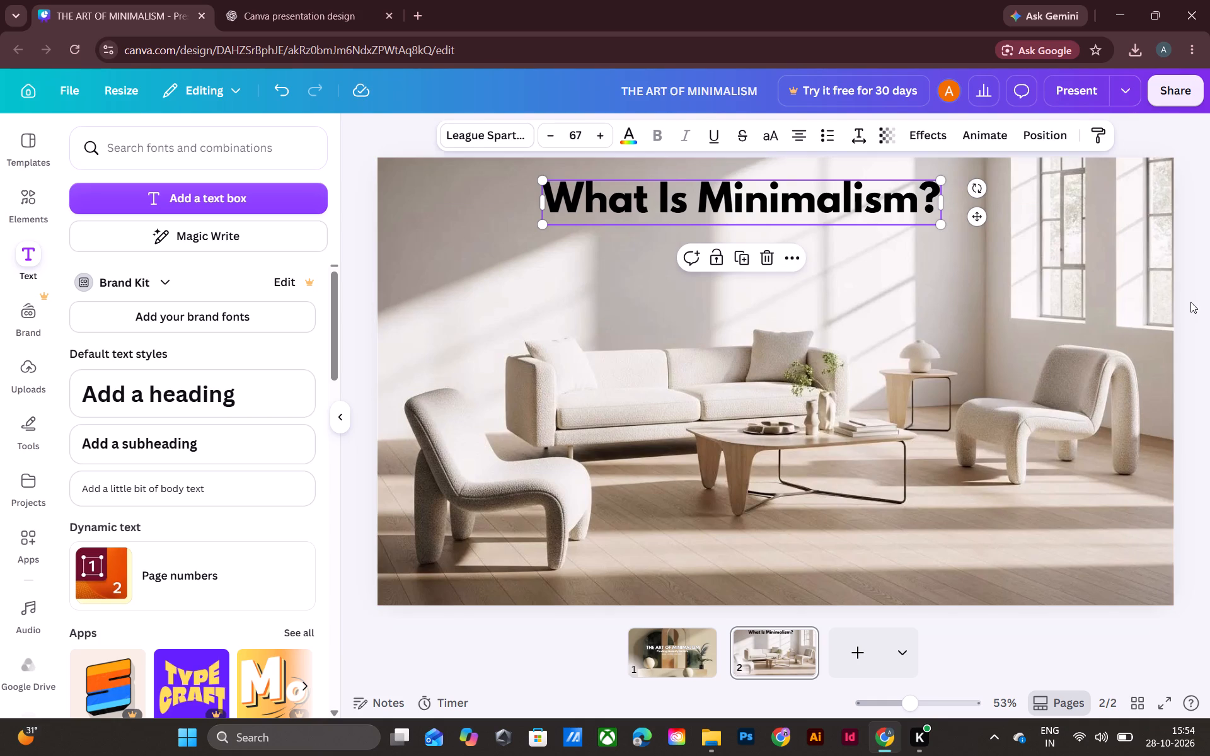
drag(713, 196, 620, 215)
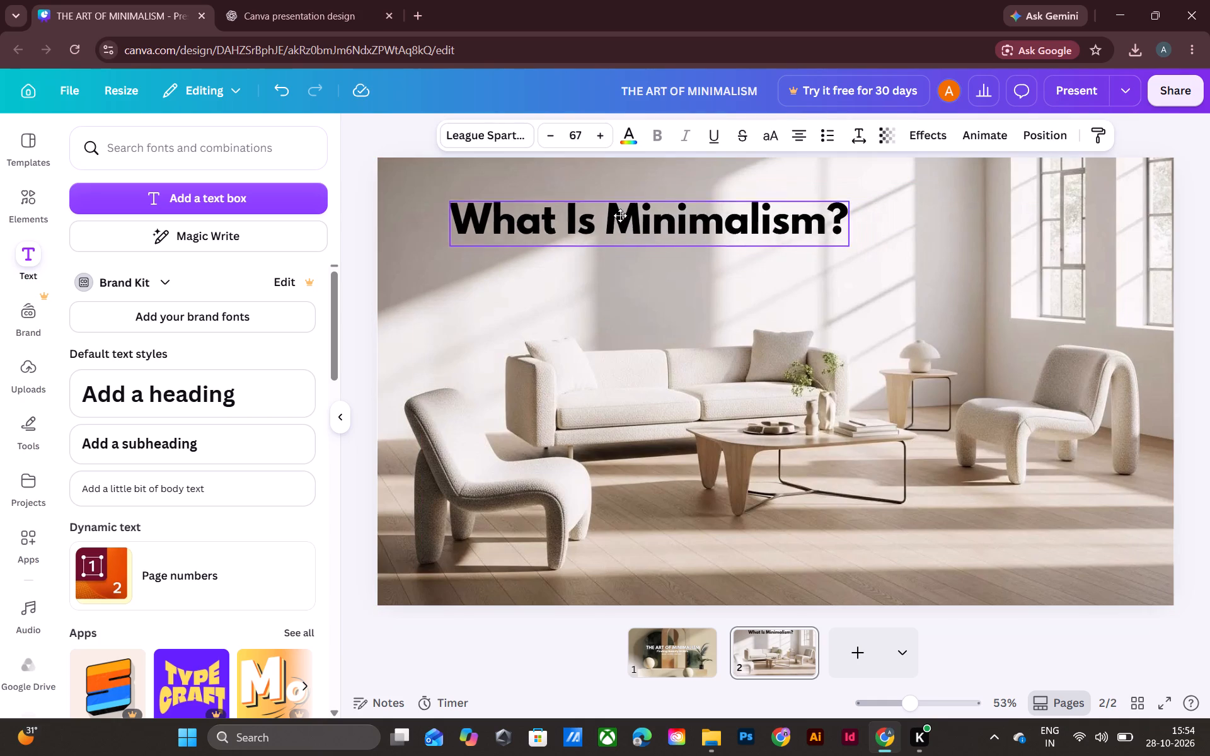
drag(620, 215, 568, 198)
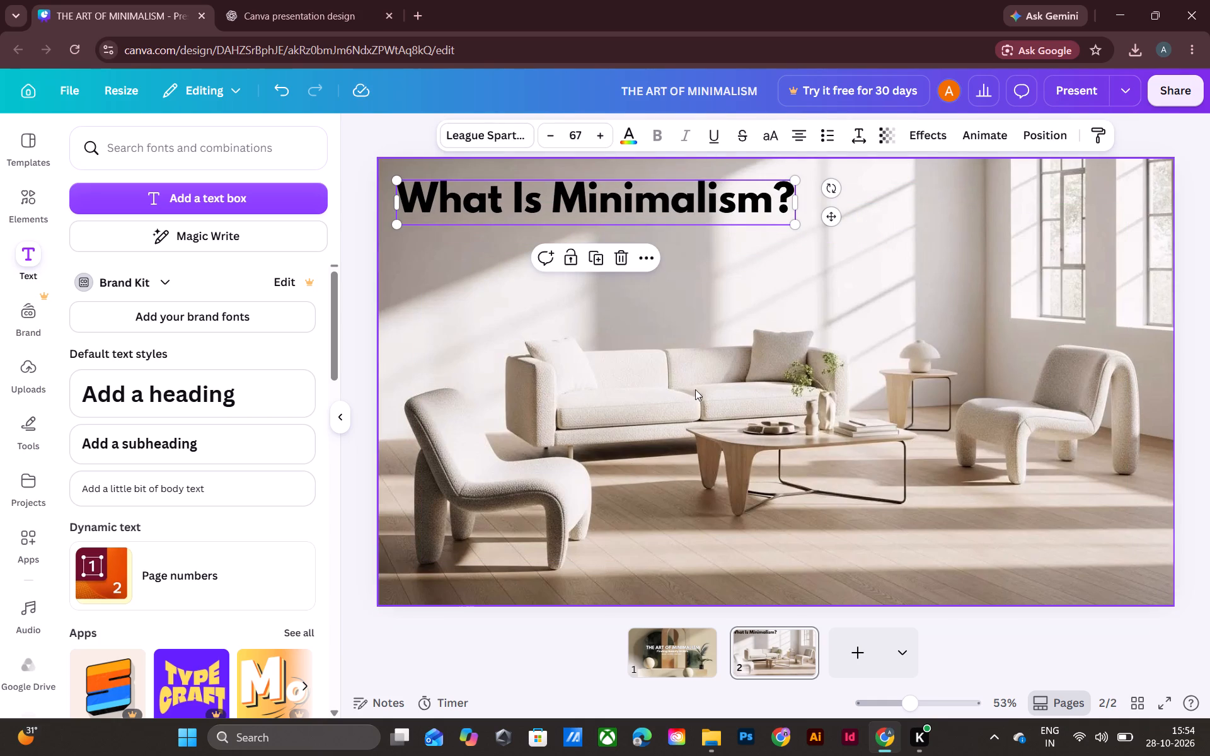
scroll(796, 433, up, 2)
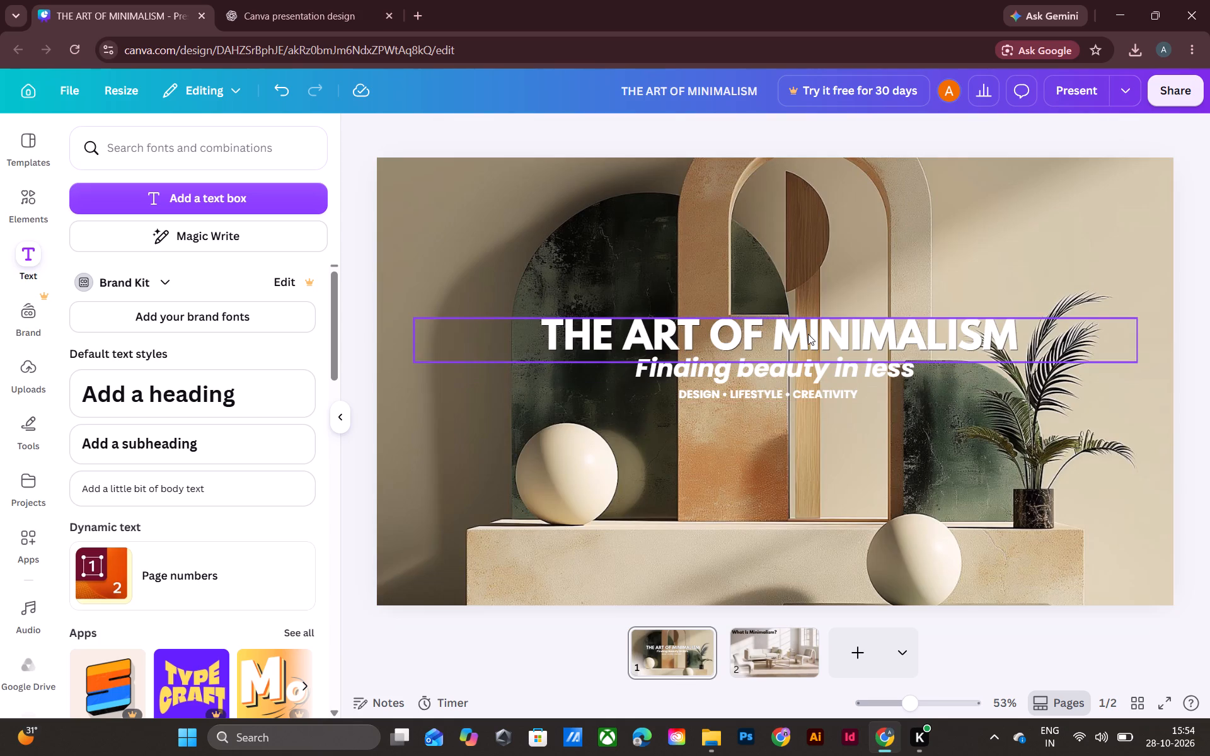
scroll(808, 334, up, 1)
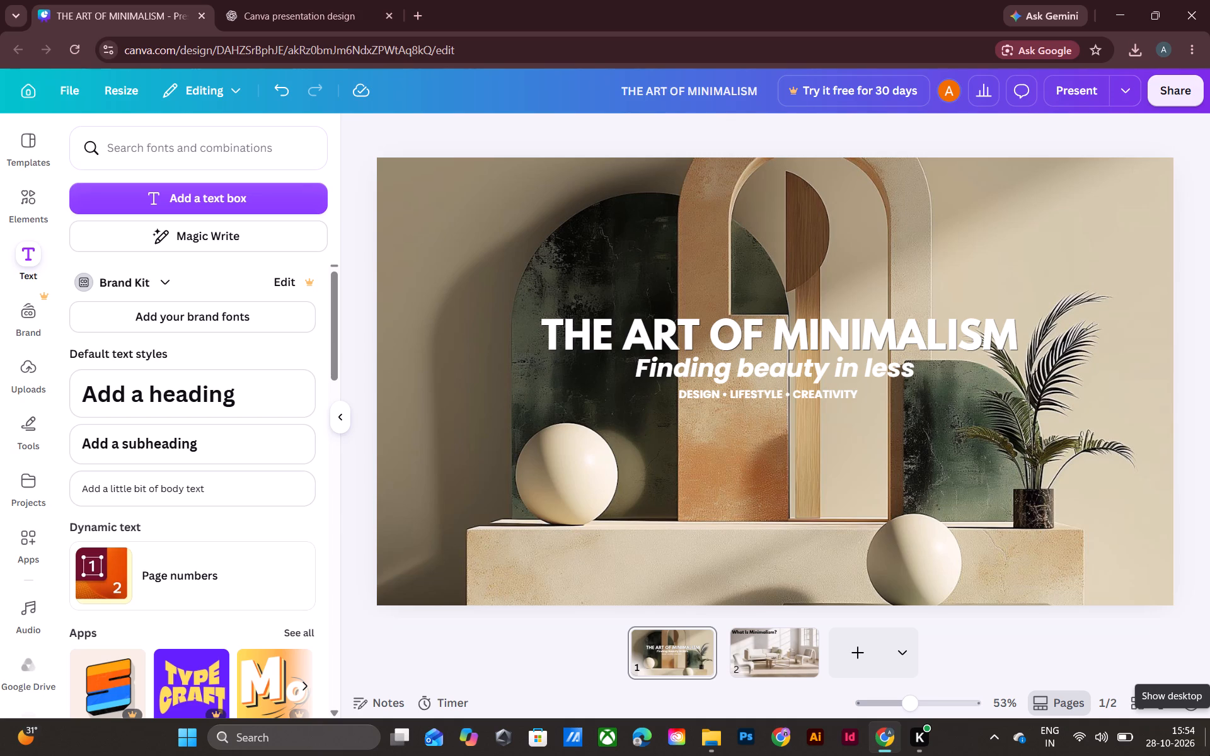
click(1047, 566)
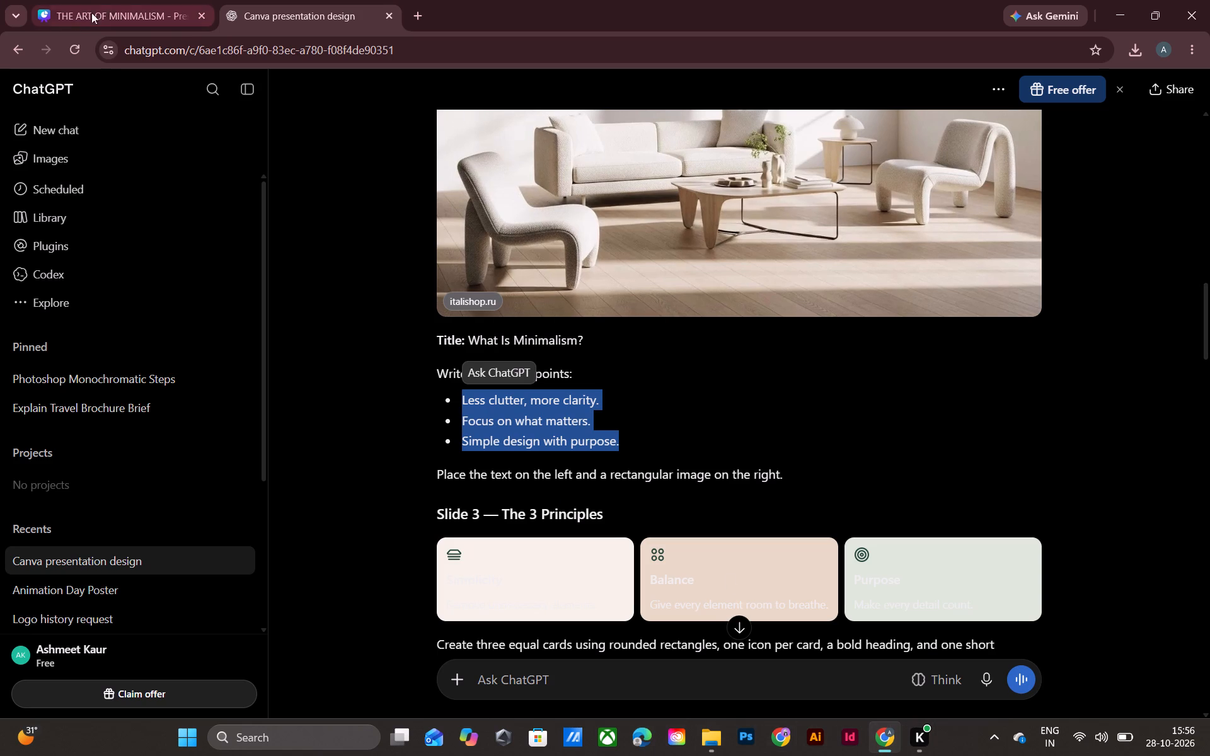
click(110, 13)
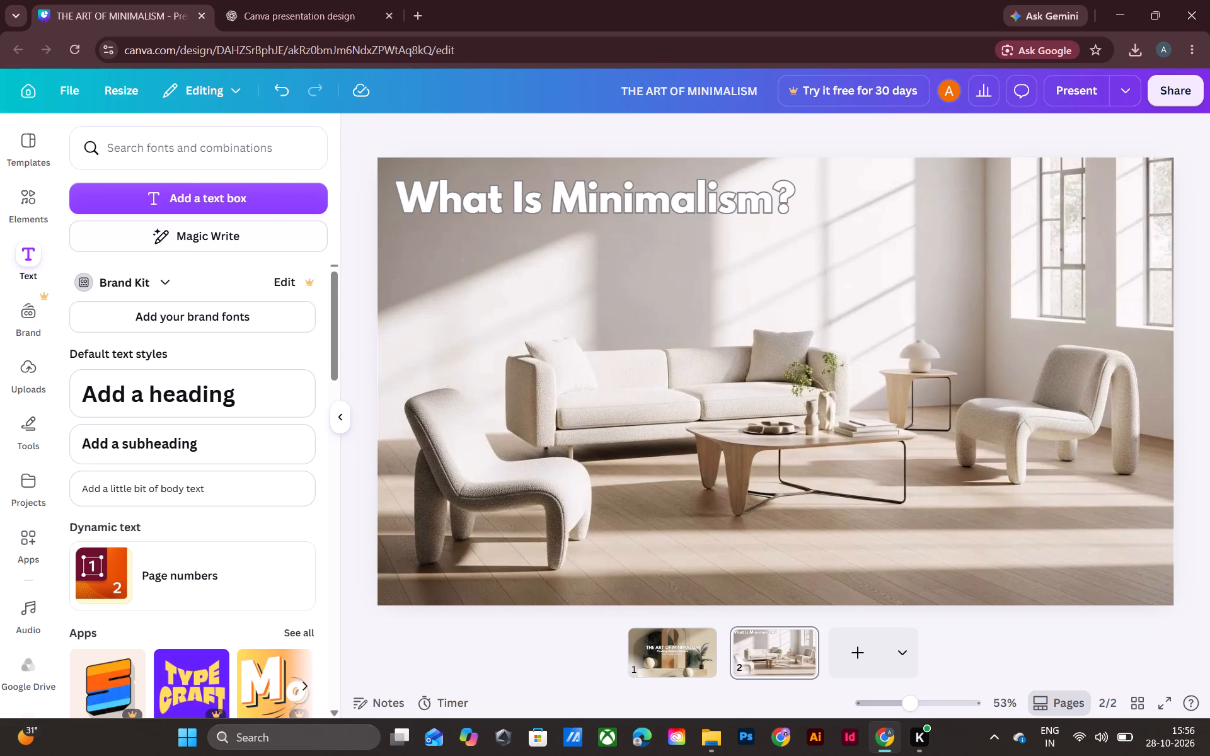
click(232, 185)
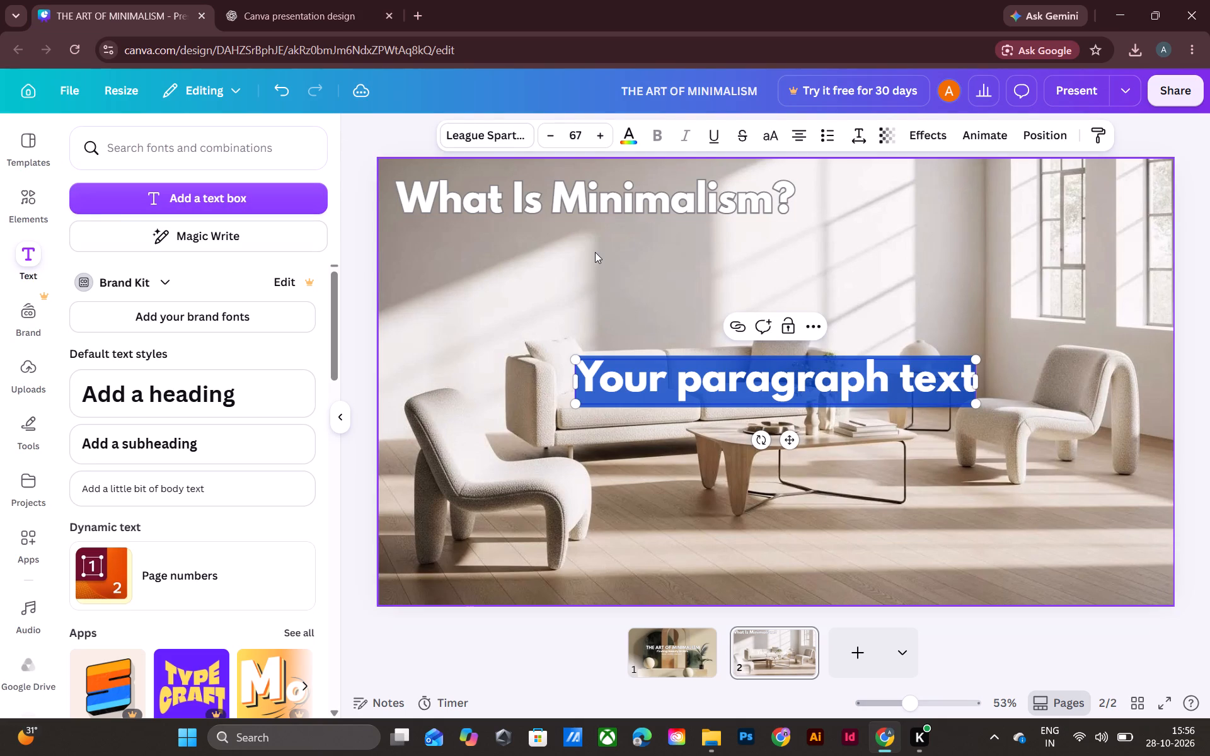
key(ctrl+v)
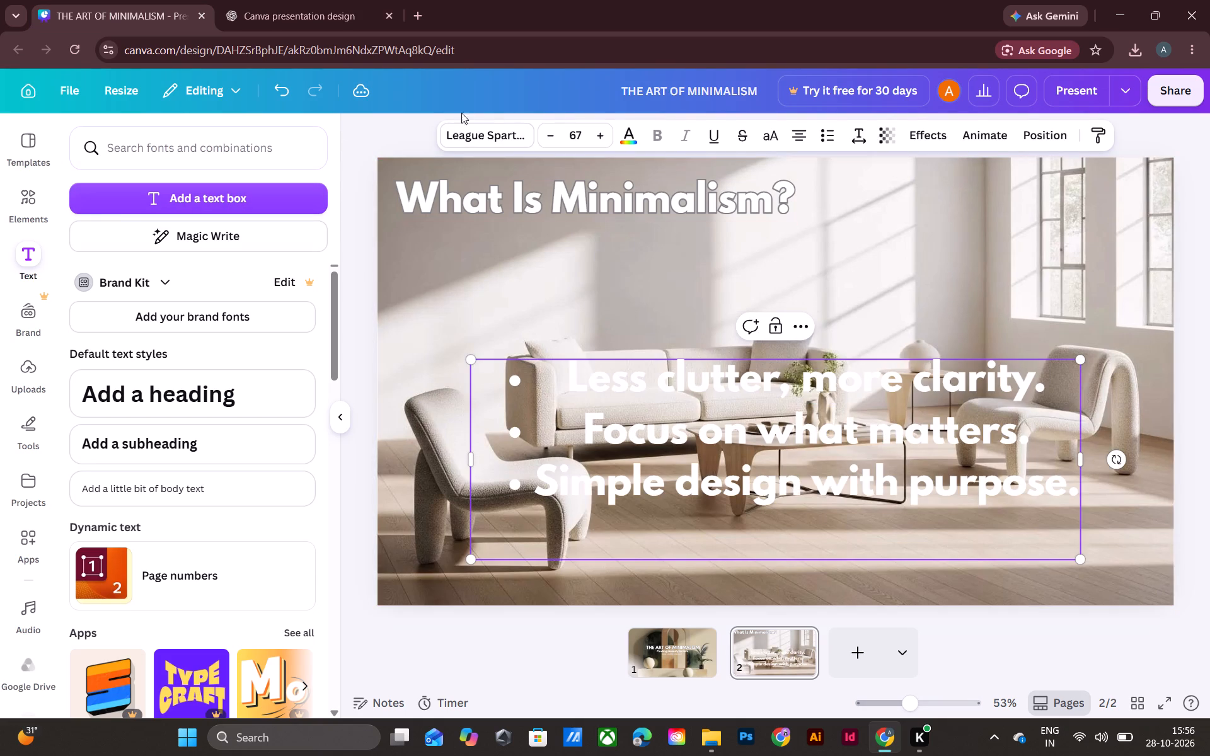
Try to restyle the pasted bullet points with the Poppins font at size 63.
click(484, 133)
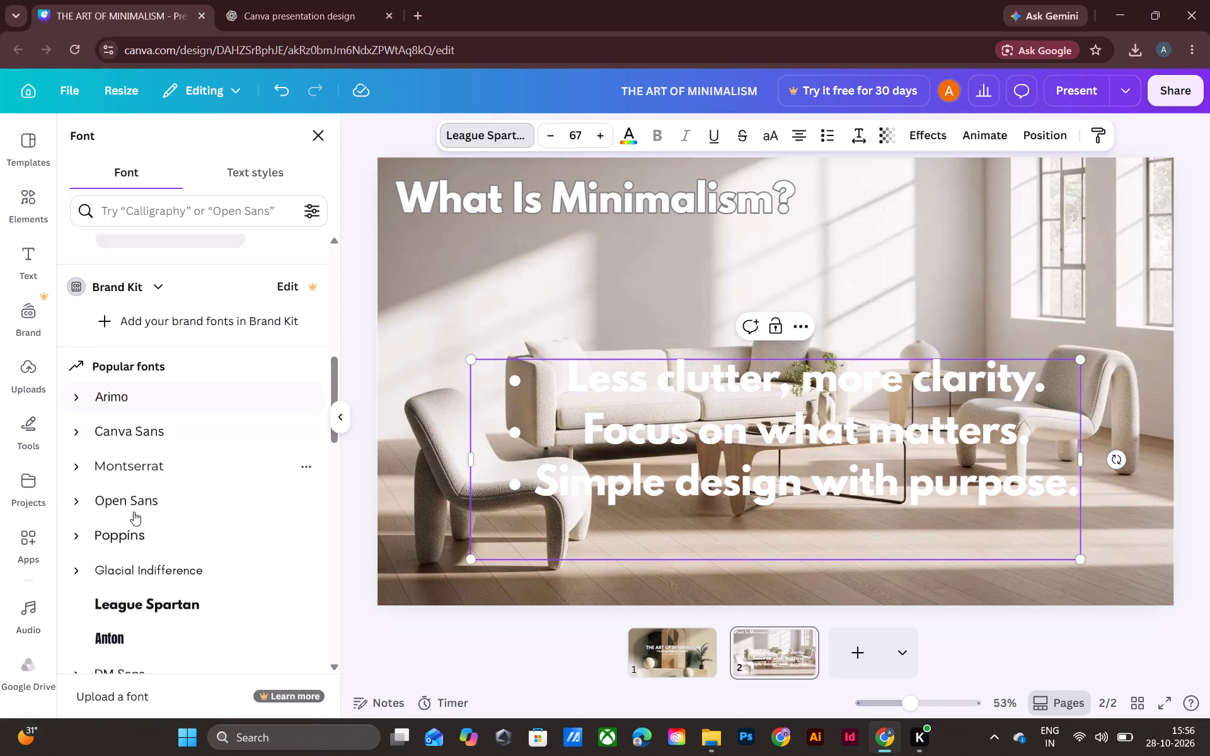
click(136, 535)
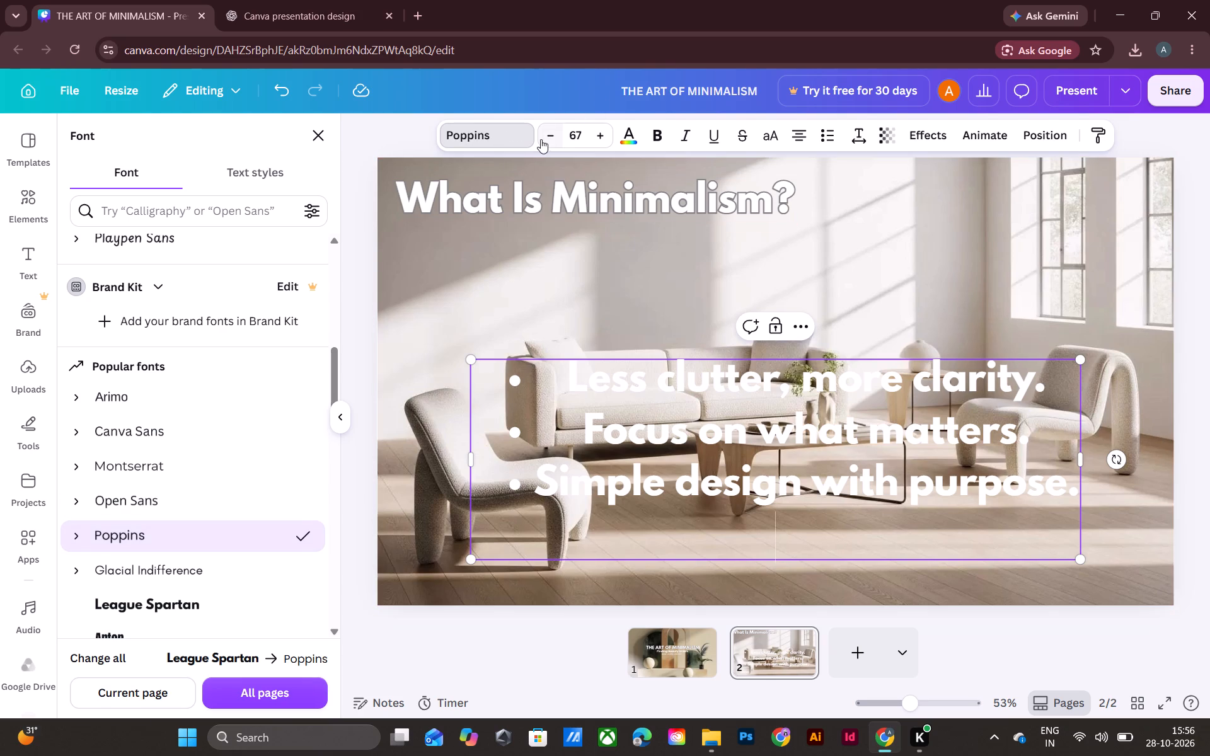
triple_click(545, 136)
click(546, 135)
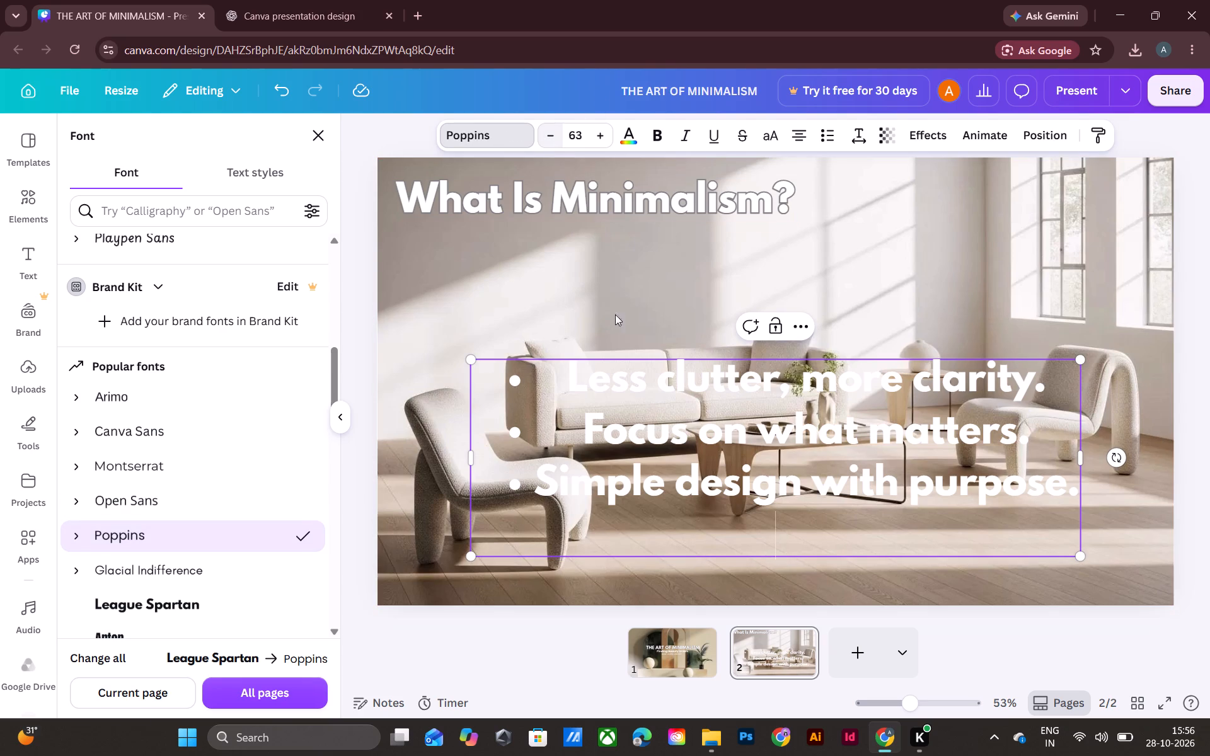
Reduce the font size of all three bullet points until their text box spans about half the page width.
click(680, 462)
key(ctrl+a)
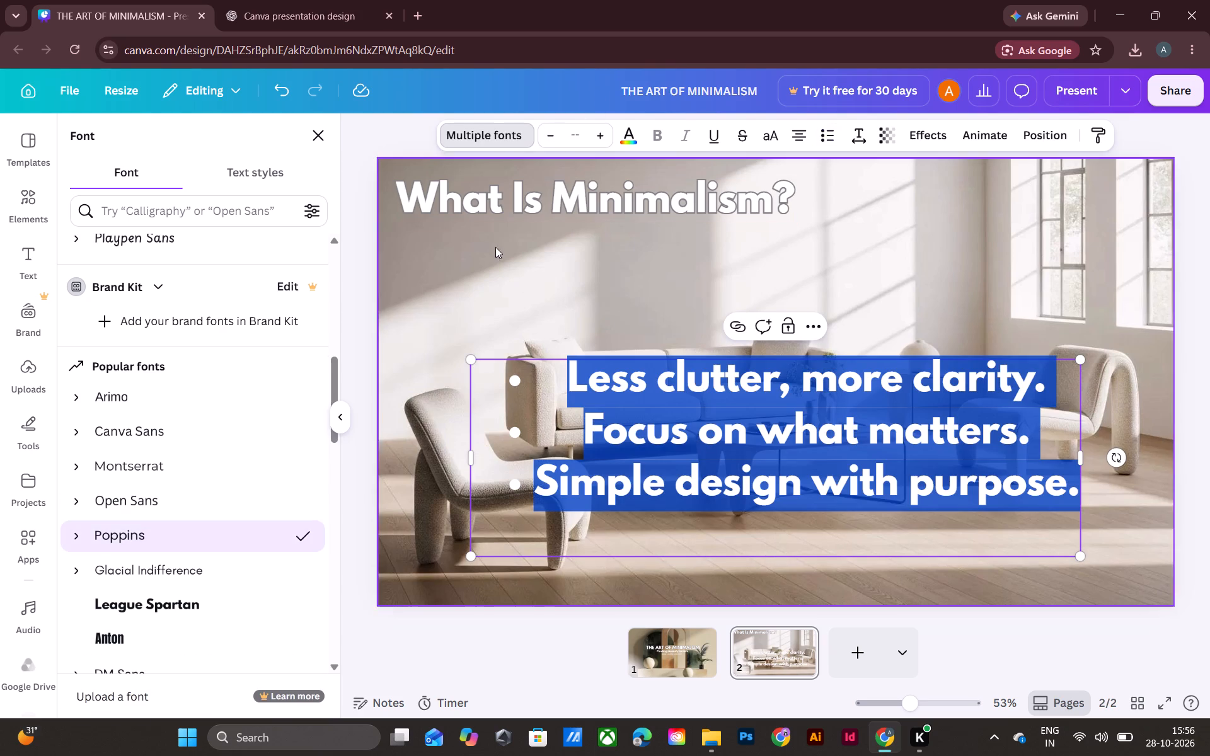
triple_click(545, 139)
triple_click(545, 139)
triple_click(544, 139)
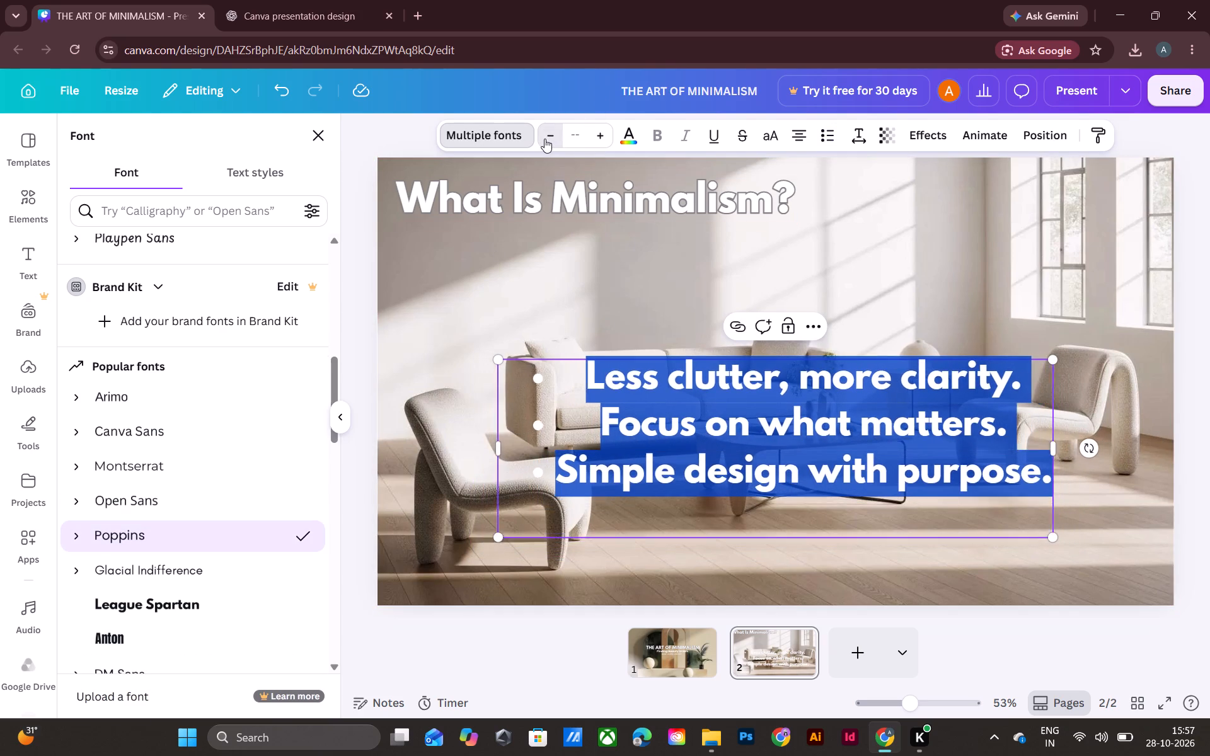
triple_click(544, 138)
triple_click(544, 138)
triple_click(544, 138)
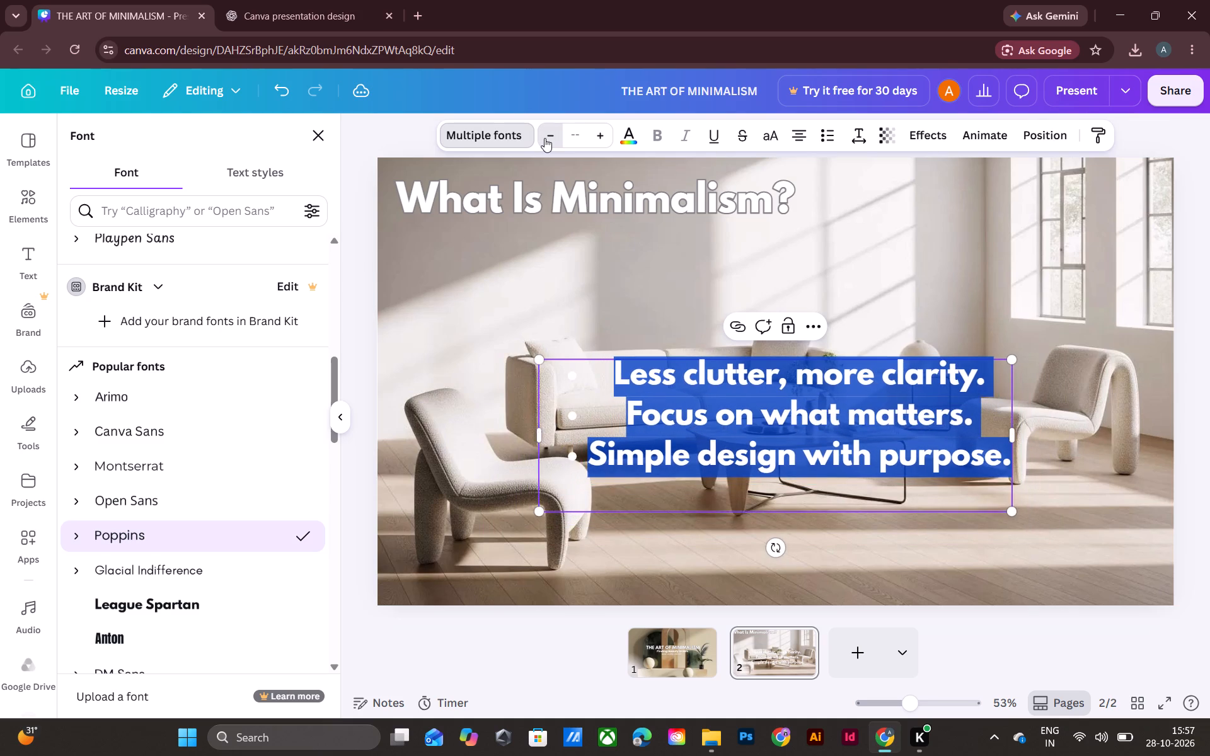
triple_click(544, 138)
double_click(544, 138)
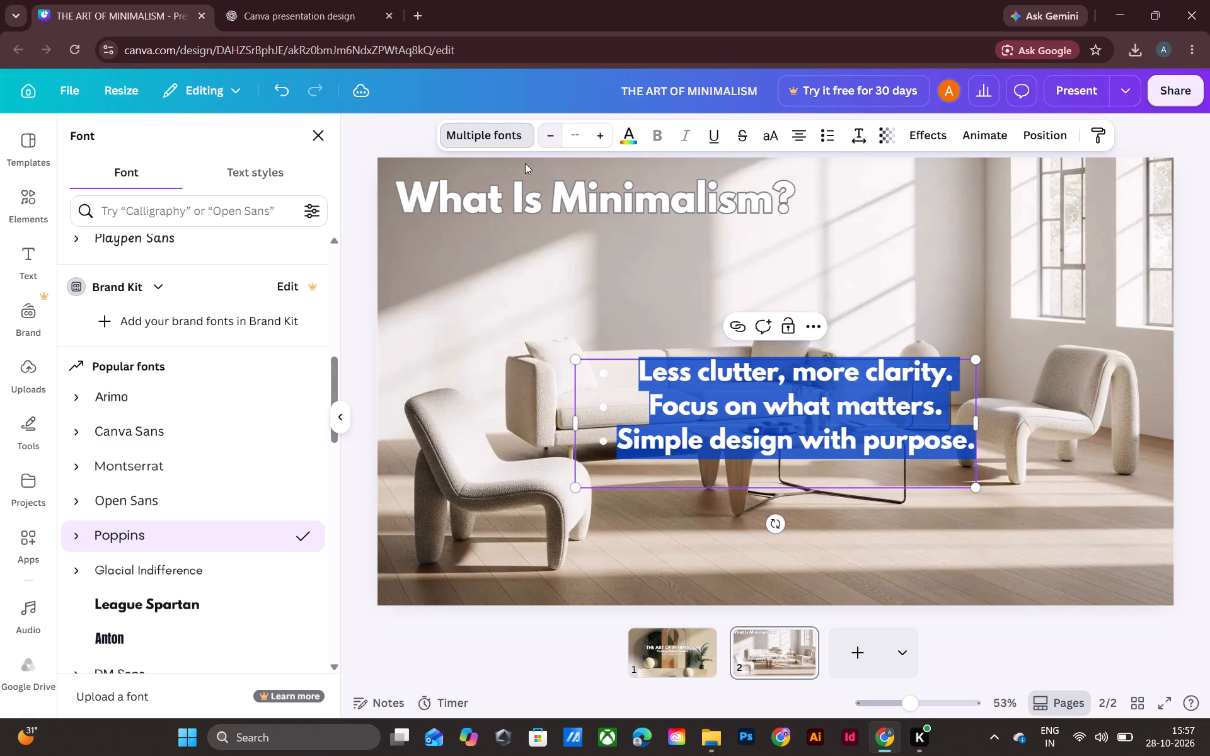
Set all three slide 2 bullet points in Poppins and align them left.
double_click(158, 544)
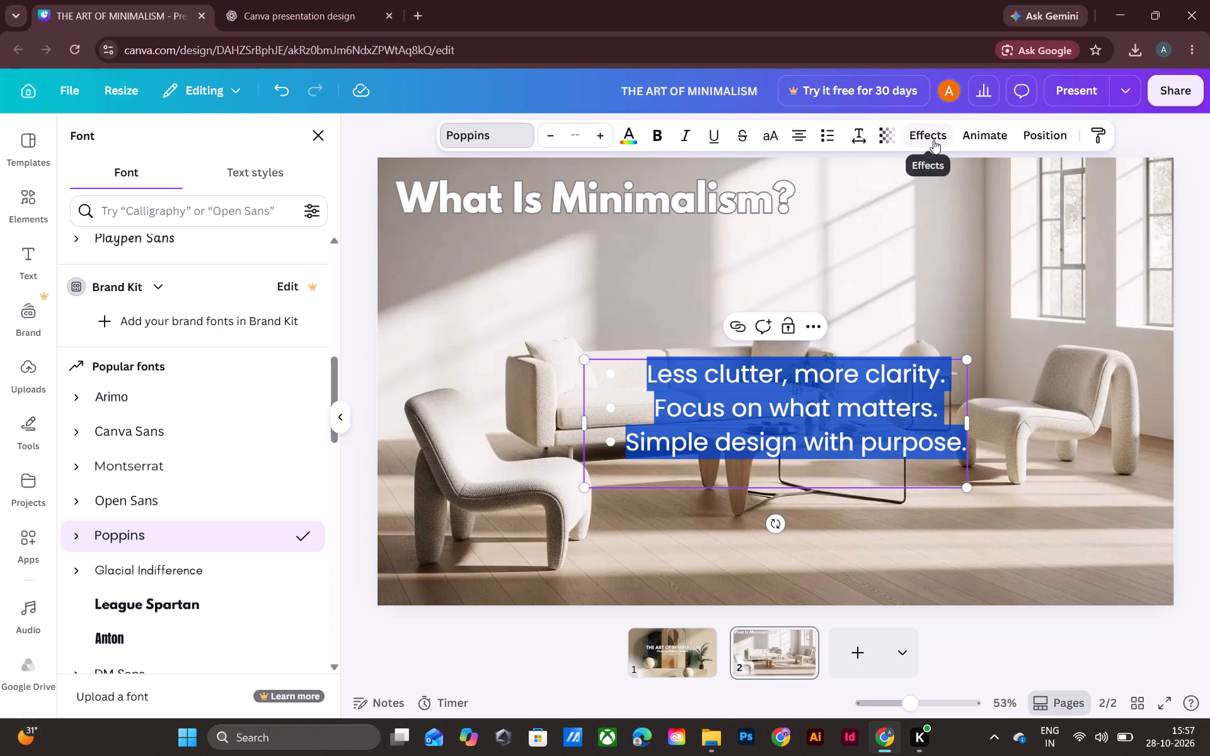
click(805, 133)
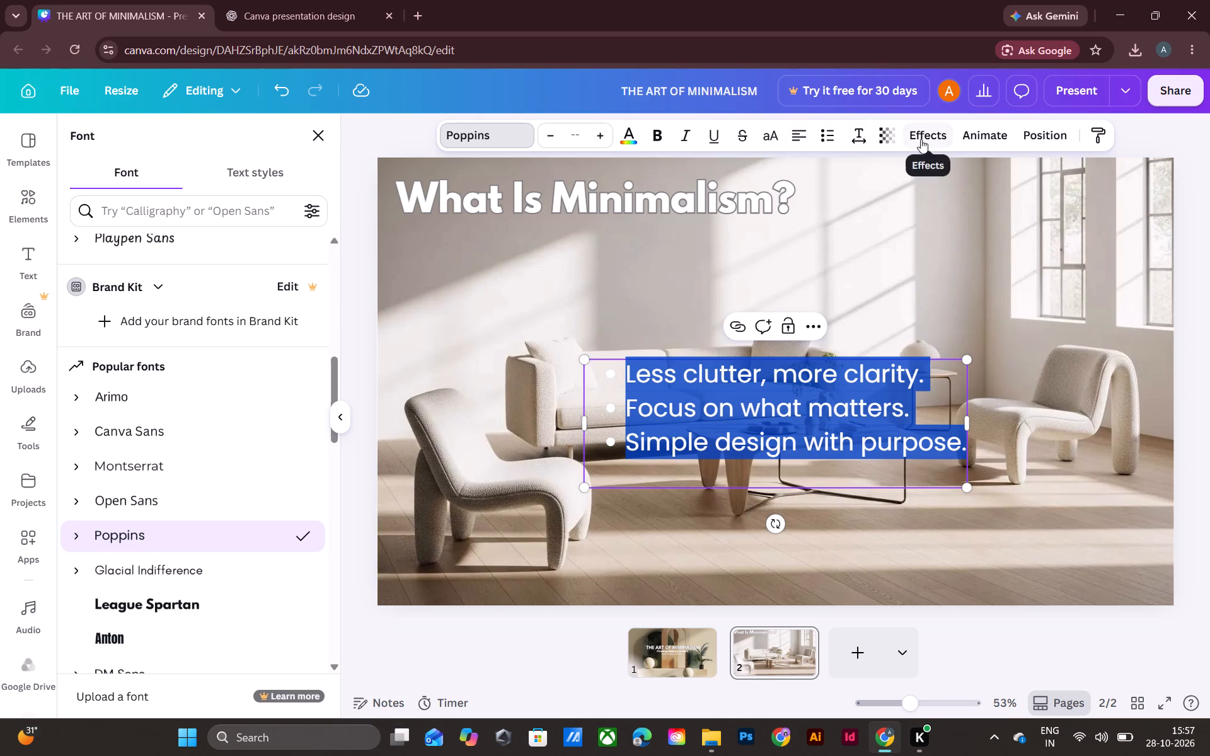
Apply the Outline text effect to the bullet points.
click(921, 139)
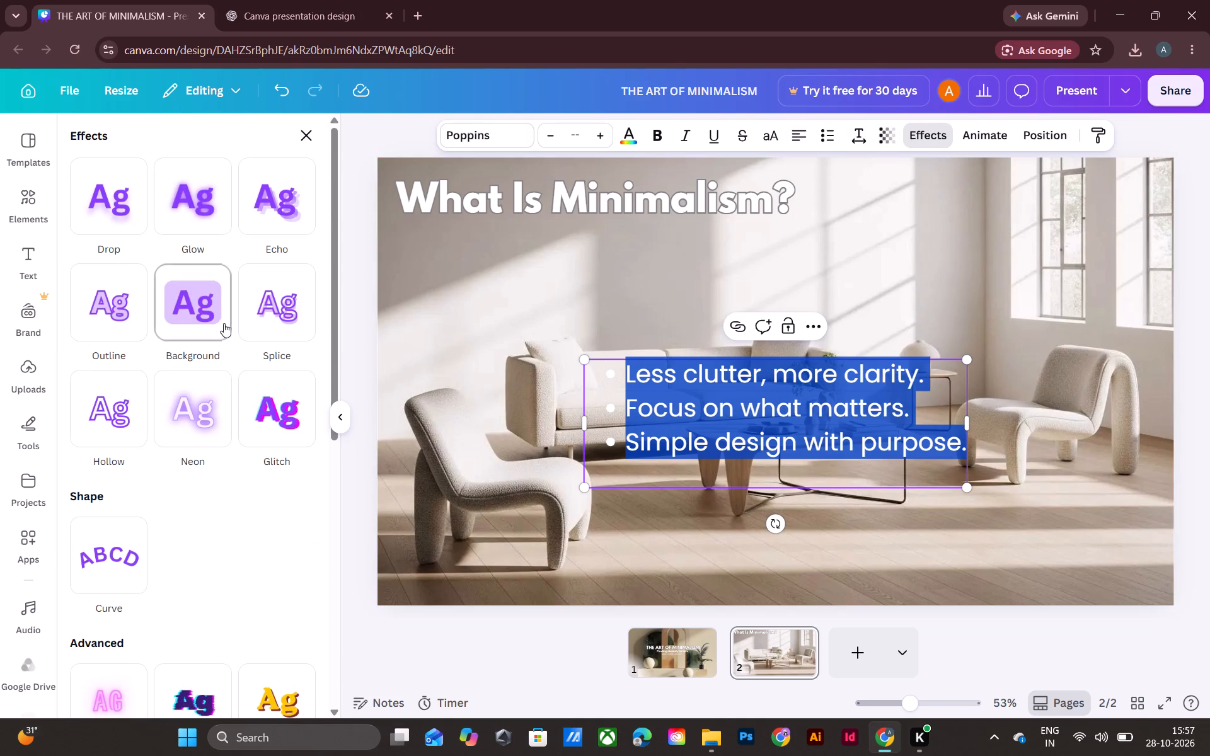
click(99, 312)
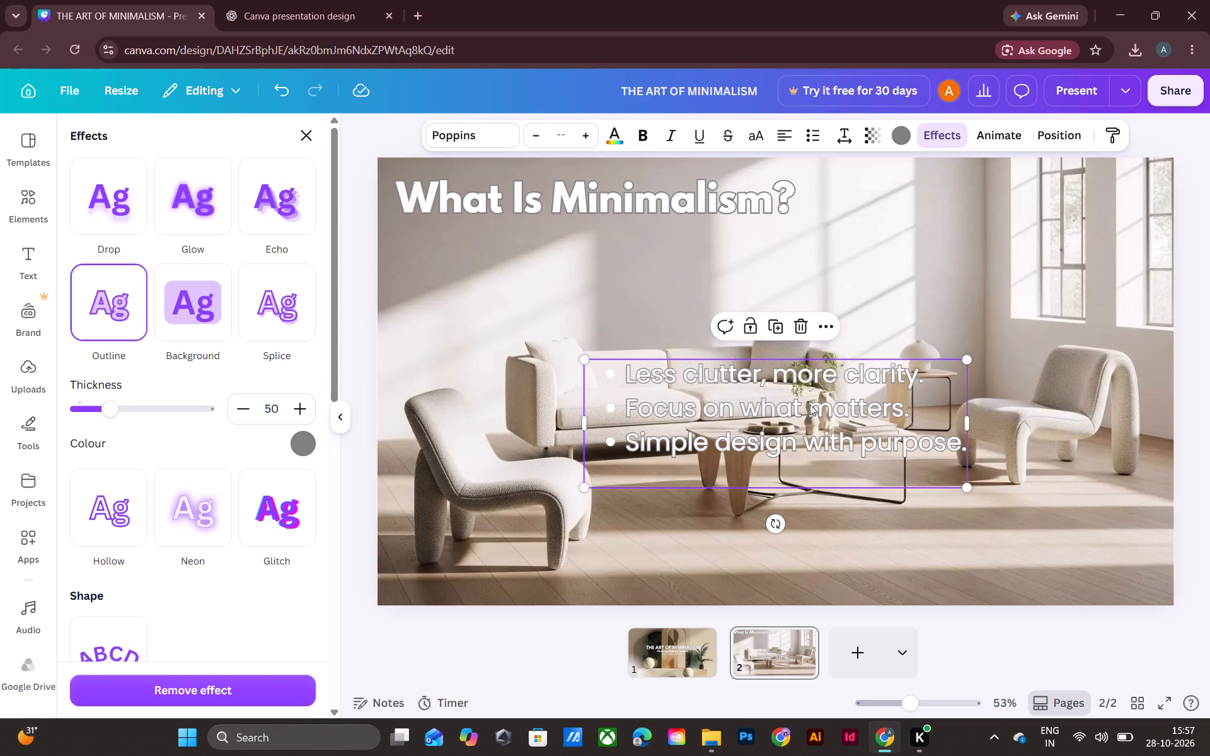
click(1187, 363)
click(1188, 363)
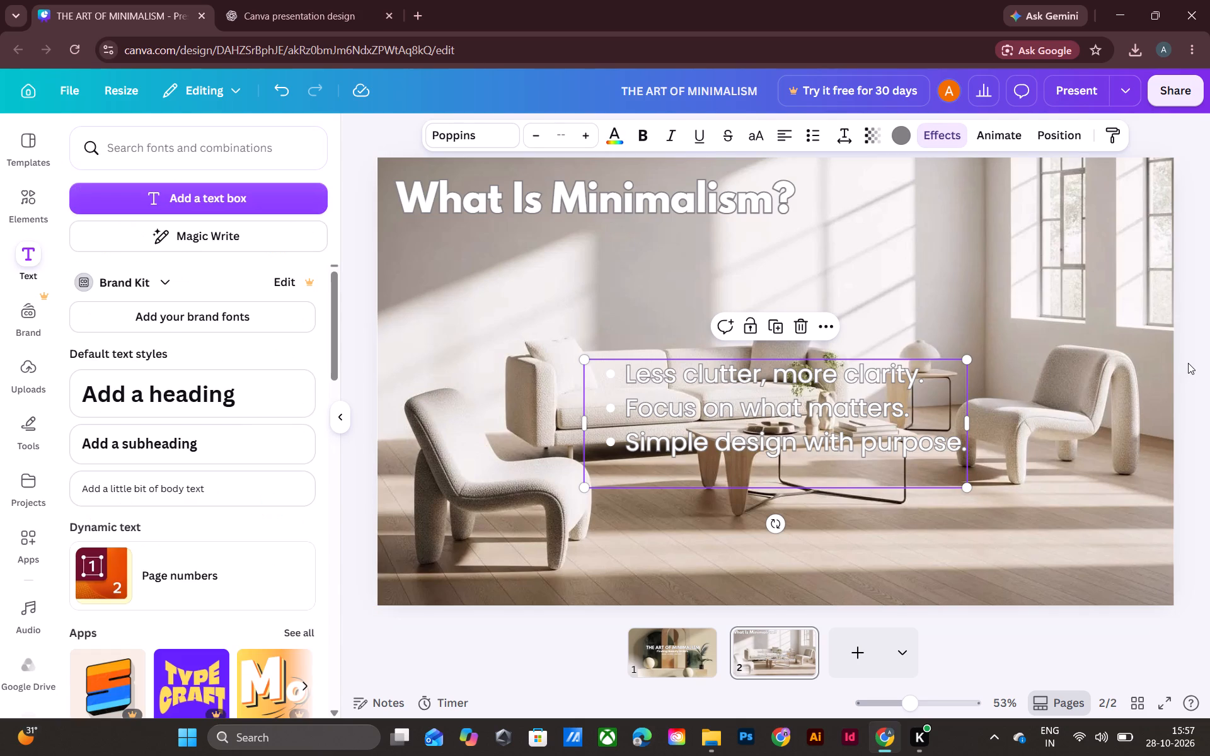
Place the bullet list directly beneath the title, reducing its font size until the text box spans about 40% of the page width.
drag(785, 427, 580, 297)
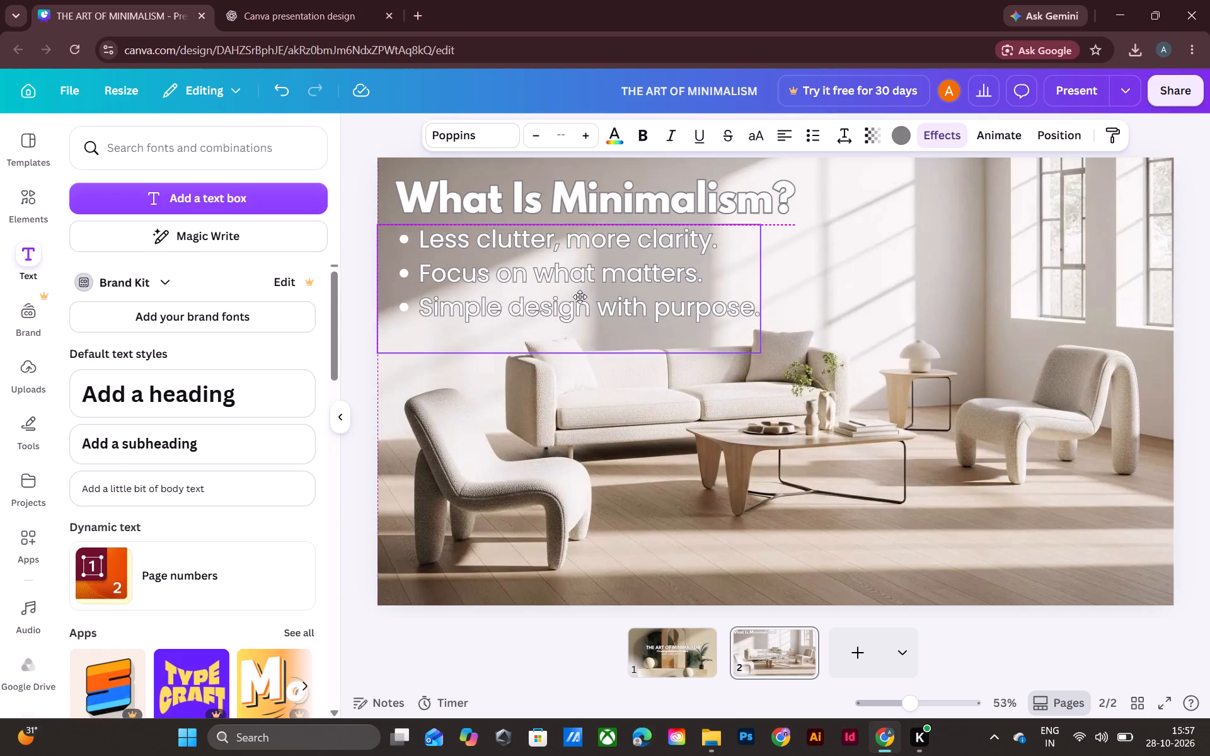
drag(580, 297, 578, 297)
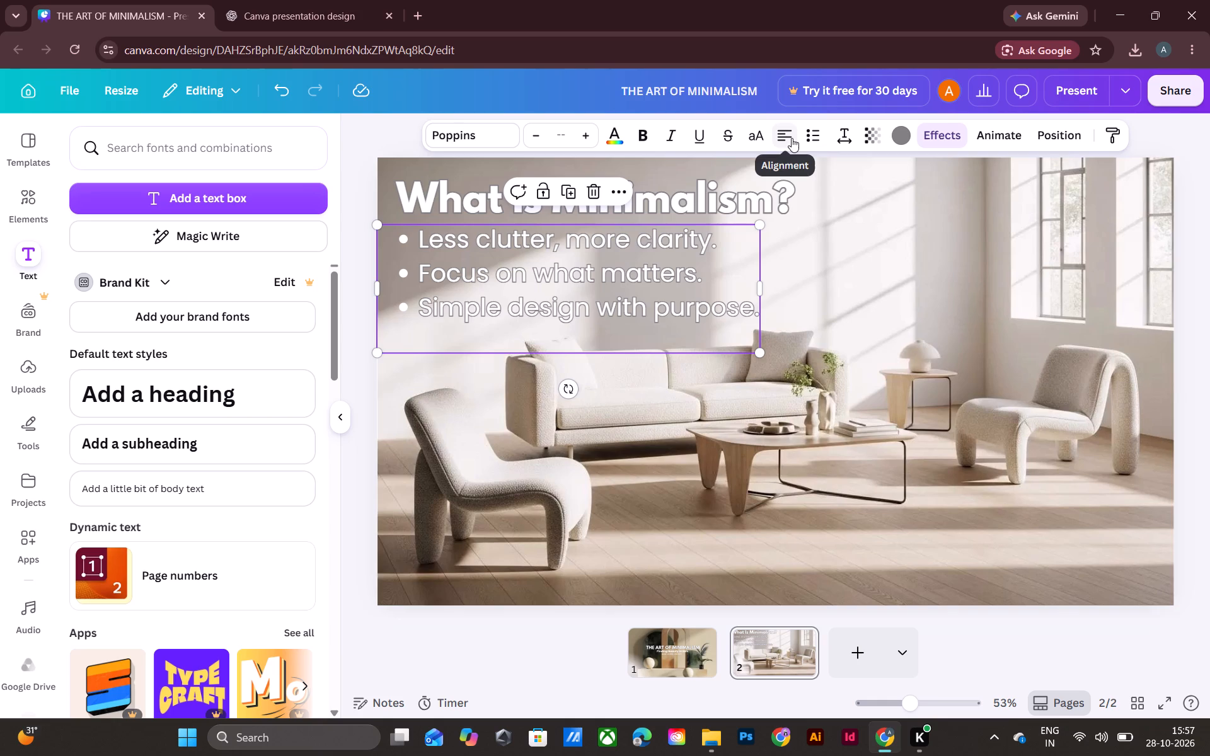
click(538, 134)
triple_click(538, 134)
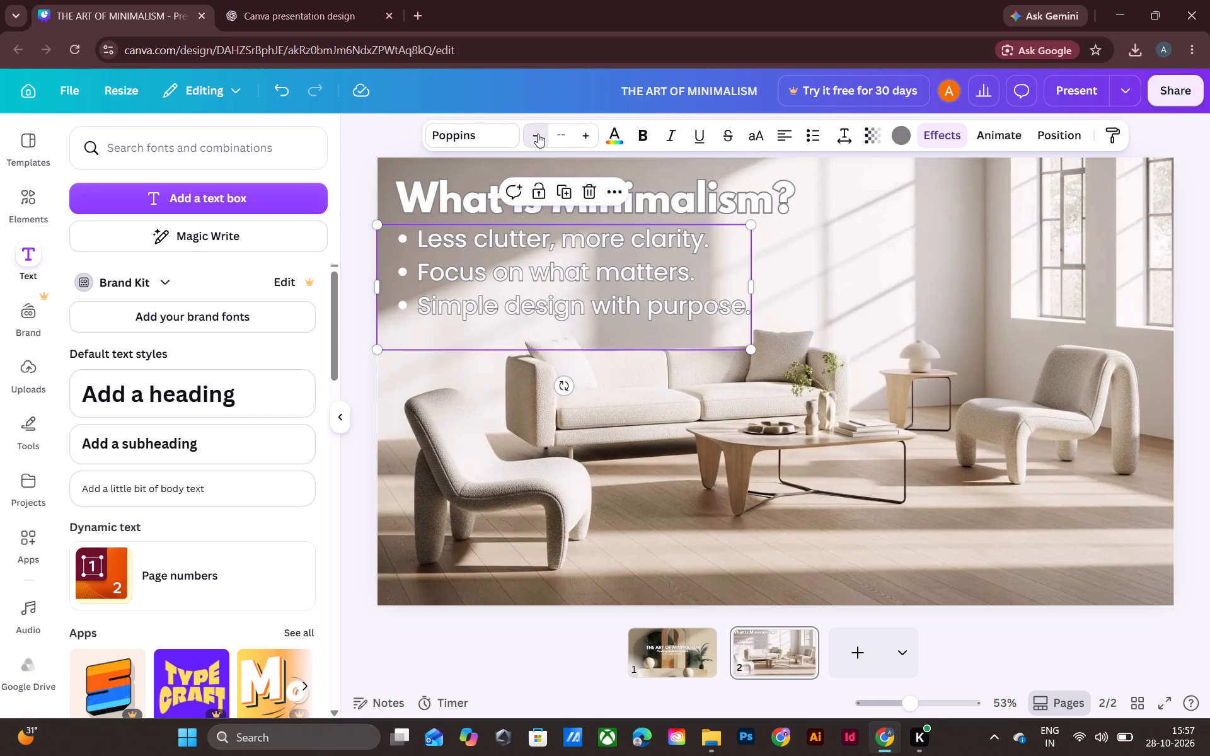
triple_click(538, 134)
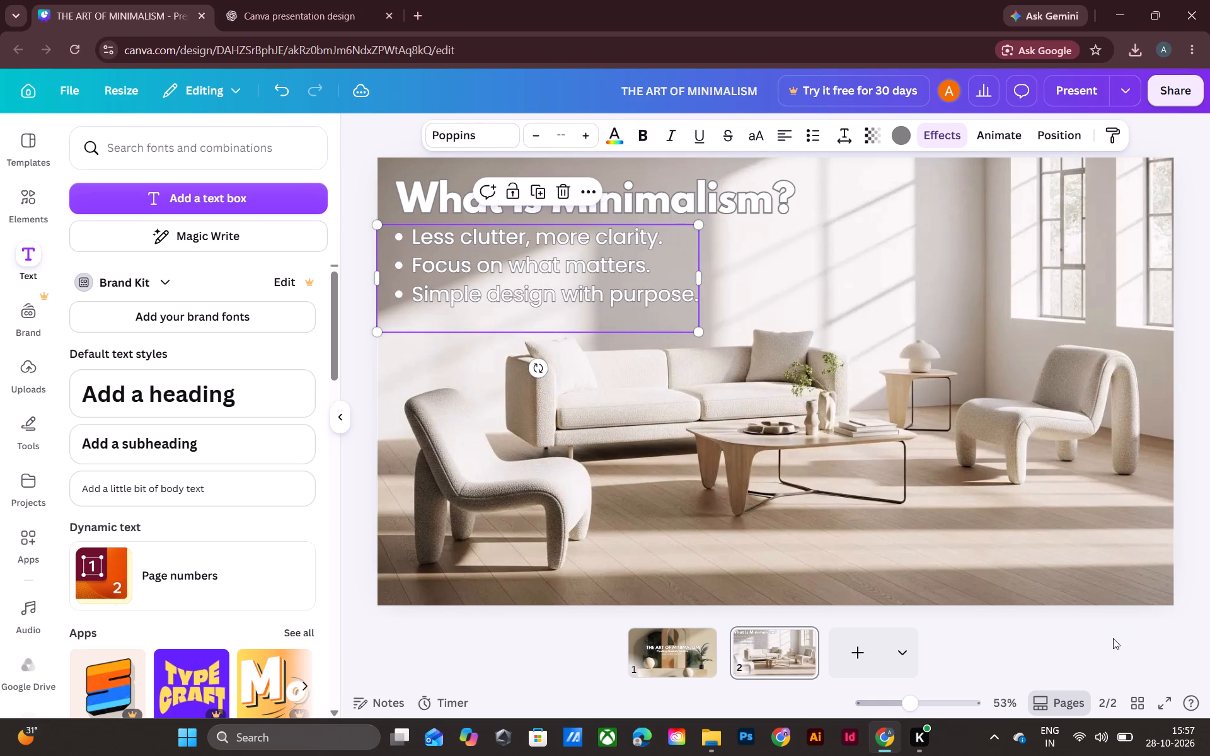
click(1126, 641)
drag(599, 270, 615, 271)
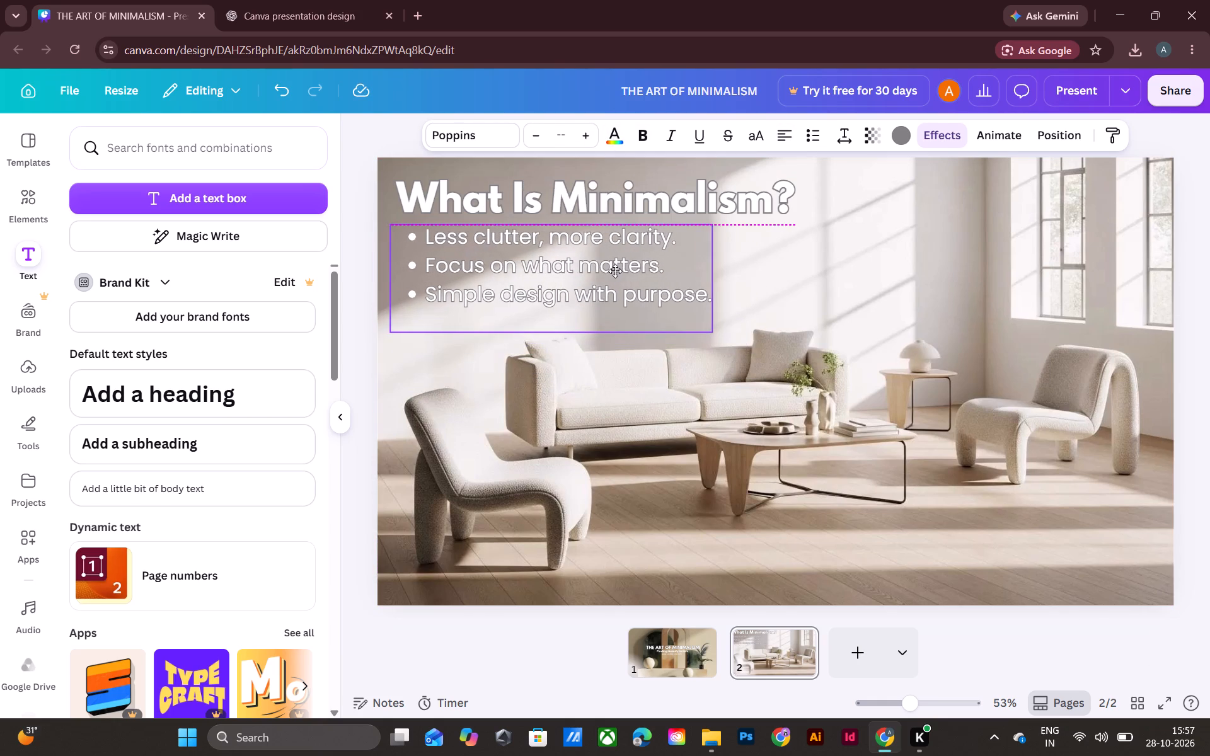
drag(615, 271, 619, 265)
click(1185, 449)
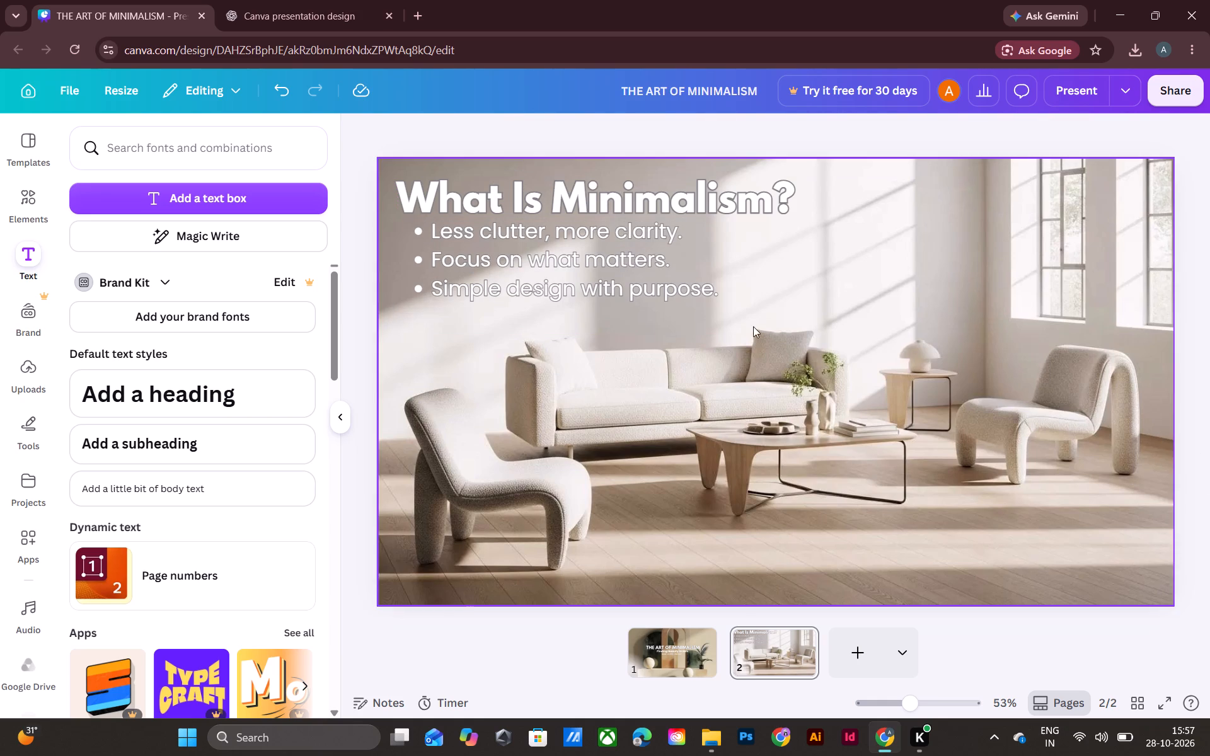
Change the bullet list's outline colour to the dark greyolive #202018 from the photo colours.
click(650, 286)
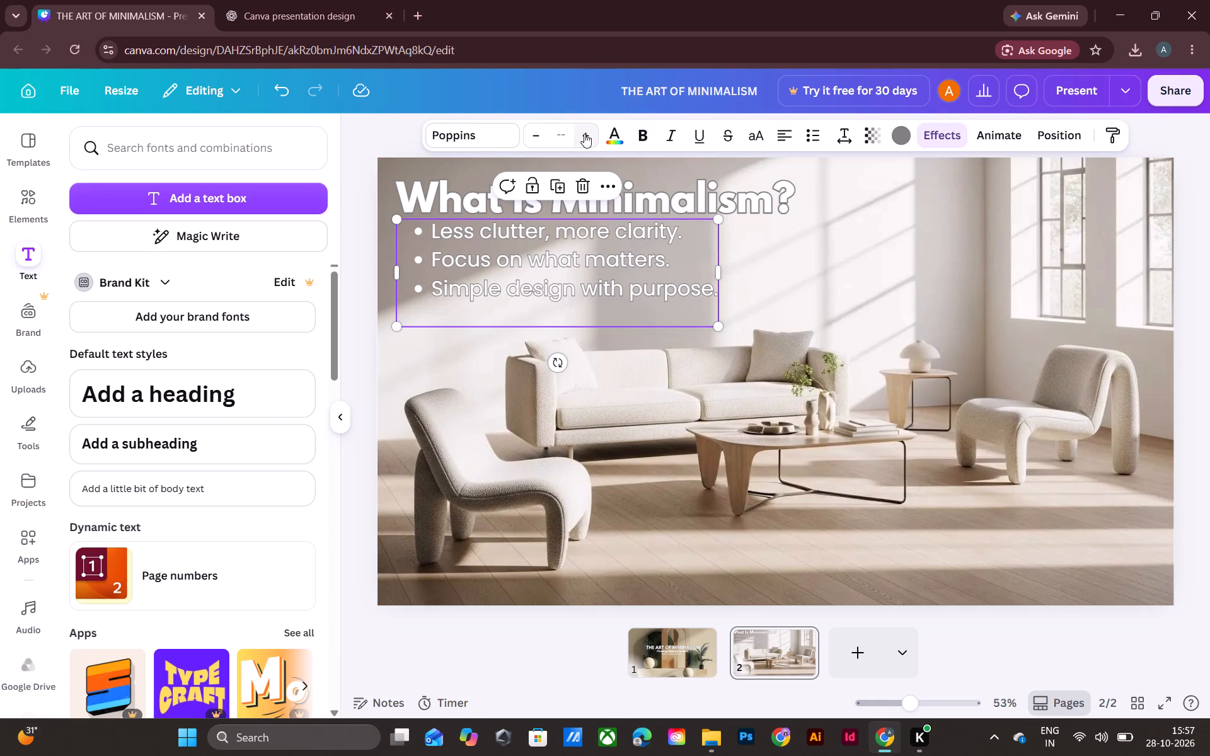
click(904, 135)
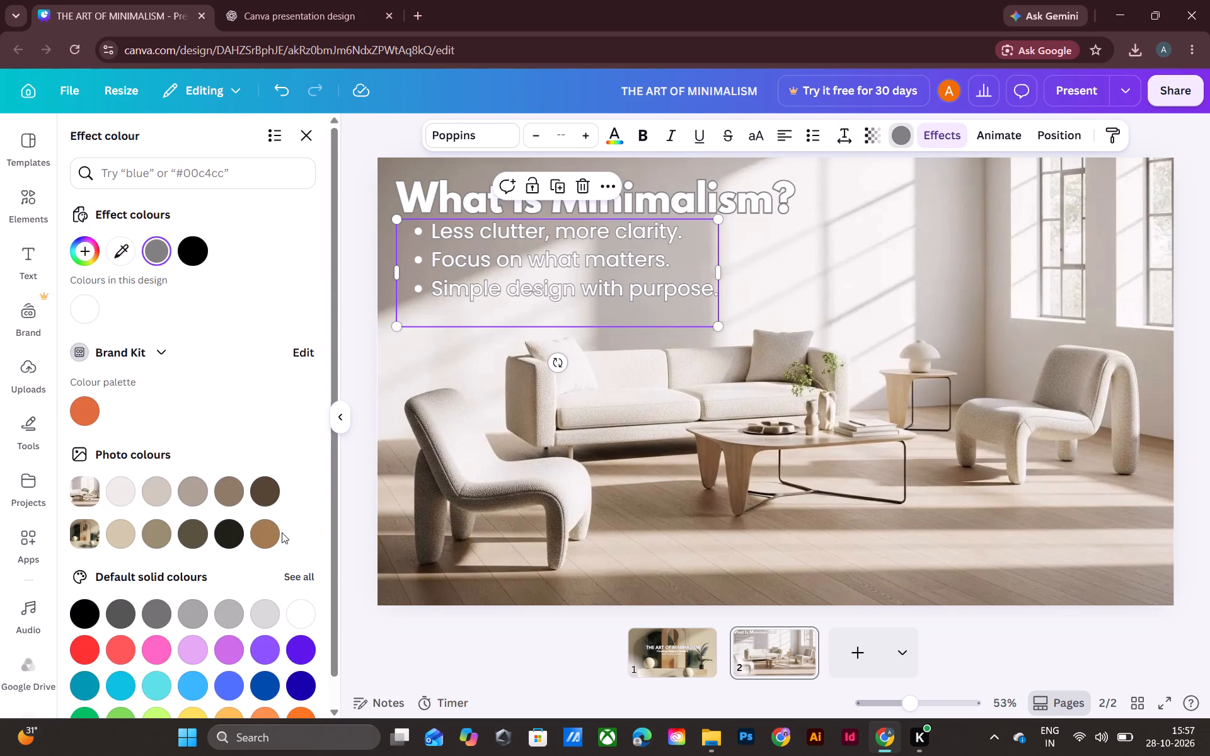
click(229, 530)
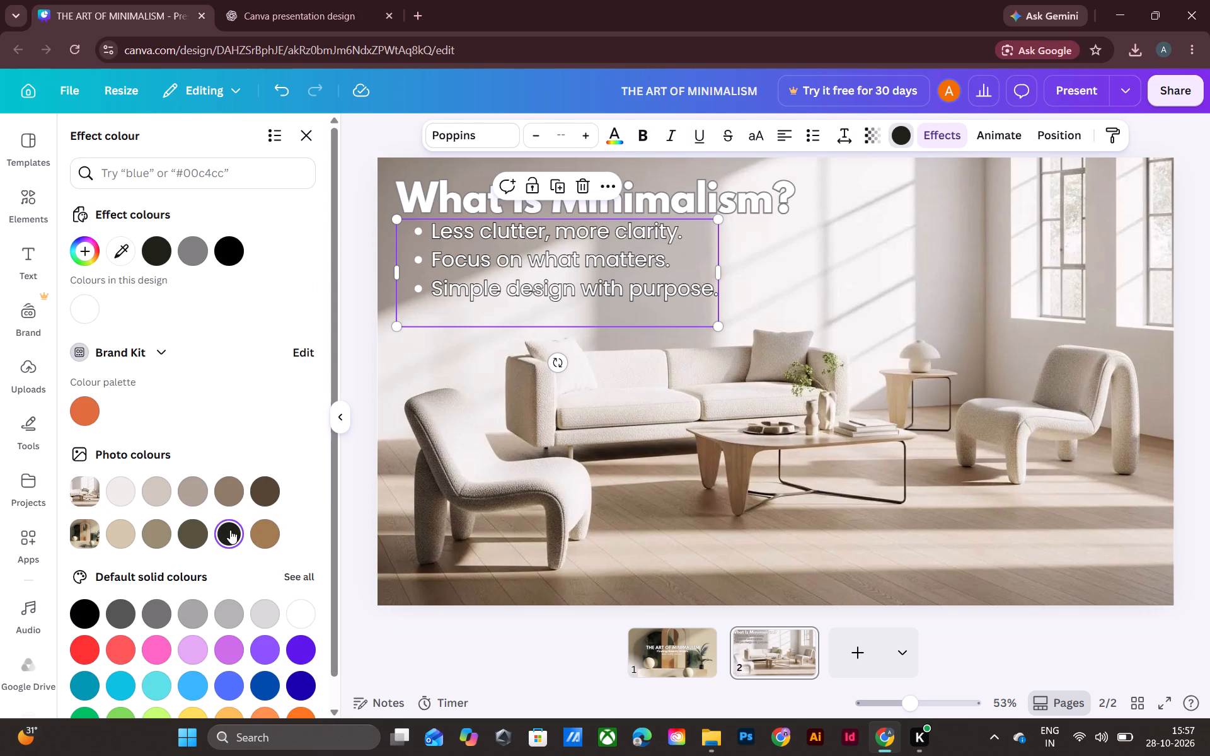
Try black on the "What Is Minimalism?" title's outline, then settle on the bullets' dark greyolive #202018.
click(643, 197)
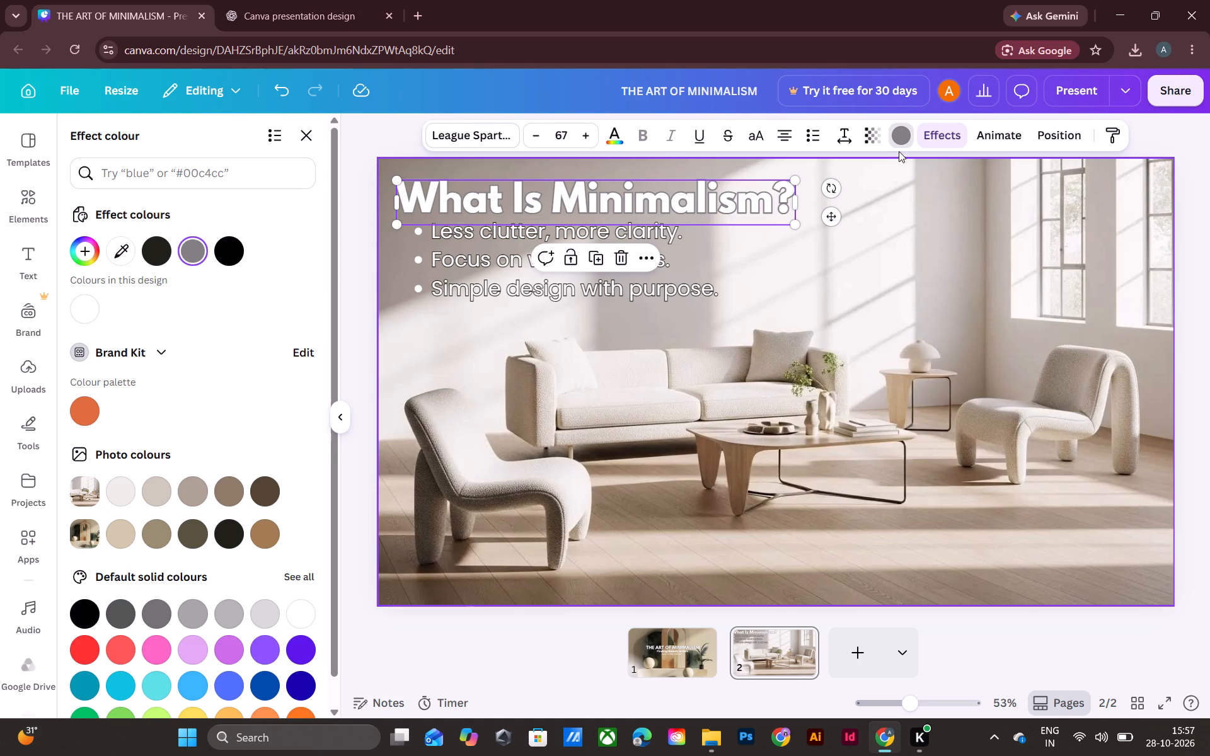
click(233, 249)
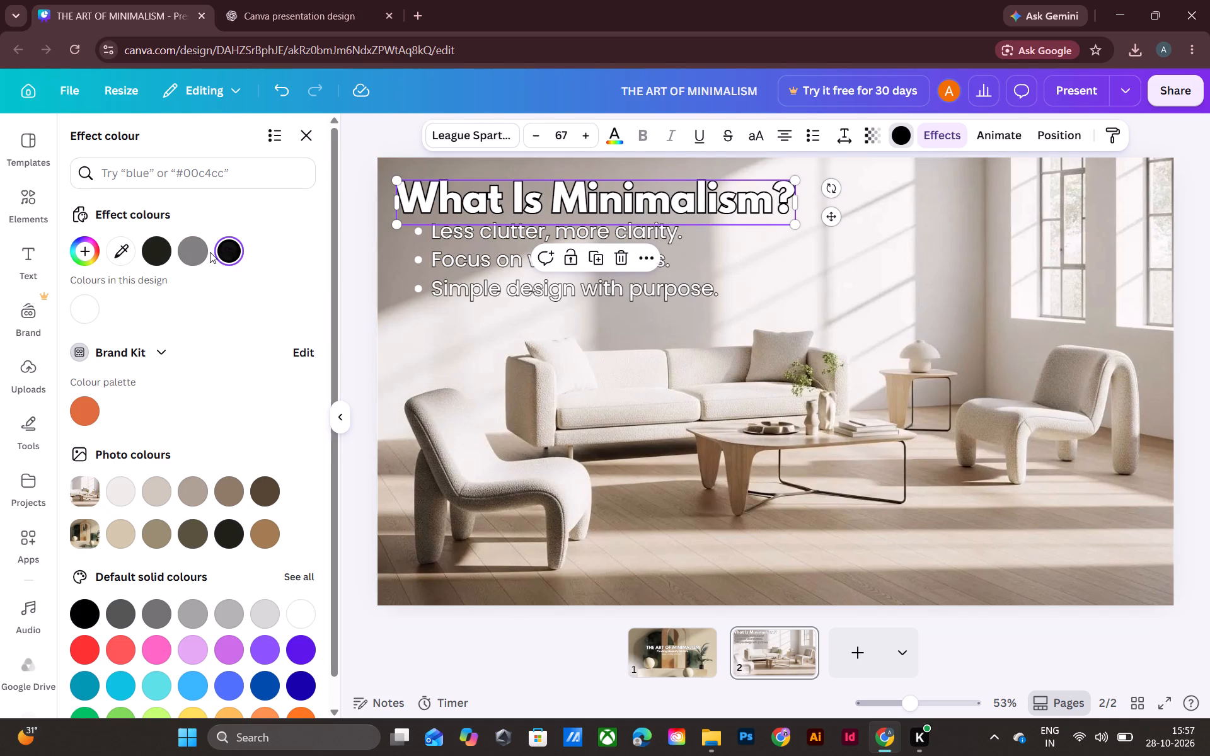
click(153, 249)
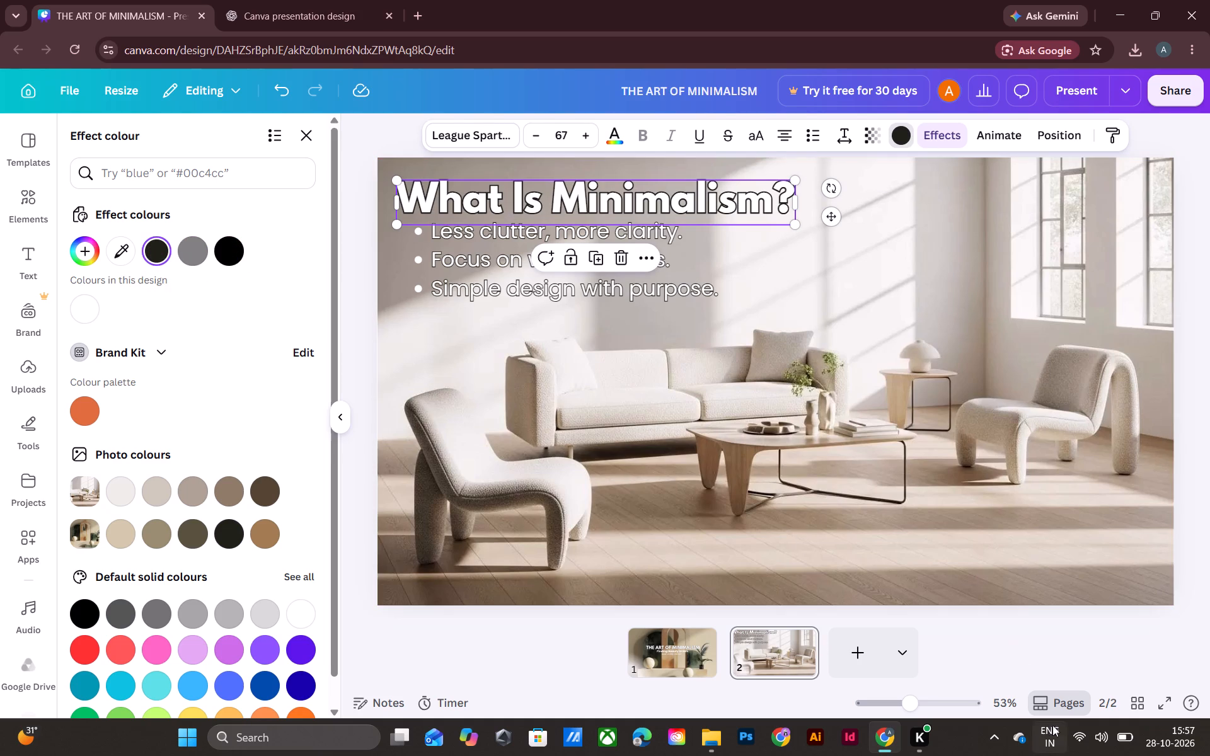
click(1018, 646)
click(1018, 644)
double_click(1020, 639)
click(960, 520)
click(1017, 695)
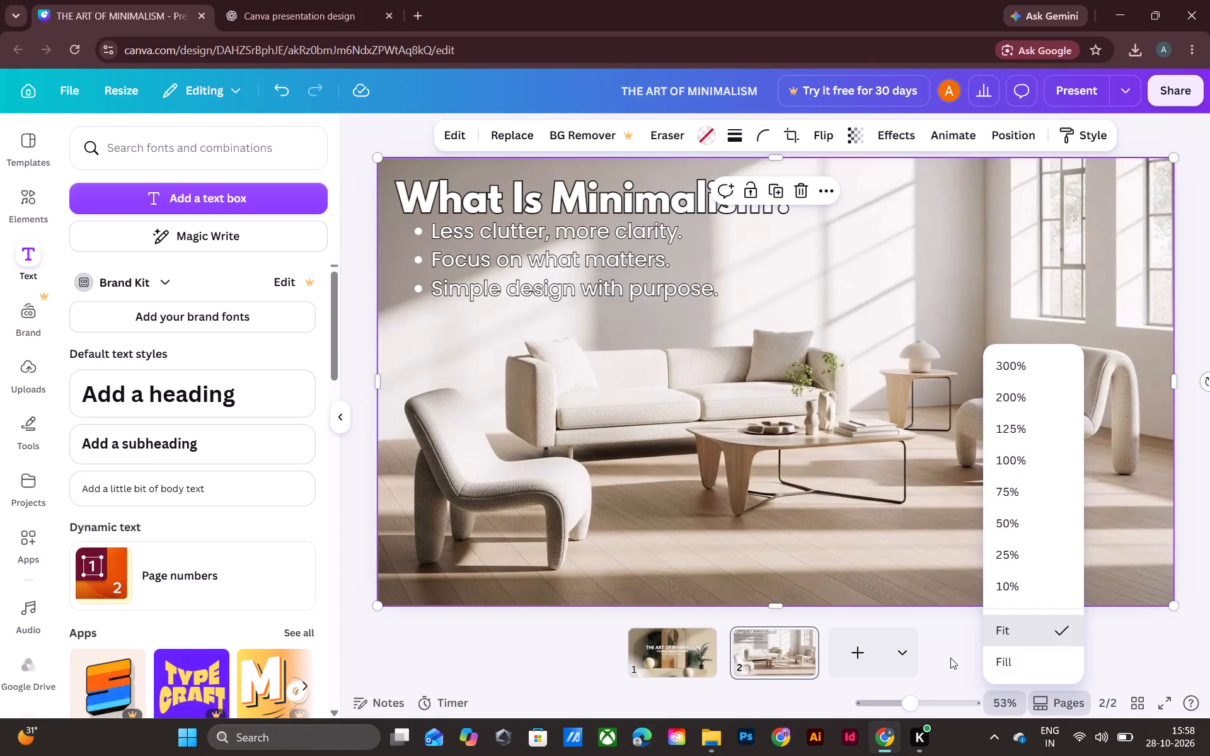
click(950, 658)
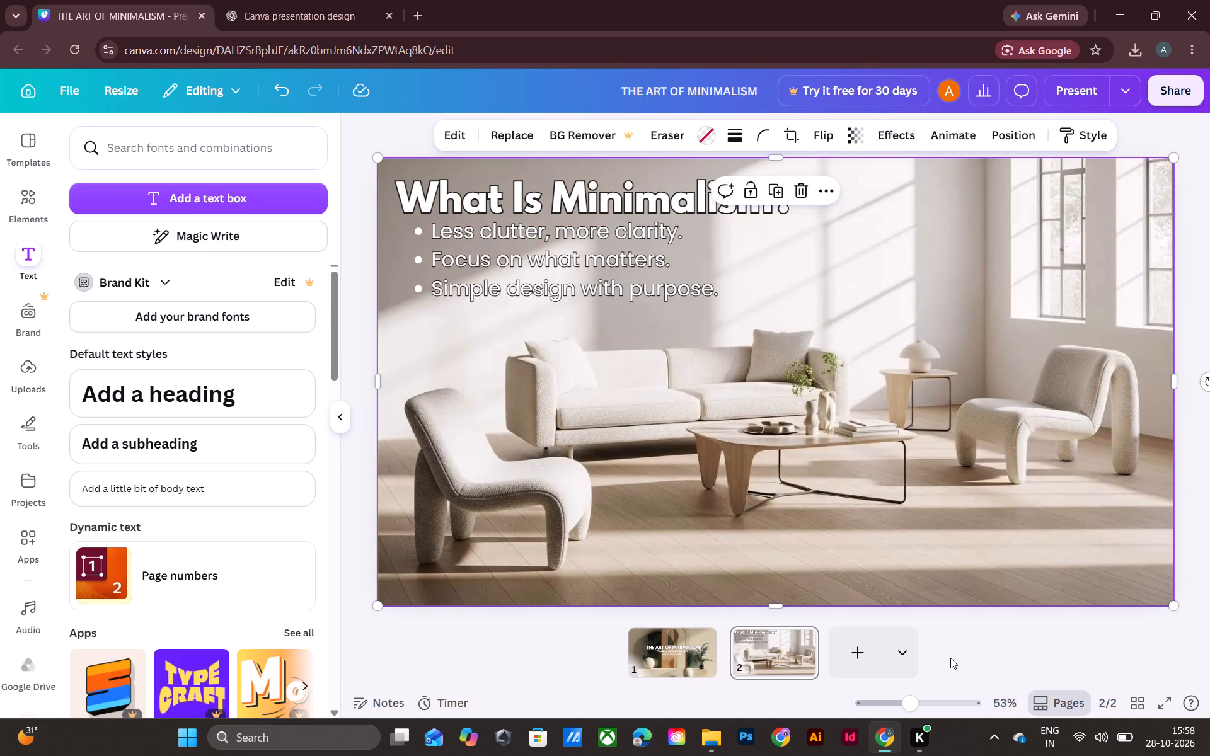
Nudge the bullet list slightly left and down so it sits just clear of the title.
click(623, 238)
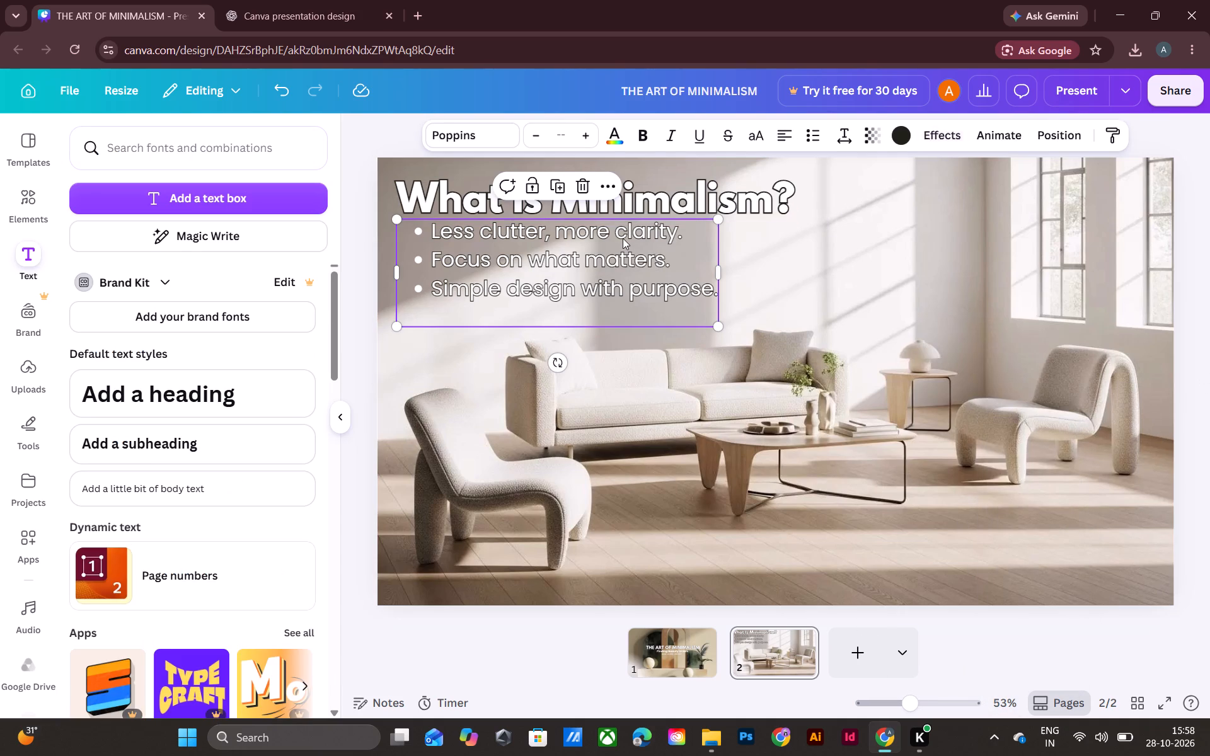
key(Left)
key(Left)
key(Left)
key(Left)
key(Left)
key(Left)
key(Left)
key(Left)
key(Left)
key(Left)
key(Left)
key(Left)
key(Left)
key(Left)
key(Left)
key(Left)
key(Left)
key(Left)
key(Left)
key(Left)
key(Left)
key(Left)
key(Left)
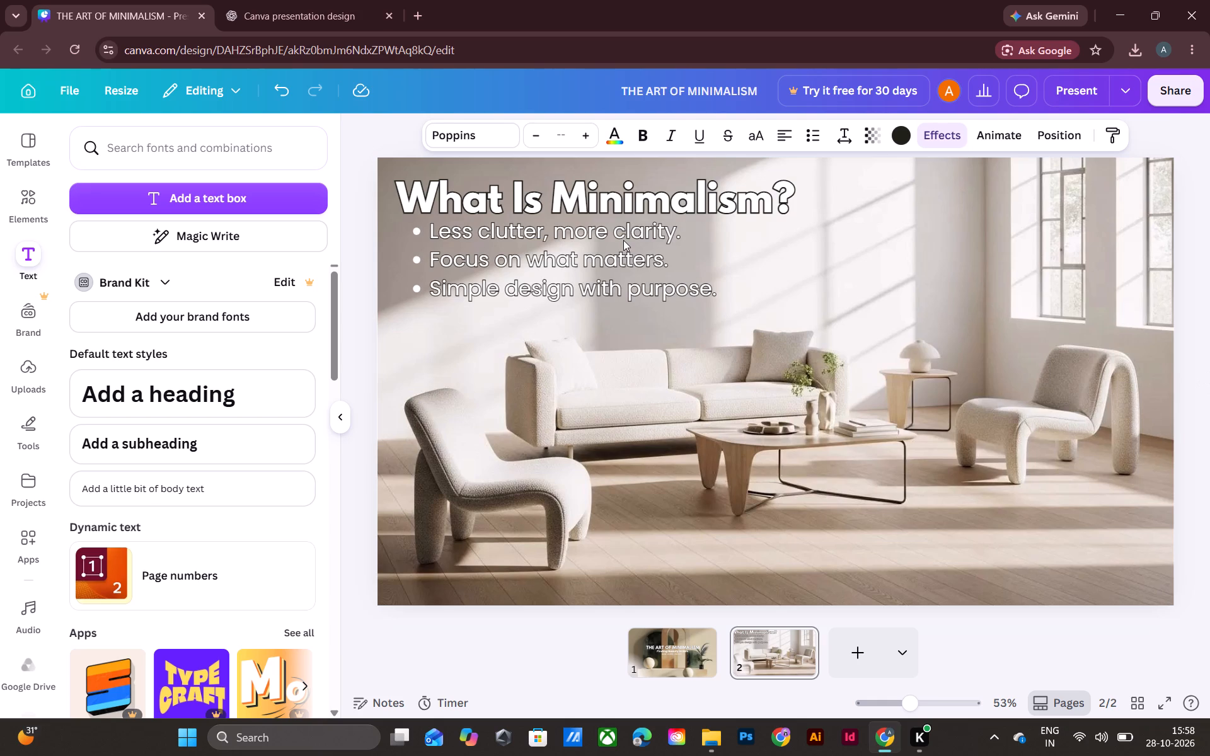
key(Down)
key(Down)
key(Down)
key(Down)
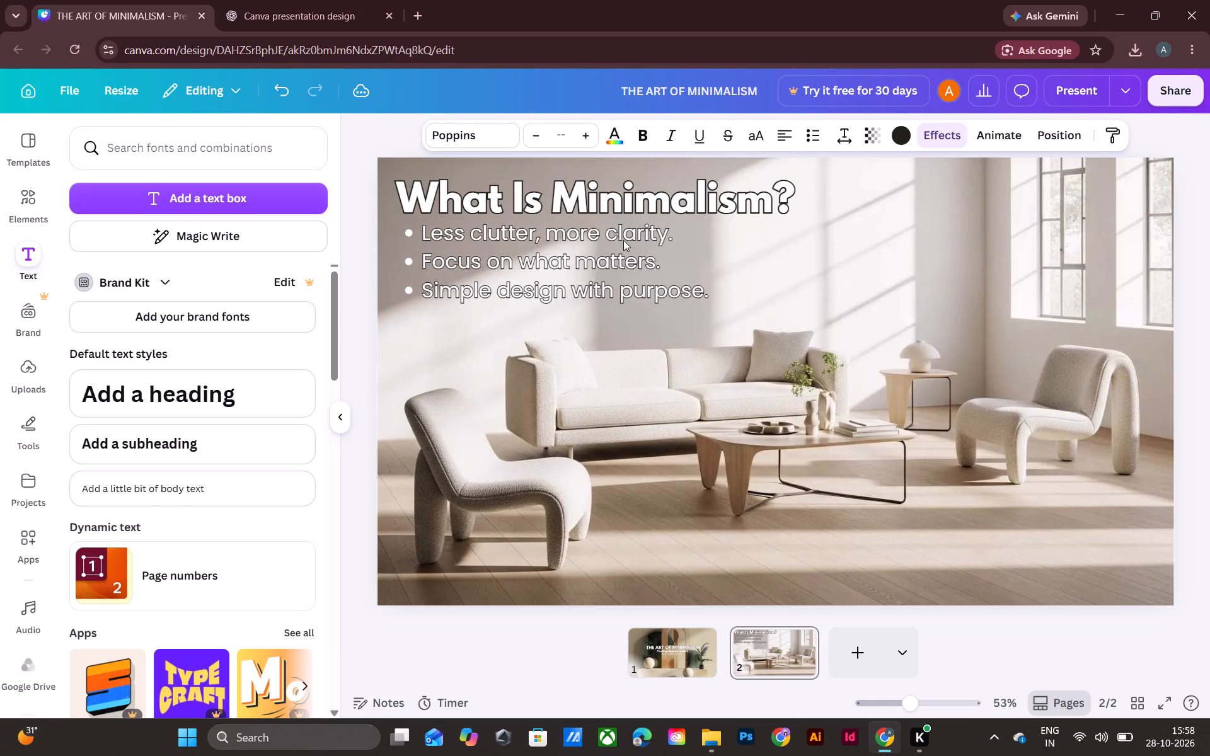
key(Down)
key(Down)
key(Down)
key(Down)
key(Down)
key(Down)
key(Down)
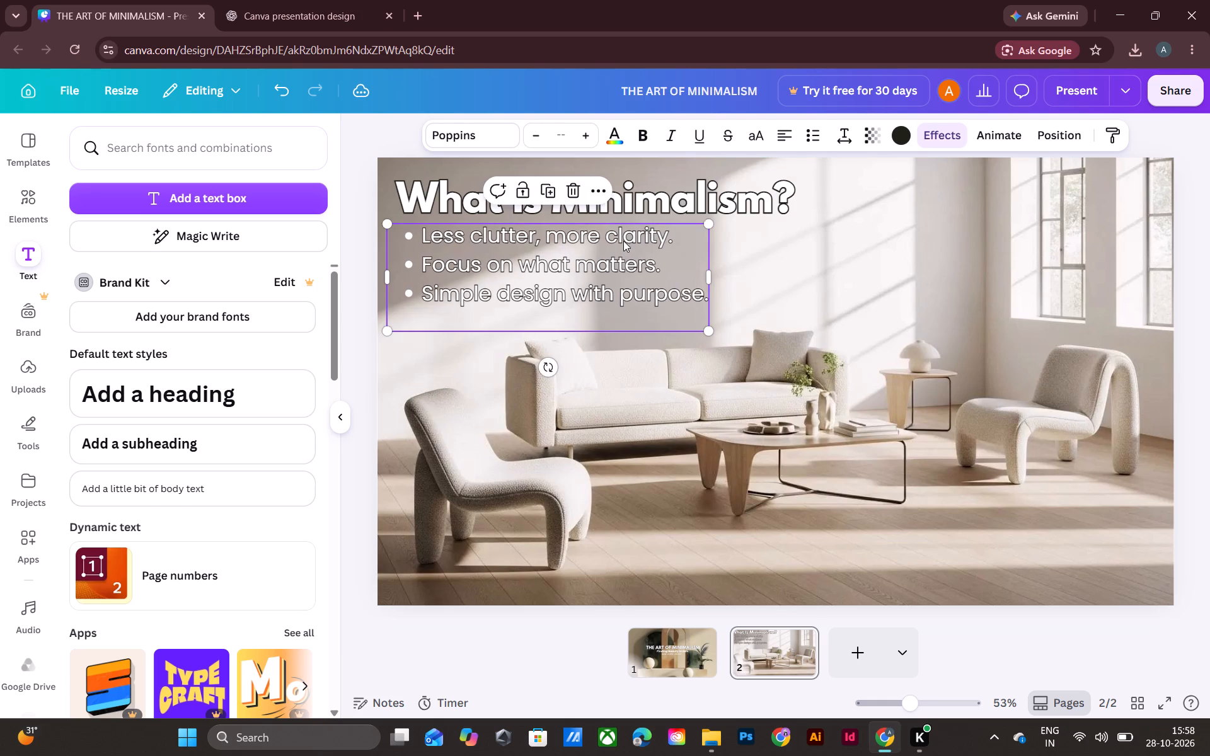
click(1071, 670)
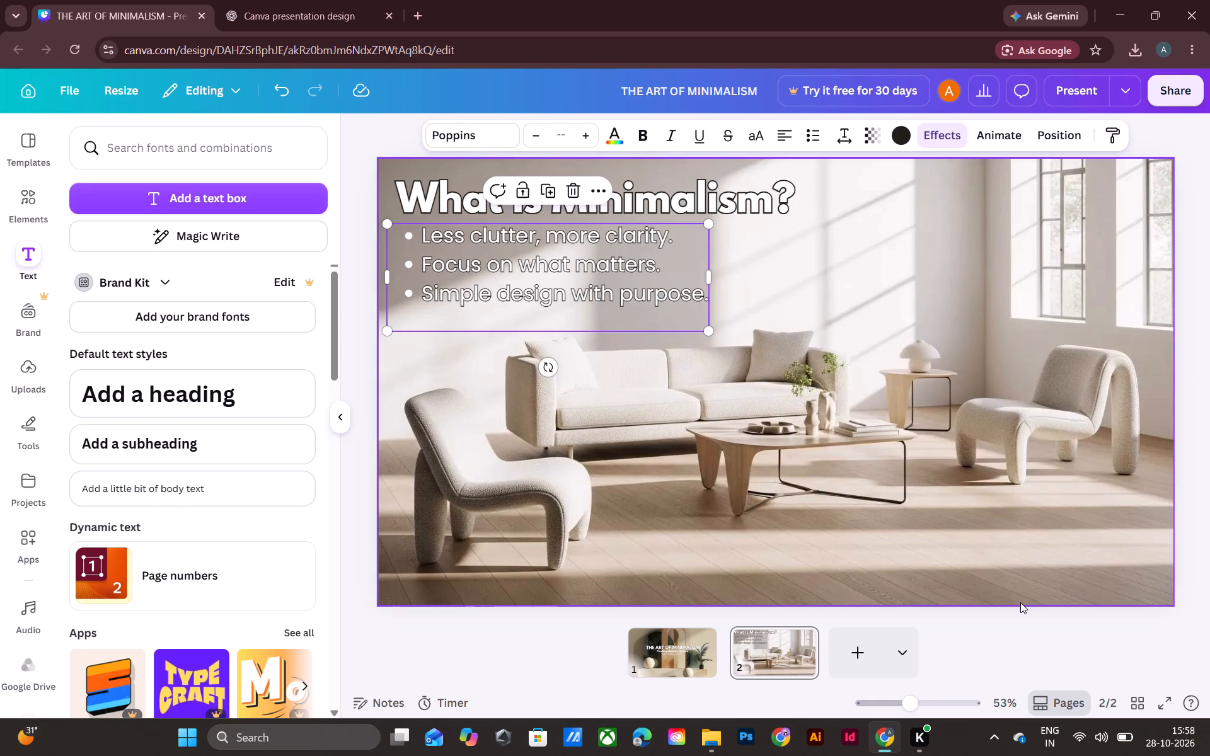
click(988, 655)
click(534, 488)
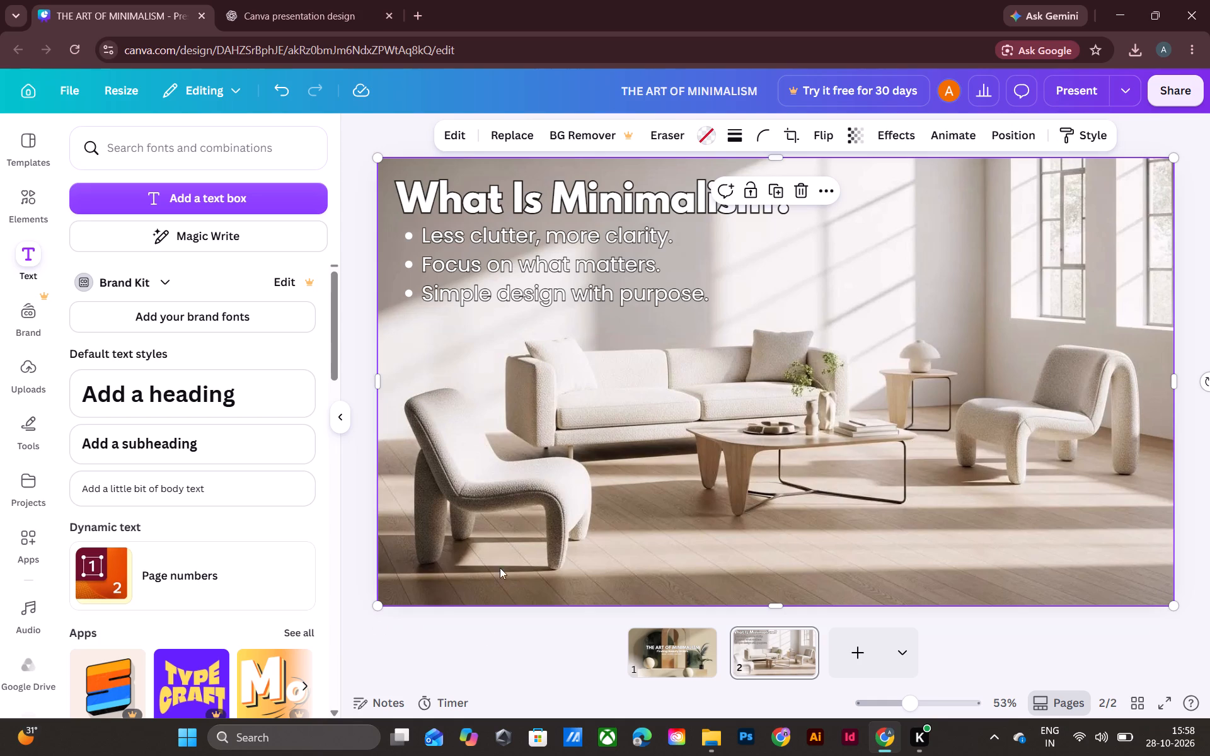
click(481, 666)
click(1056, 520)
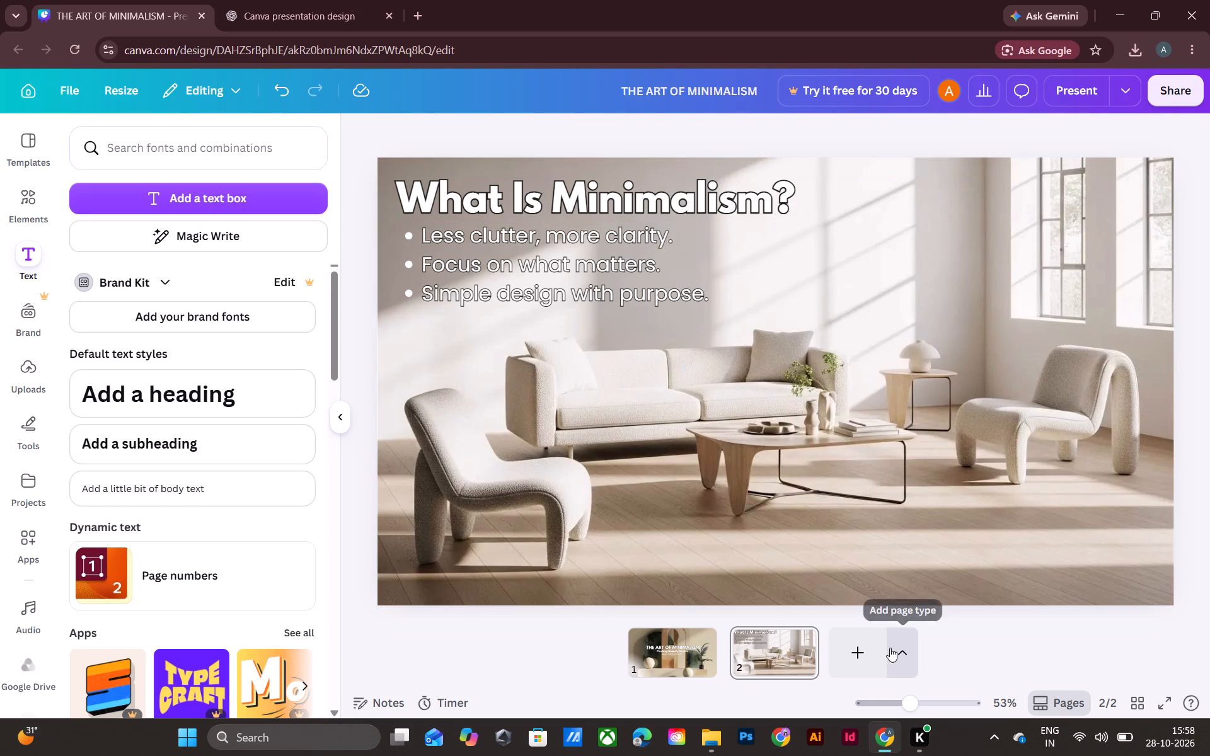
Add a blank third page to the presentation.
click(865, 655)
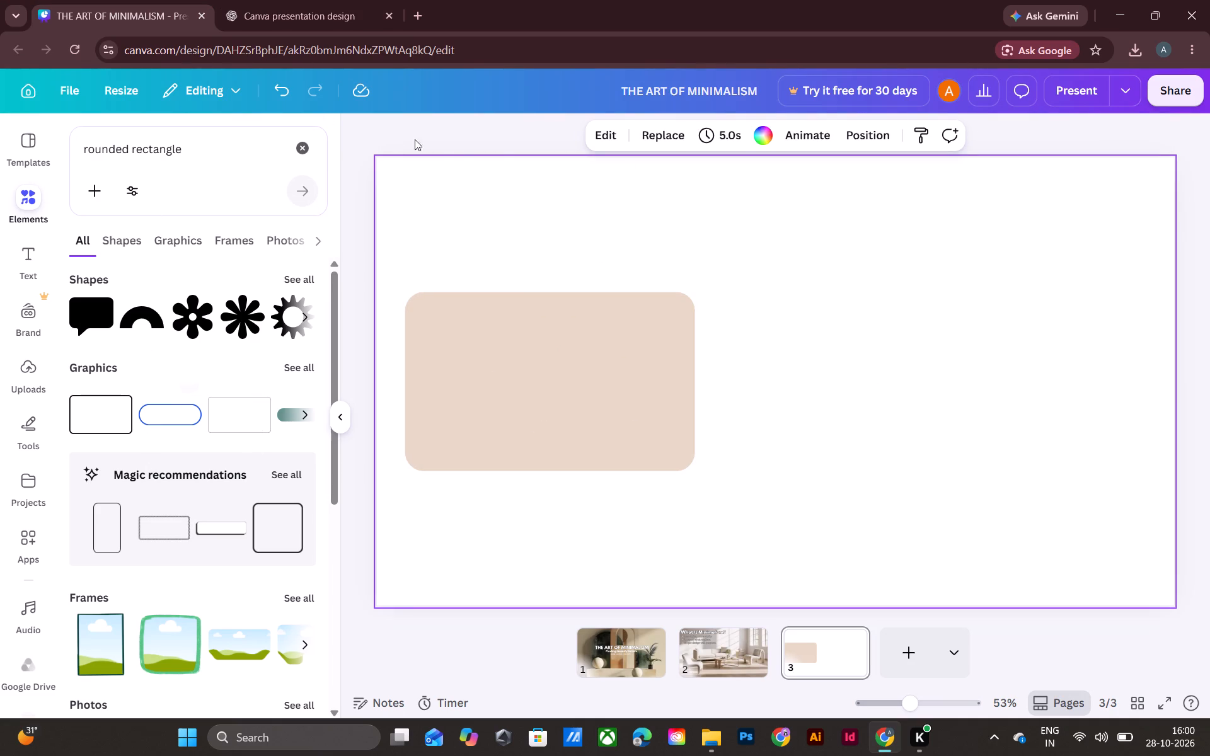
click(763, 135)
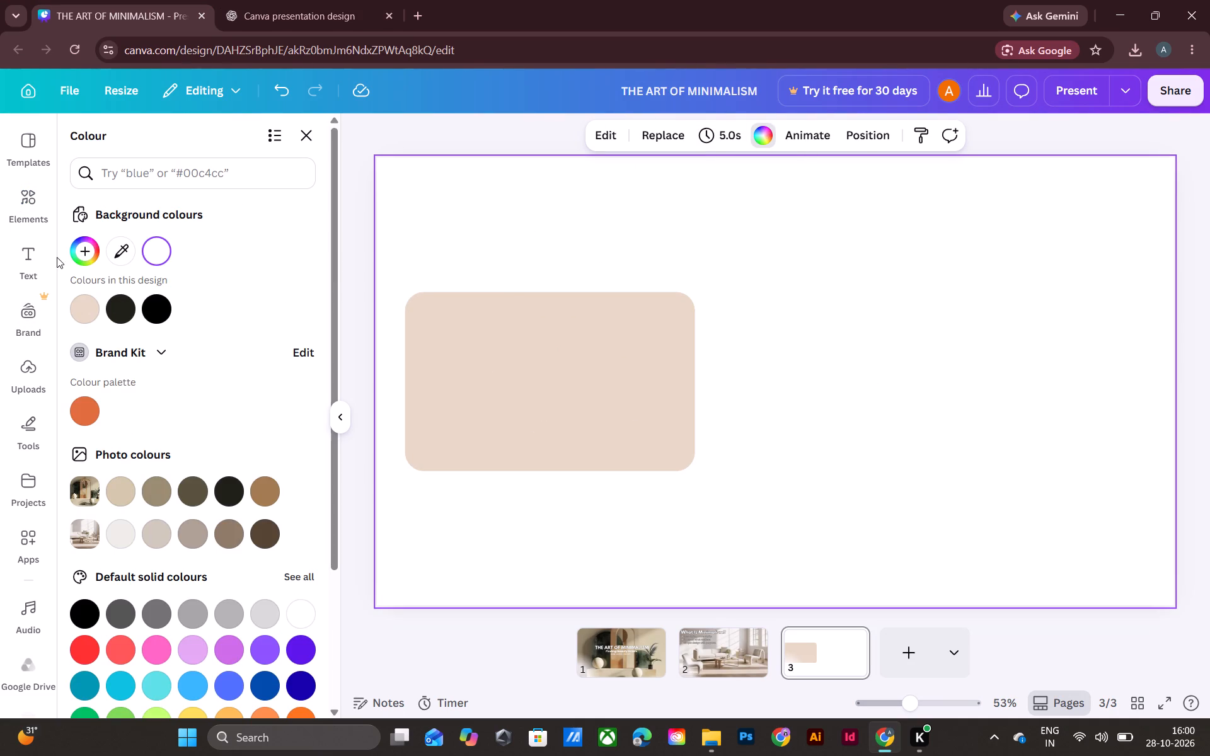
click(77, 248)
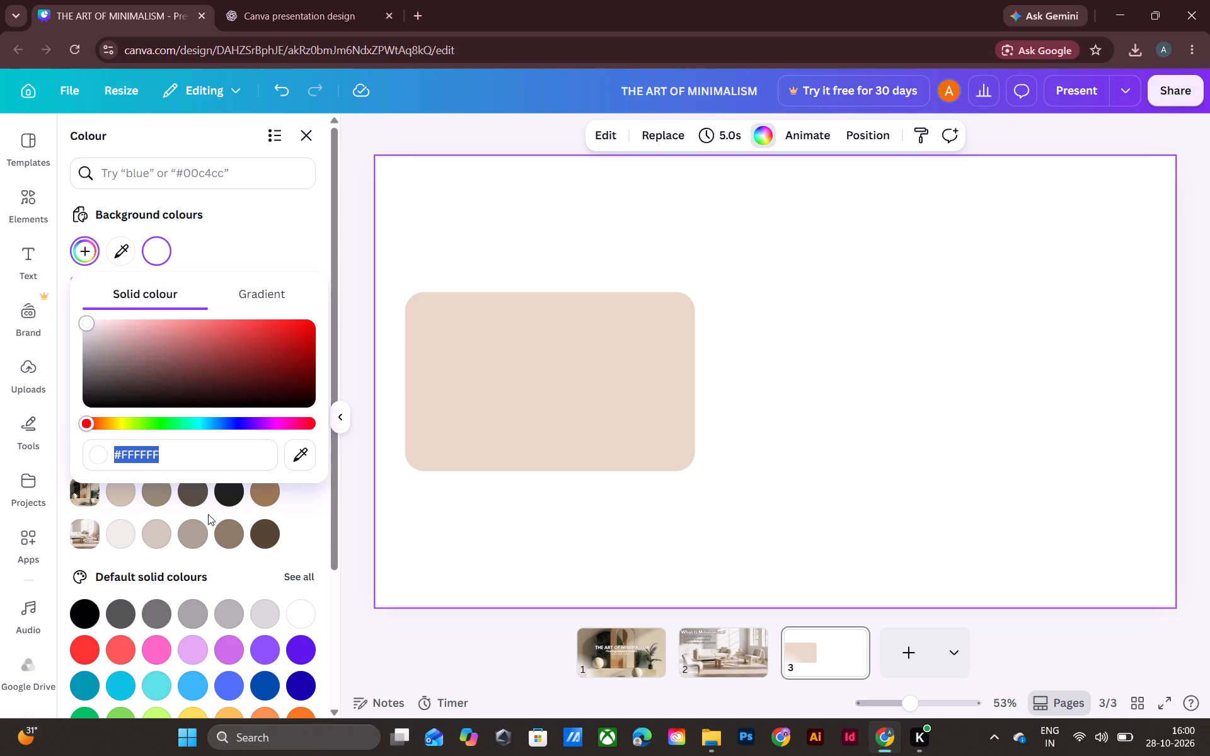
key(BackSpace)
key(ctrl+v)
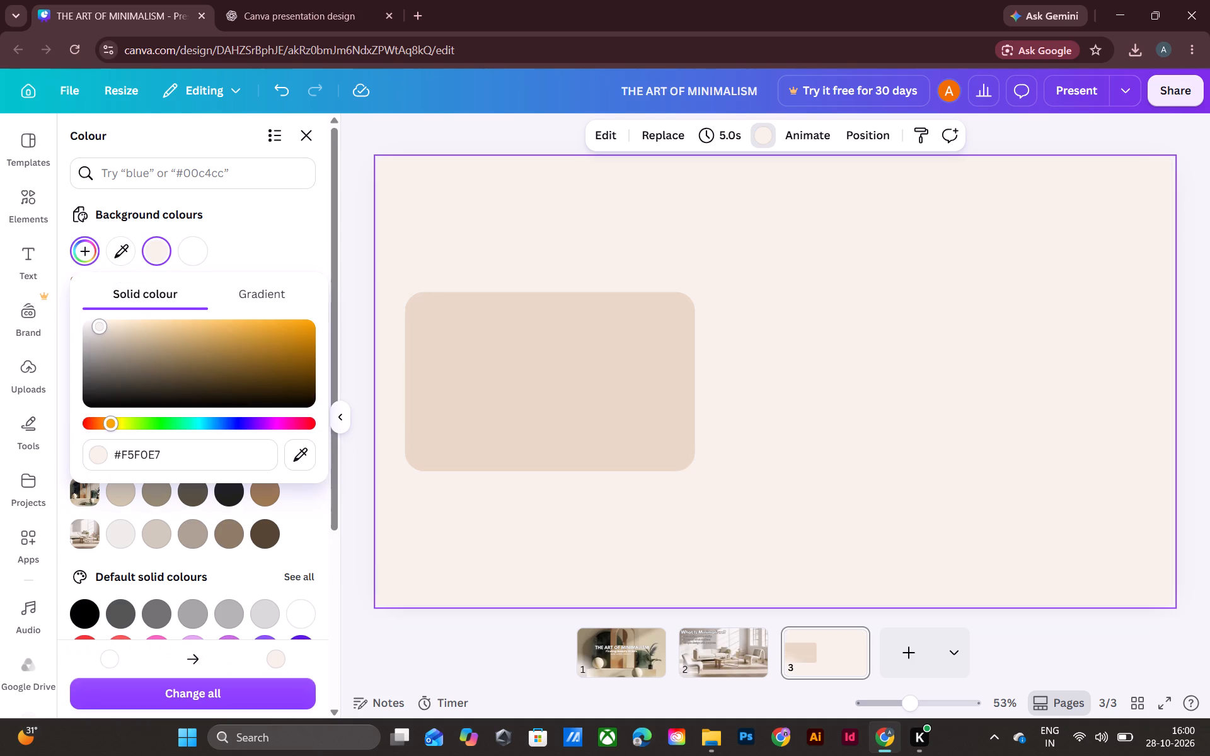
key(Return)
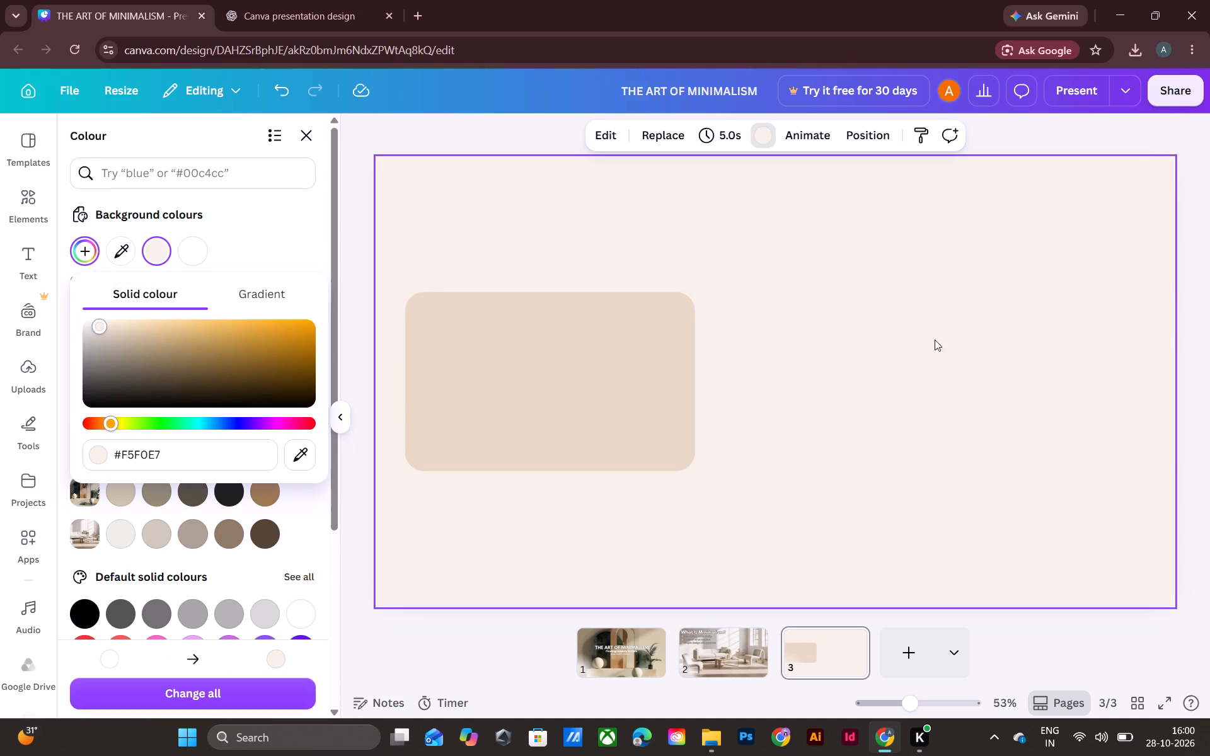
Shrink the beige card to roughly a third of the slide's width and move it lower, near the slide's left edge.
click(1190, 268)
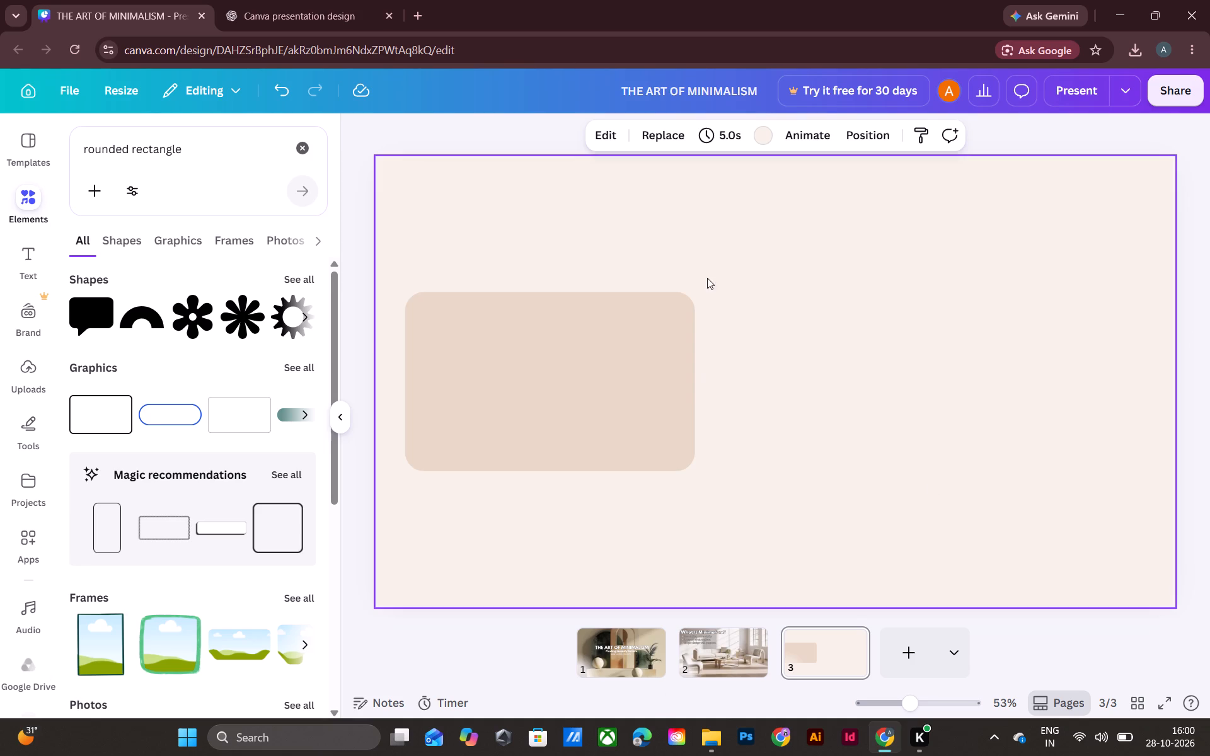
drag(562, 365, 544, 377)
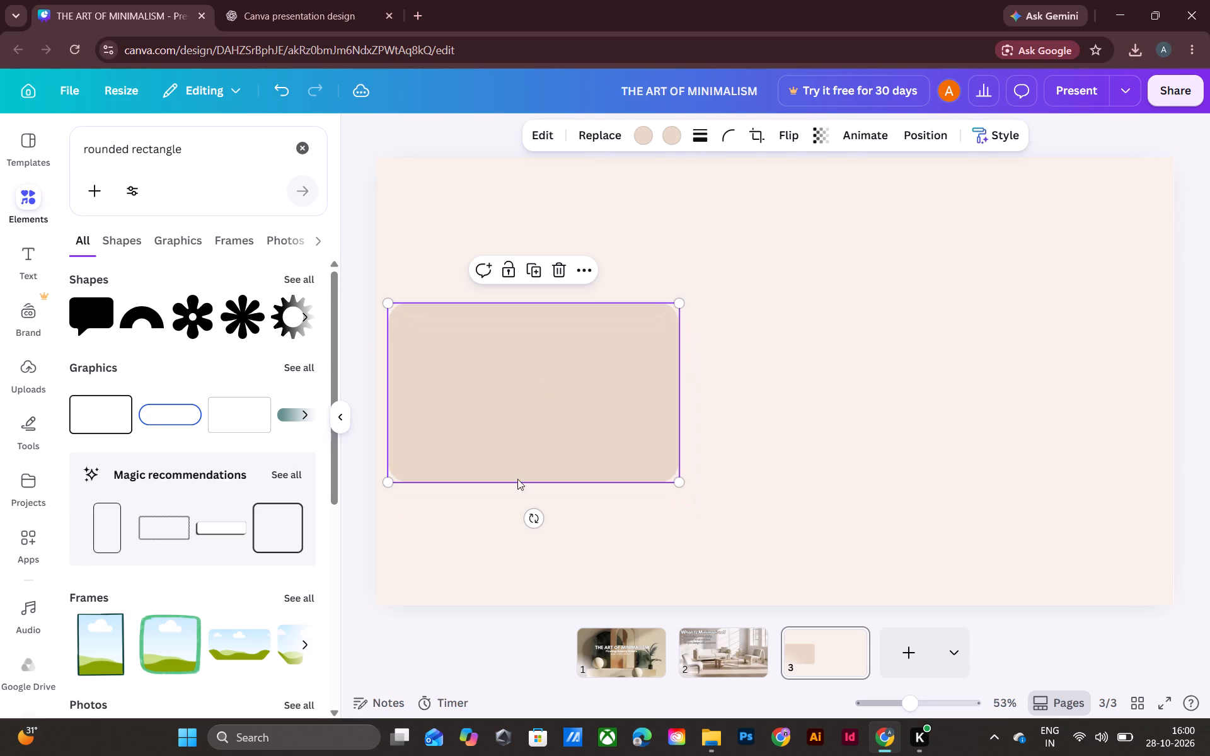
drag(391, 480, 420, 451)
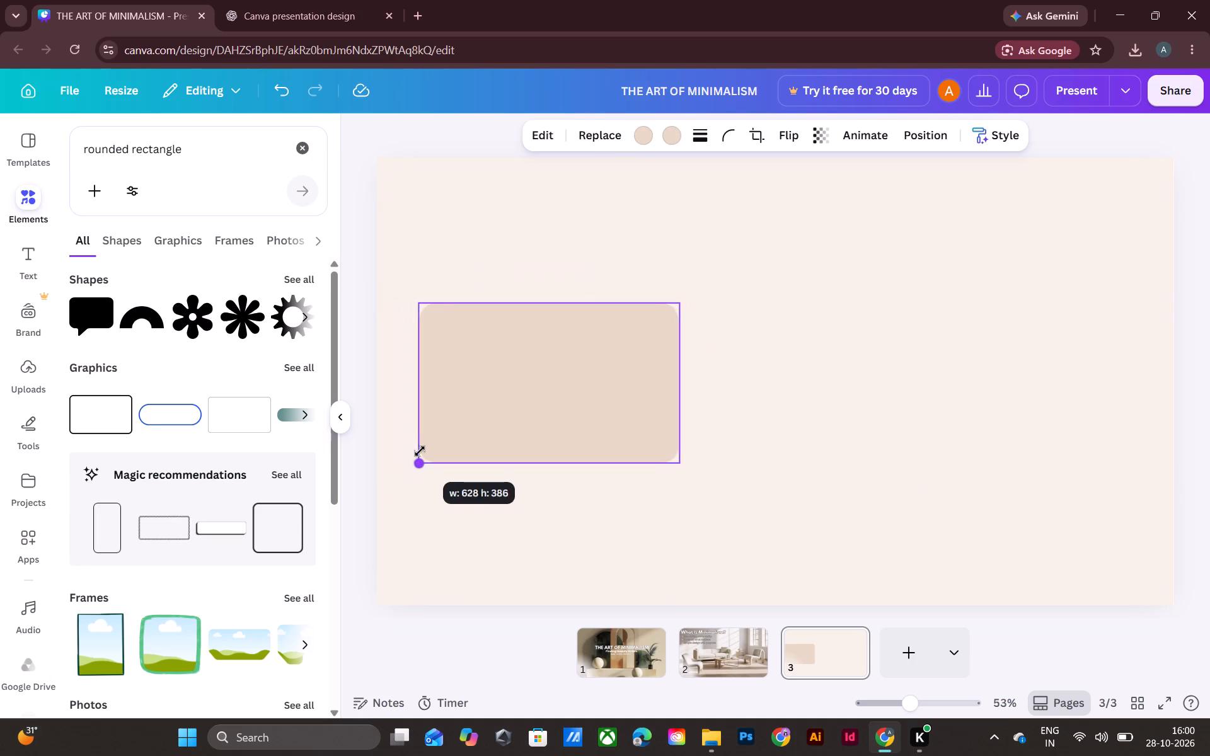
drag(420, 451, 422, 449)
click(1191, 329)
drag(539, 412, 502, 435)
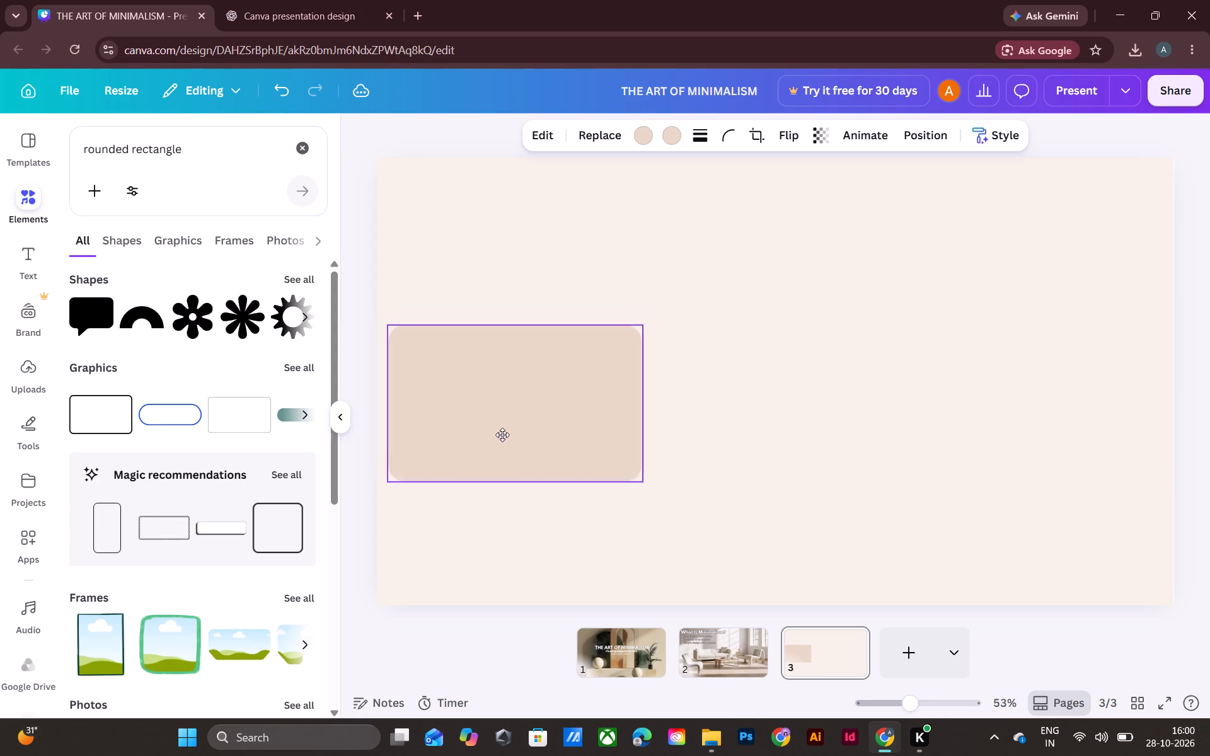
drag(502, 435, 502, 454)
drag(502, 455, 503, 468)
Duplicate the beige card twice, placing the copies beside it in one level row that reaches the slide's right edge.
click(528, 467)
alt+drag(528, 468, 585, 421)
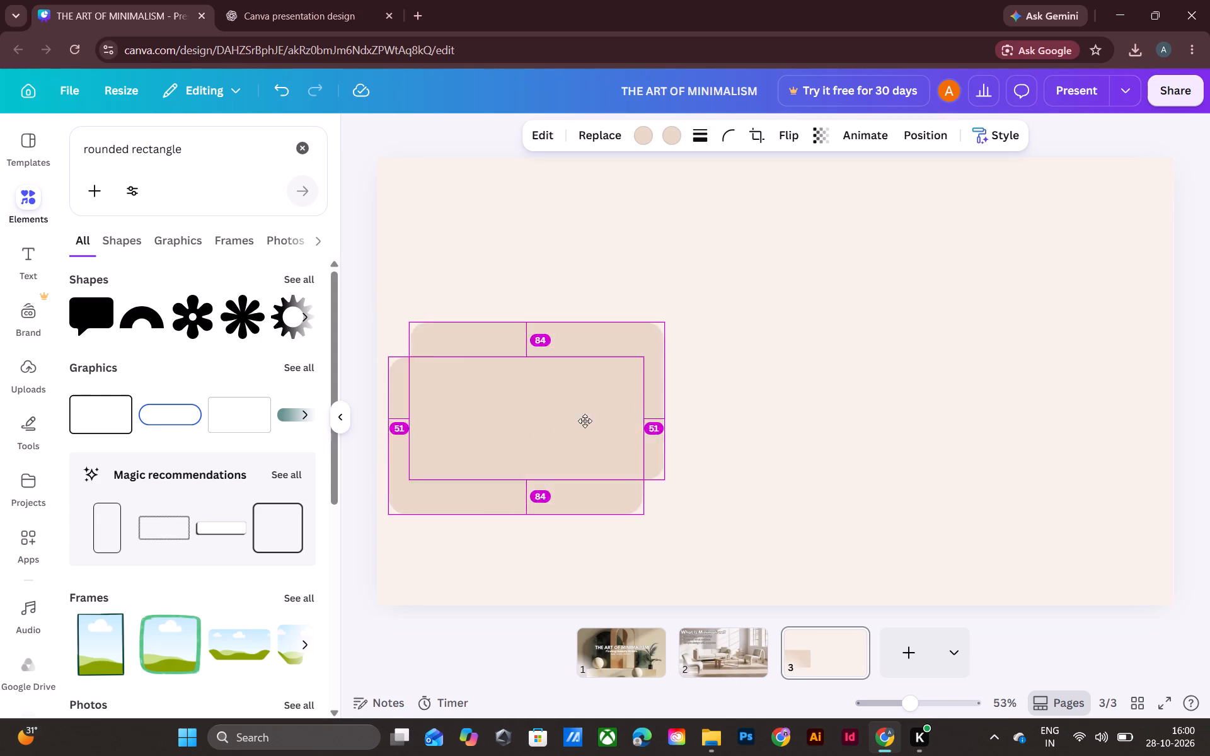
alt+drag(585, 421, 796, 466)
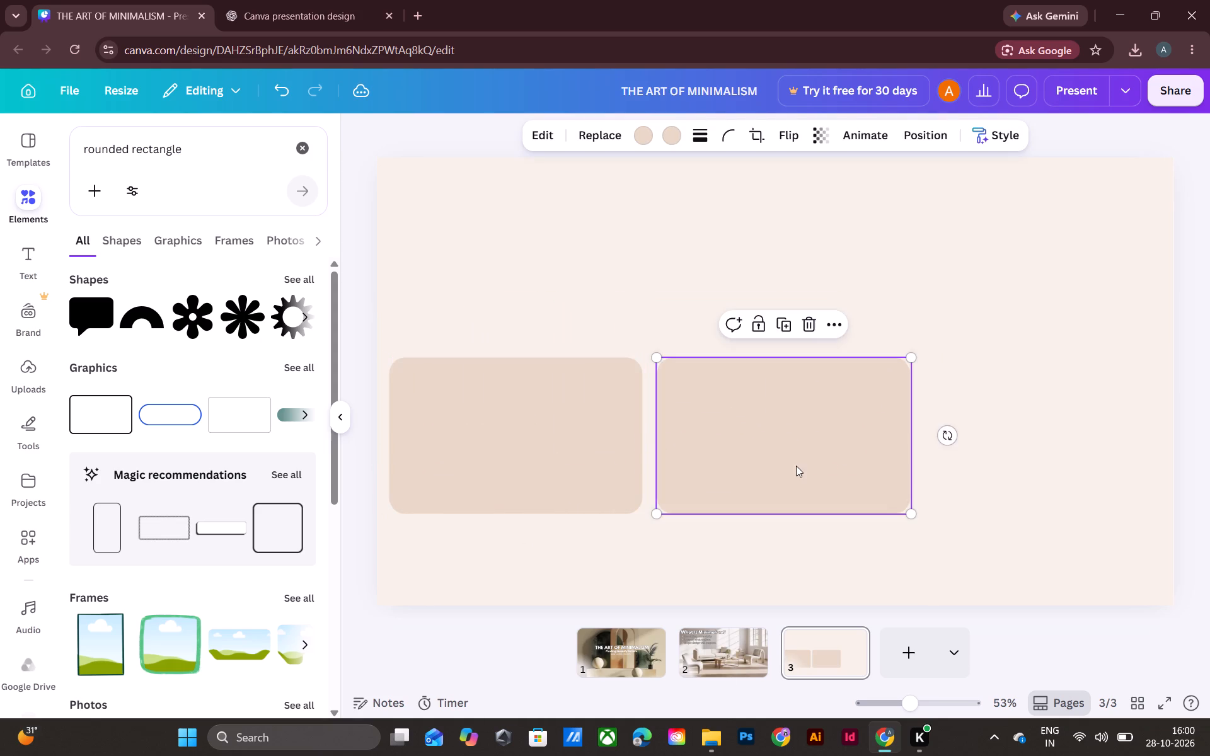
alt+drag(819, 450, 1092, 441)
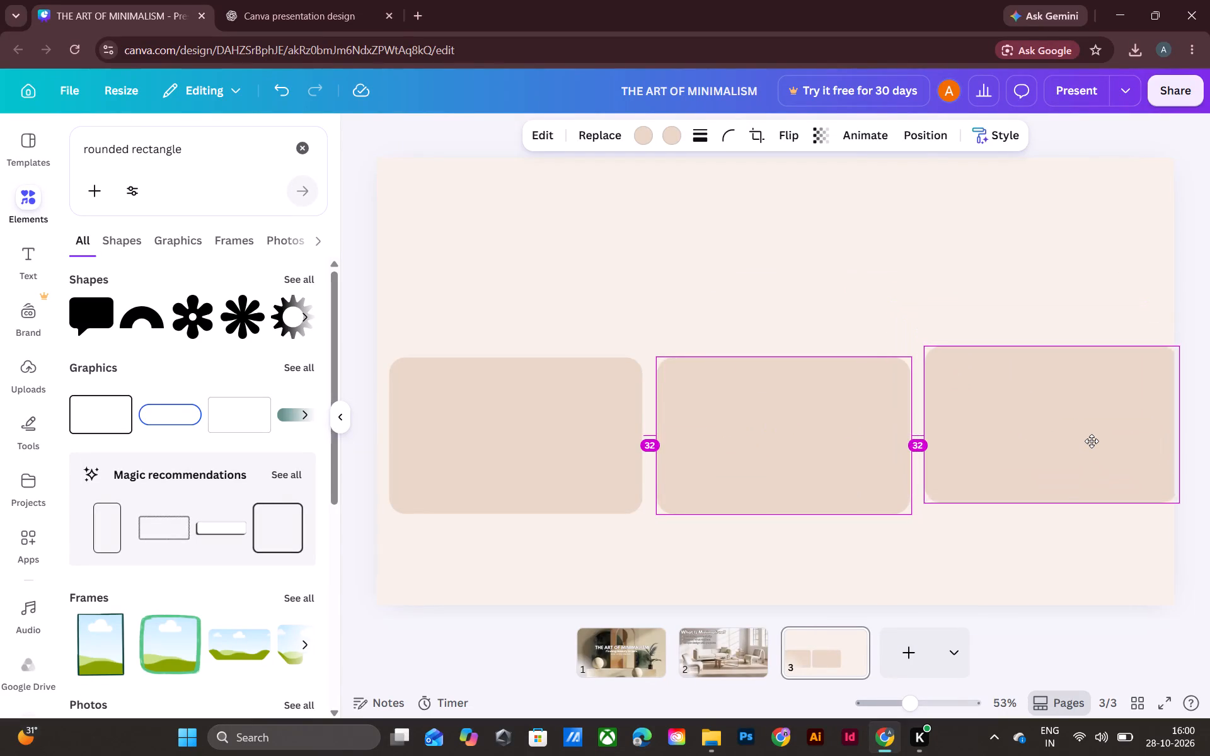
alt+drag(1092, 441, 1083, 447)
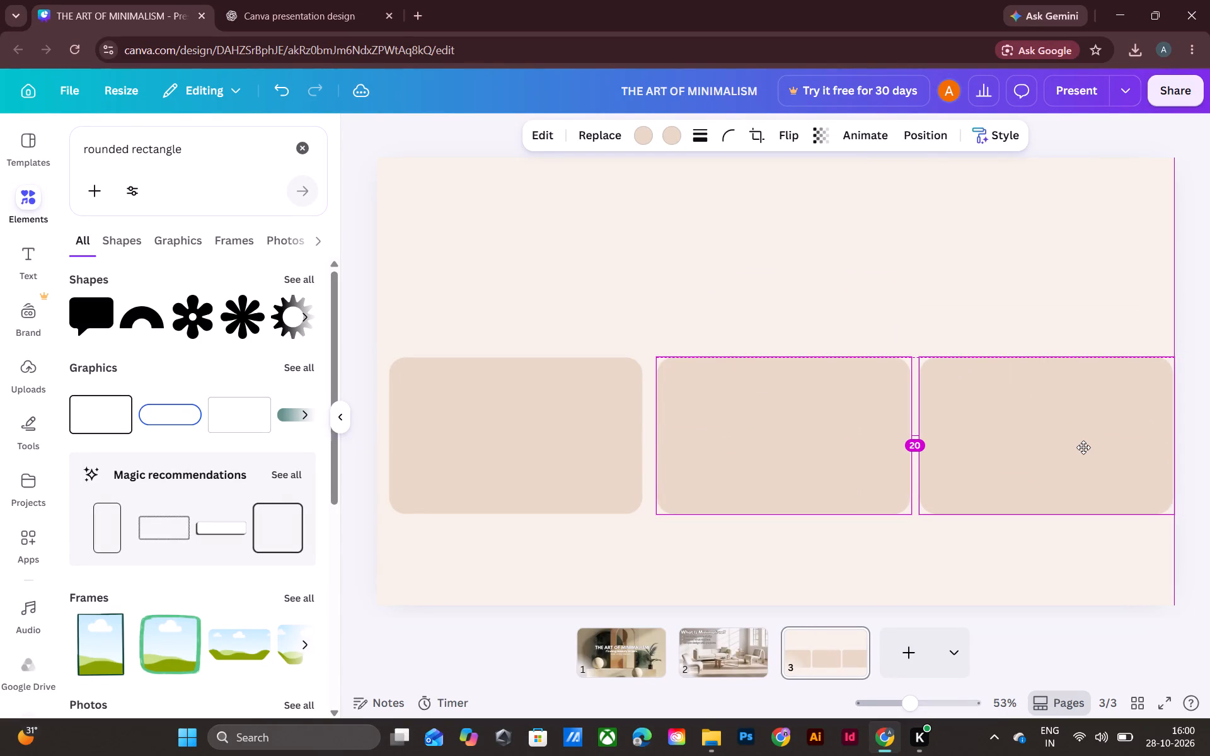
alt+drag(1083, 447, 1083, 447)
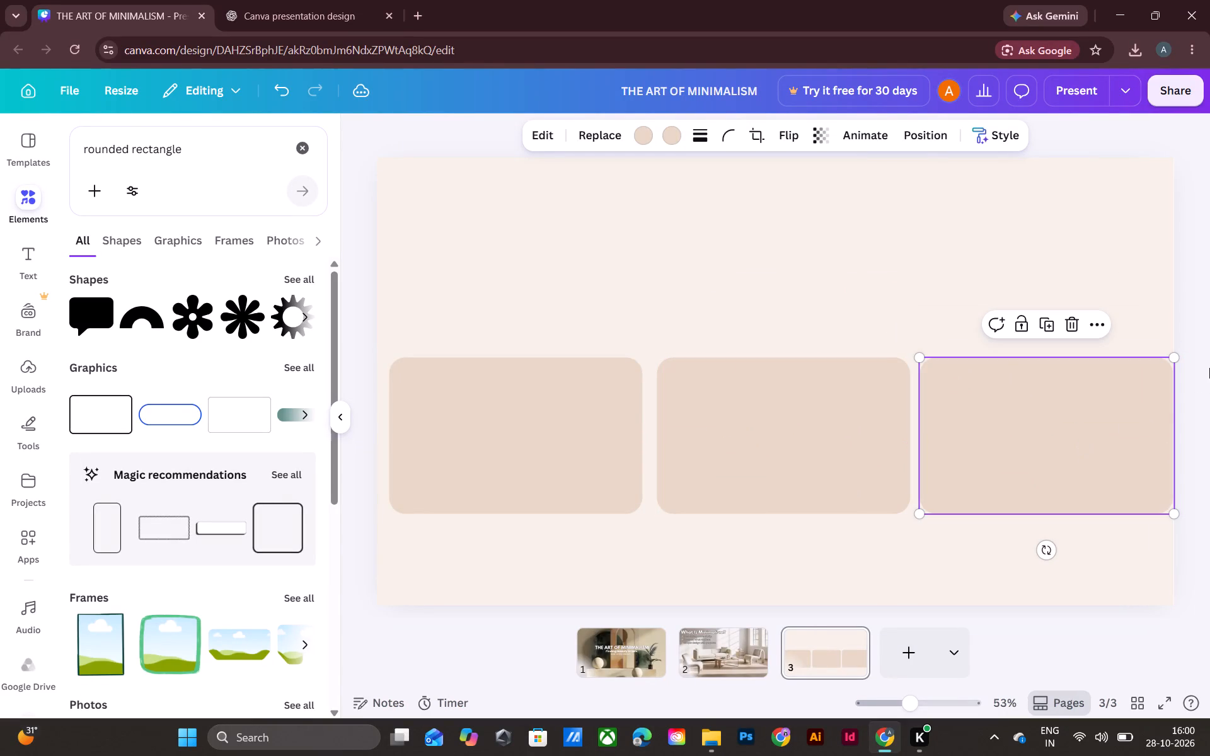
click(1209, 367)
Nudge the left card slightly left, closer to the slide's edge.
click(469, 472)
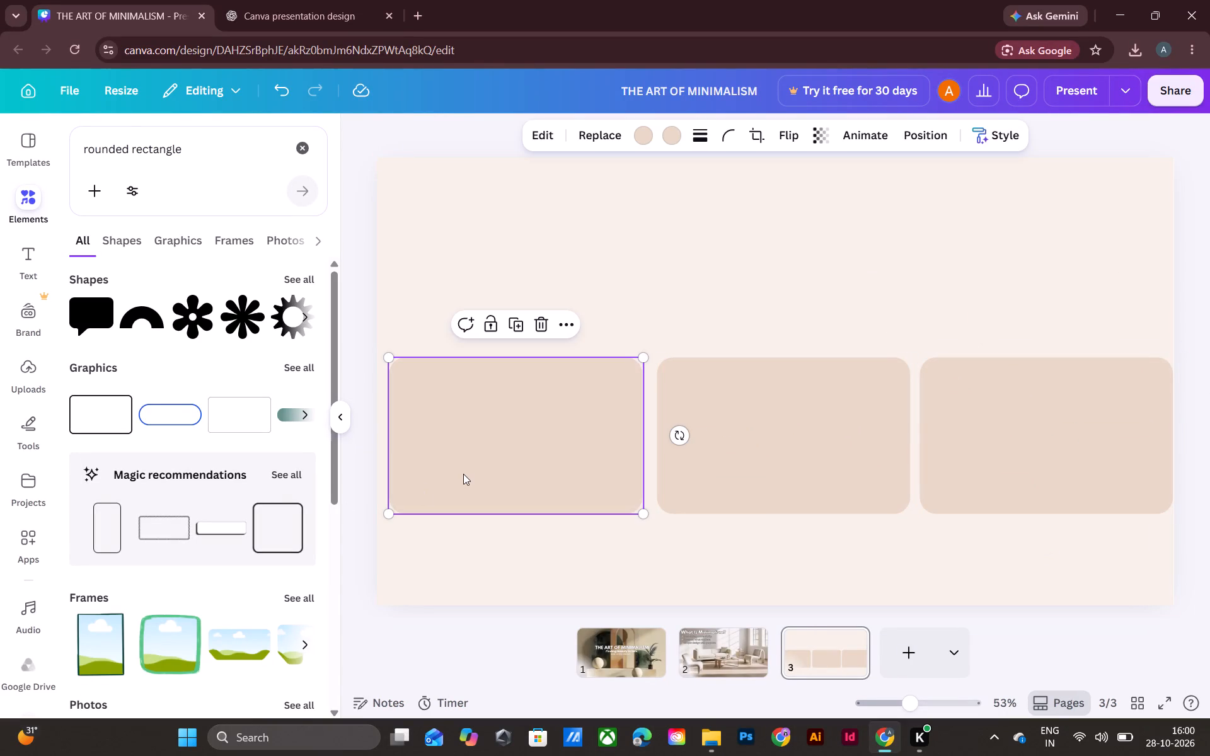
key(Left)
key(Left)
key(Left)
key(Left)
key(Left)
key(Left)
key(Left)
key(Left)
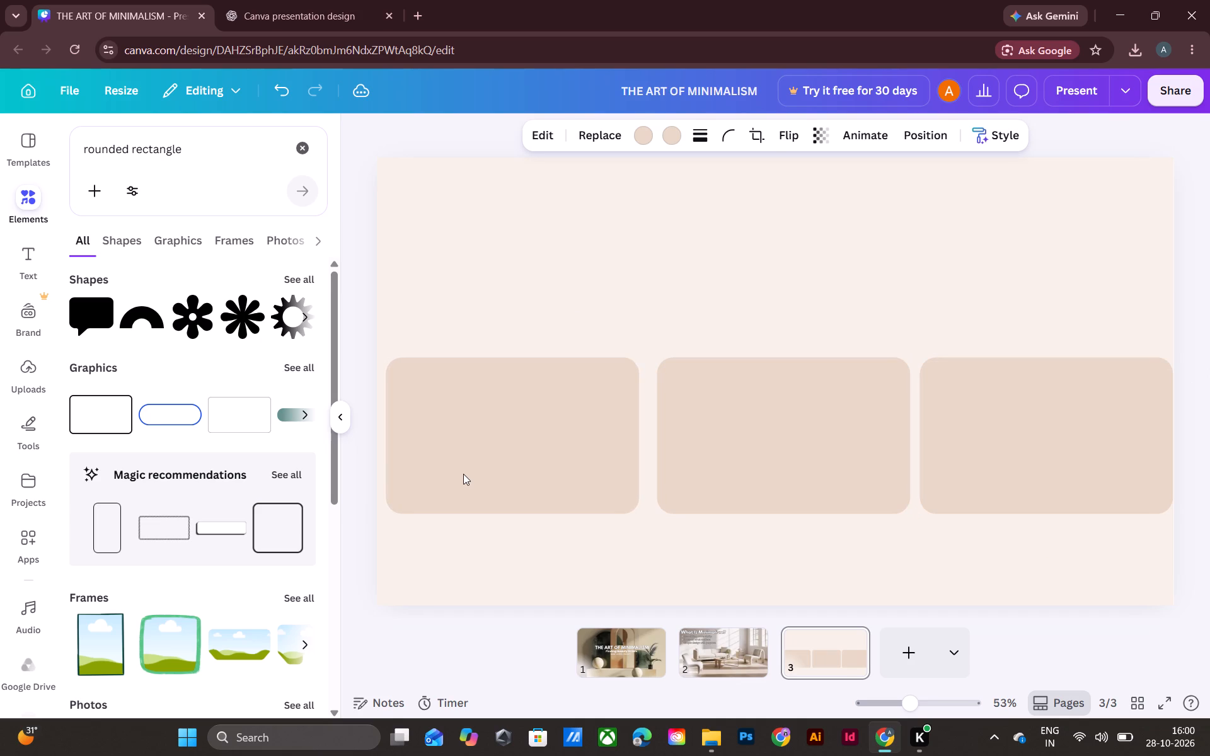
key(Left)
key(Left)
key(Left)
key(Left)
key(Left)
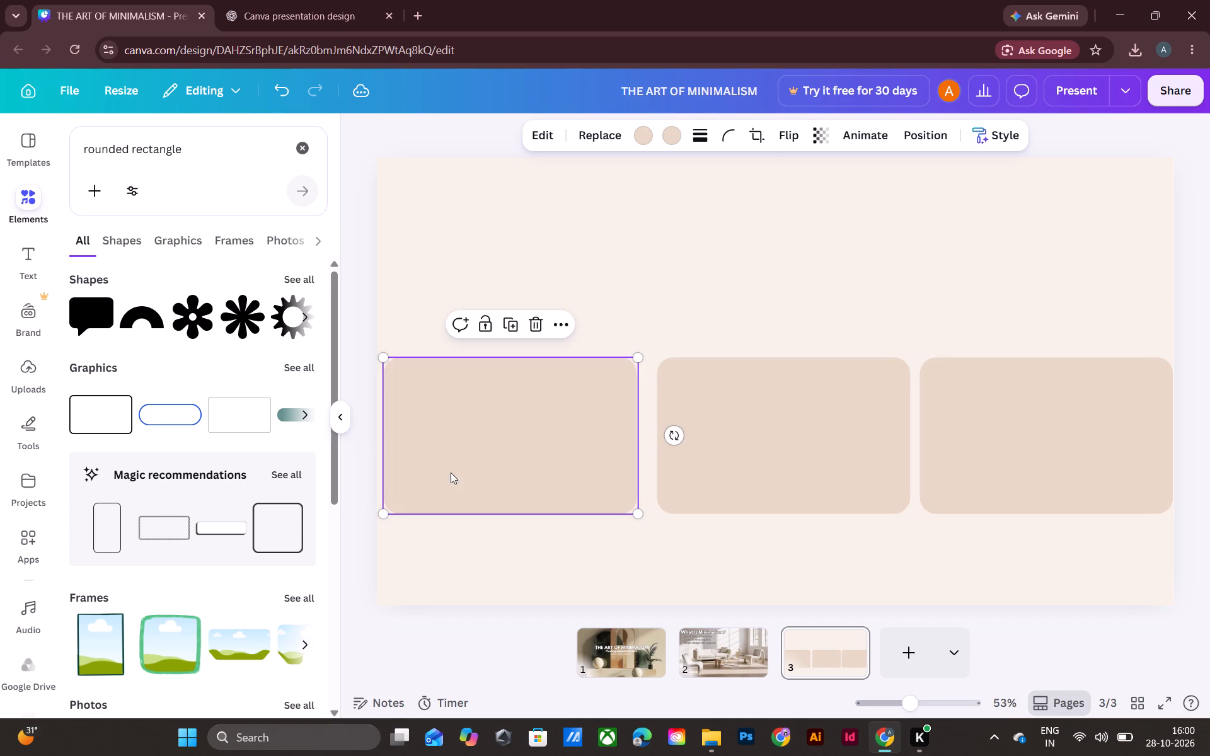
Nudge the middle card slightly left to even out the gaps between the three cards.
click(875, 438)
key(Left)
key(Left)
key(Left)
key(Left)
key(Left)
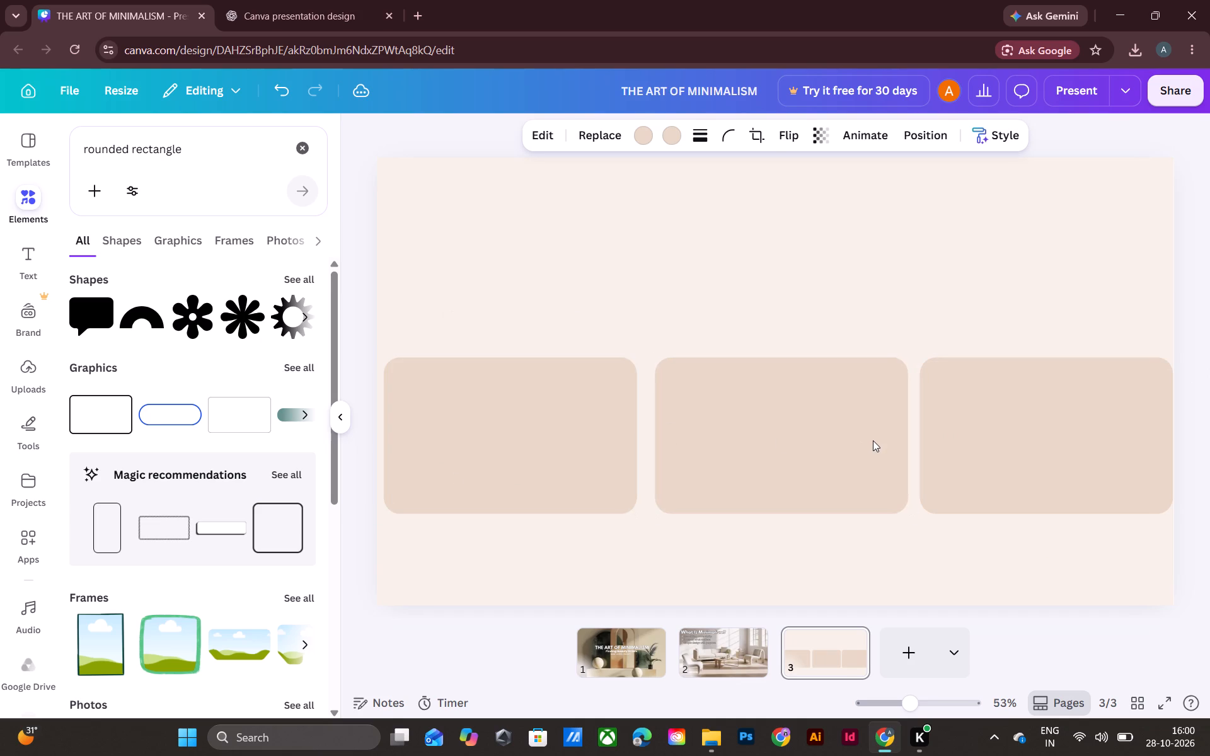
key(Left)
key(Left)
key(Left)
key(Left)
key(Left)
key(Left)
key(Left)
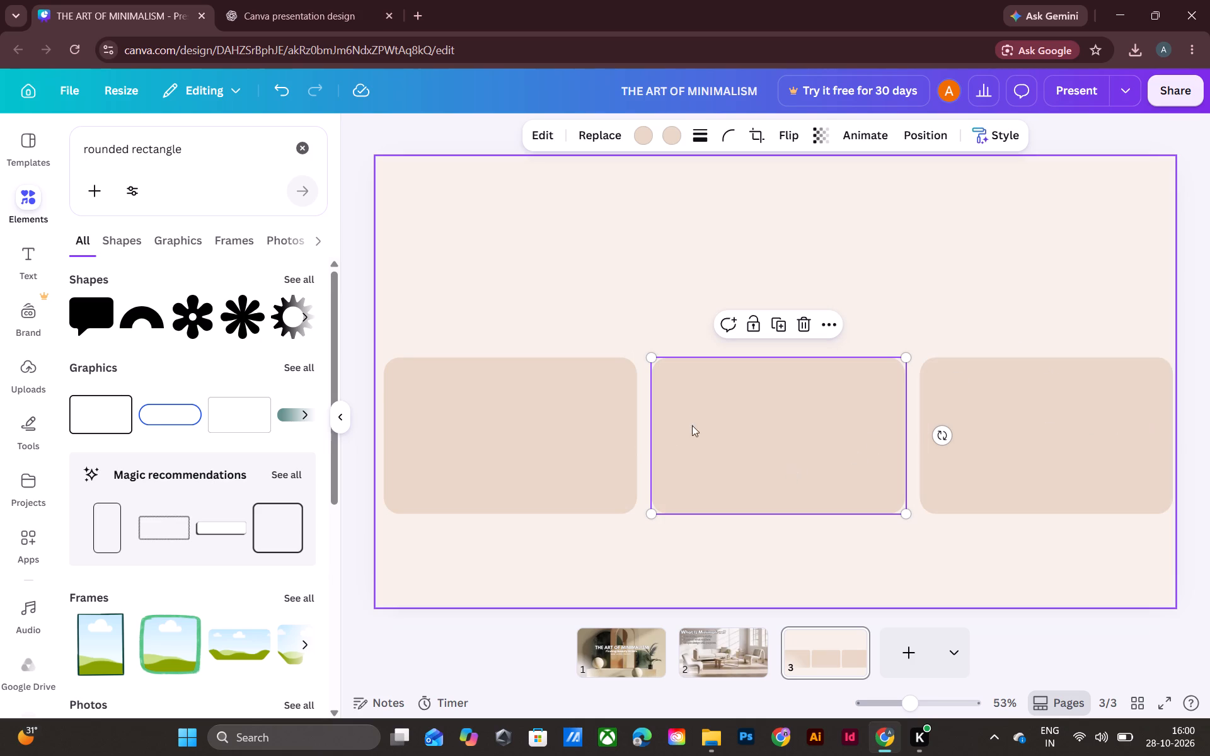
Nudge the left card a touch further left to refine its margin.
click(522, 436)
key(Left)
key(Left)
key(Left)
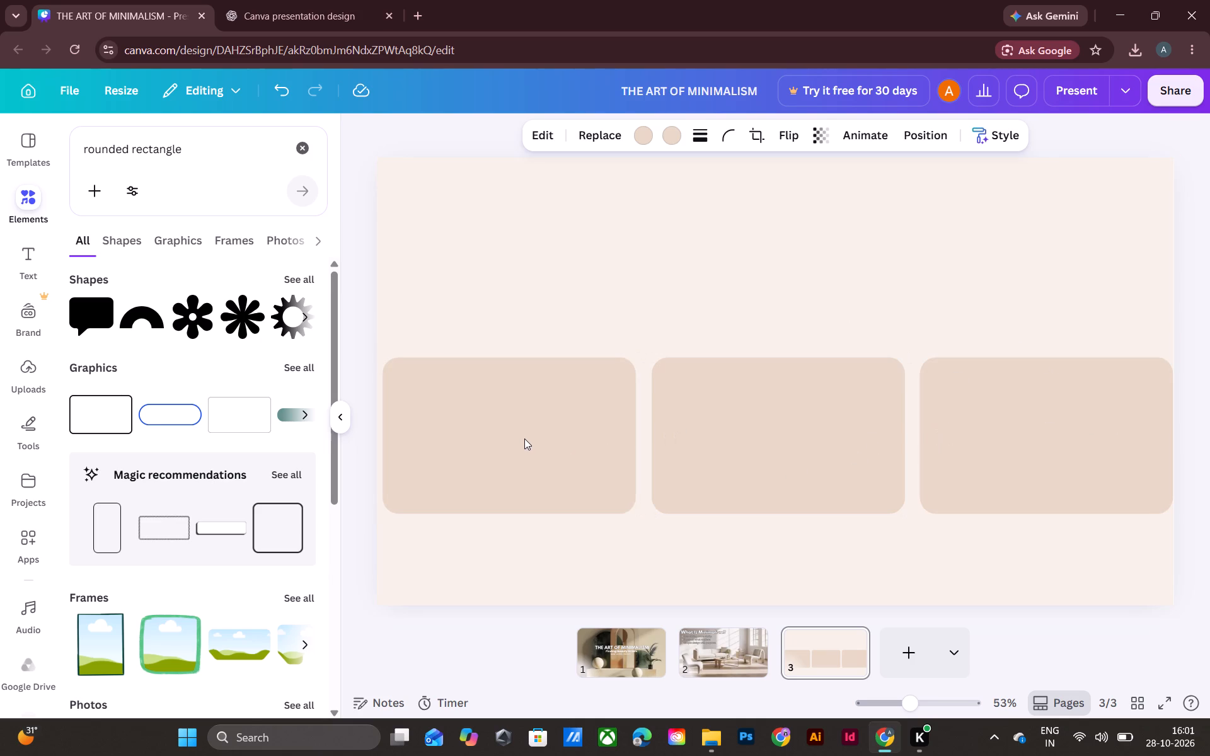
key(Left)
Nudge the middle card left to the slide's vertical centre line.
click(737, 444)
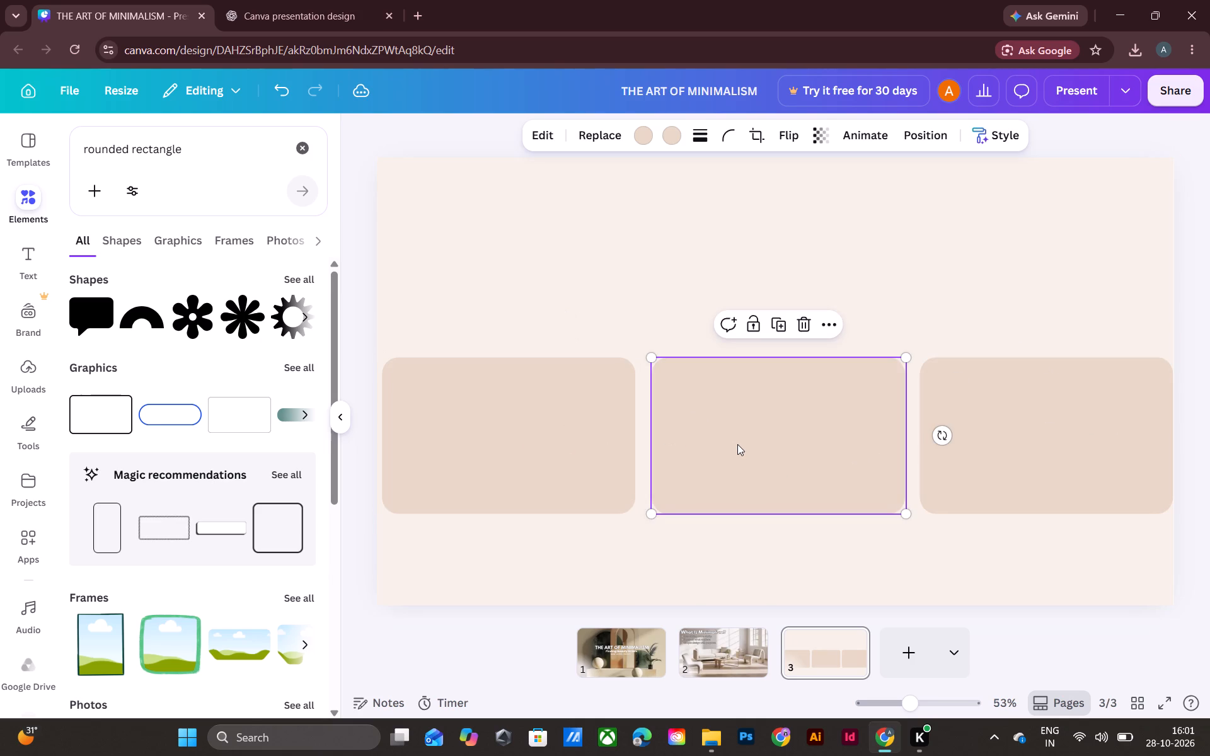
key(Left)
key(Left)
key(Left)
key(Left)
key(Left)
key(Left)
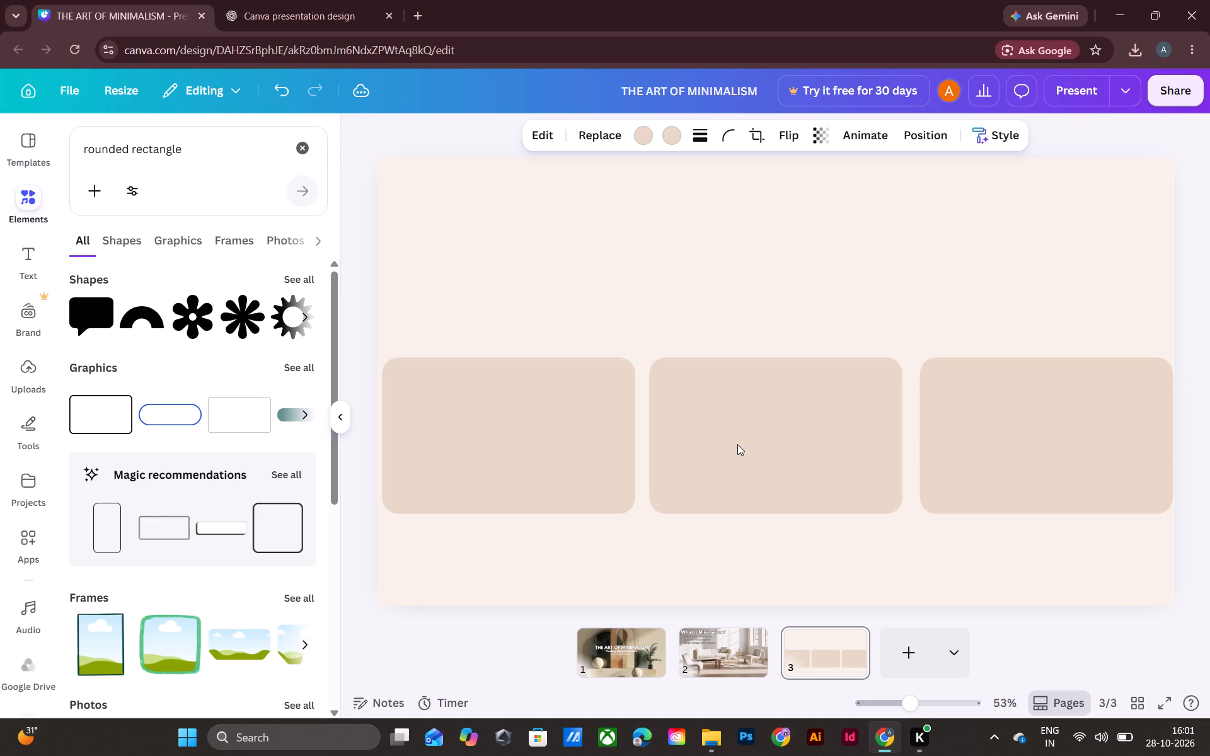
key(Left)
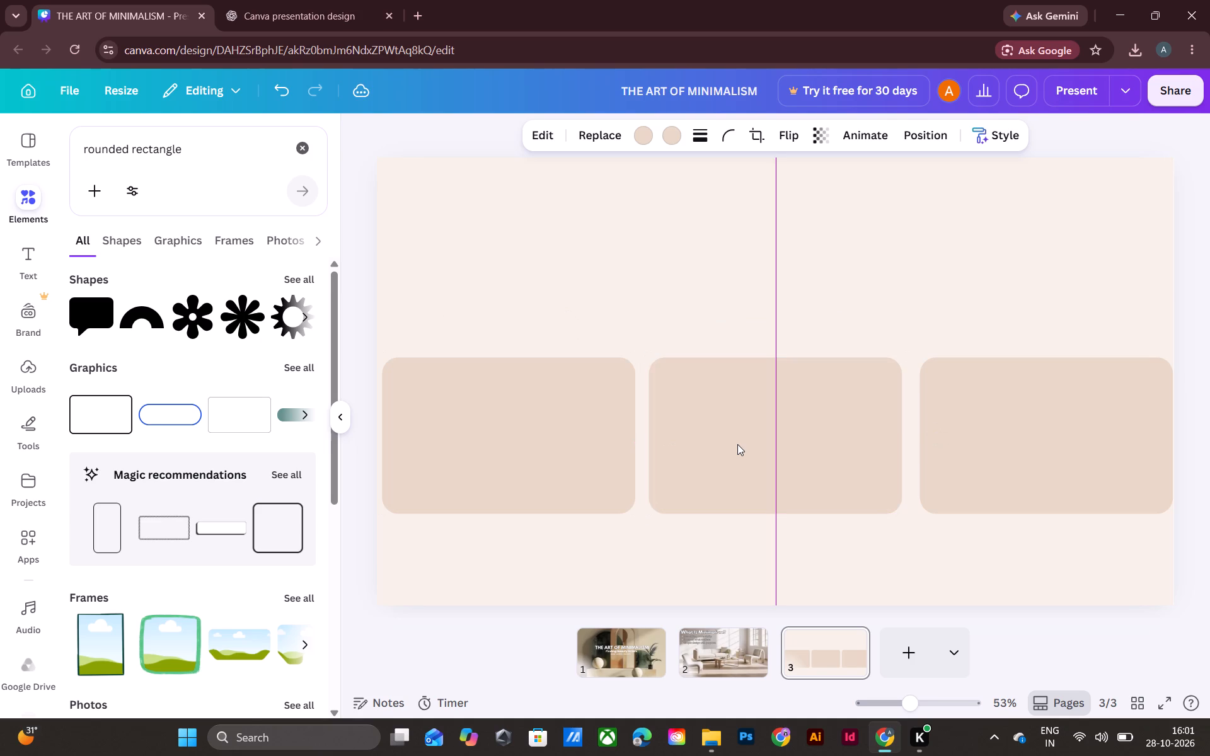
Nudge the right card left so its edge margin and gap match those of the left card.
click(1050, 420)
key(Left)
key(Left)
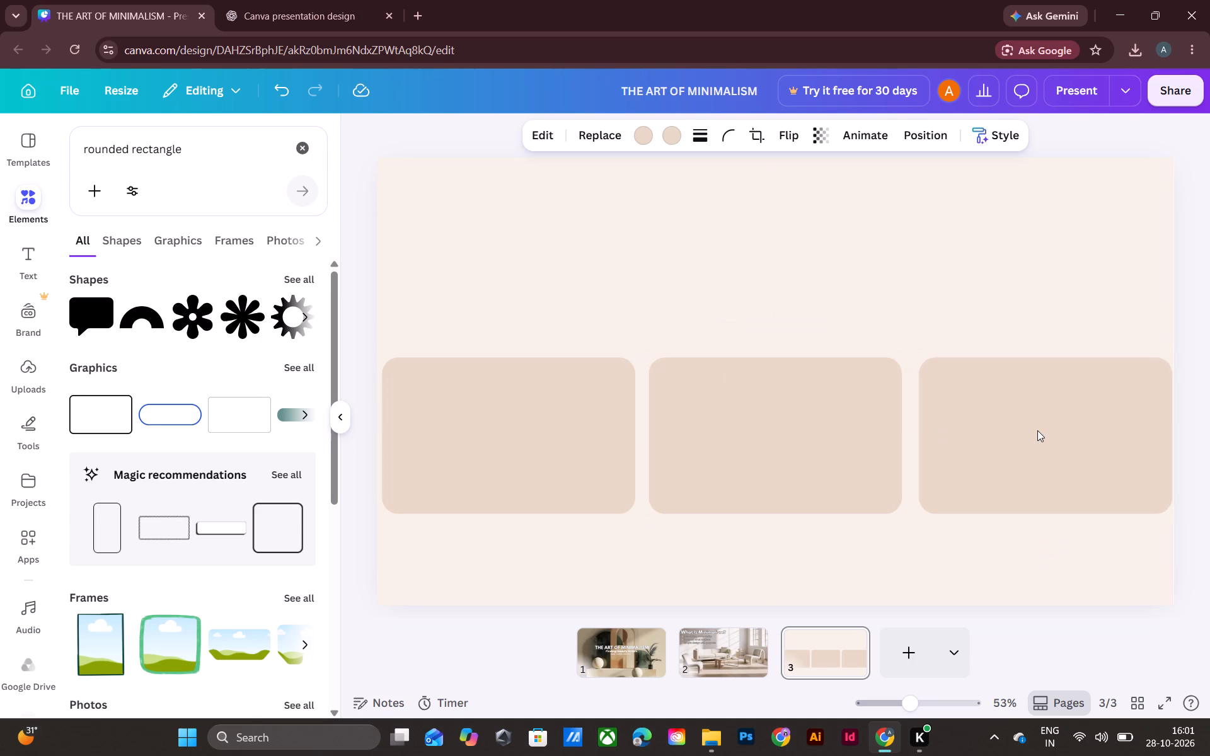
key(Left)
key(Left)
key(Left)
key(Left)
key(Left)
key(Left)
key(Left)
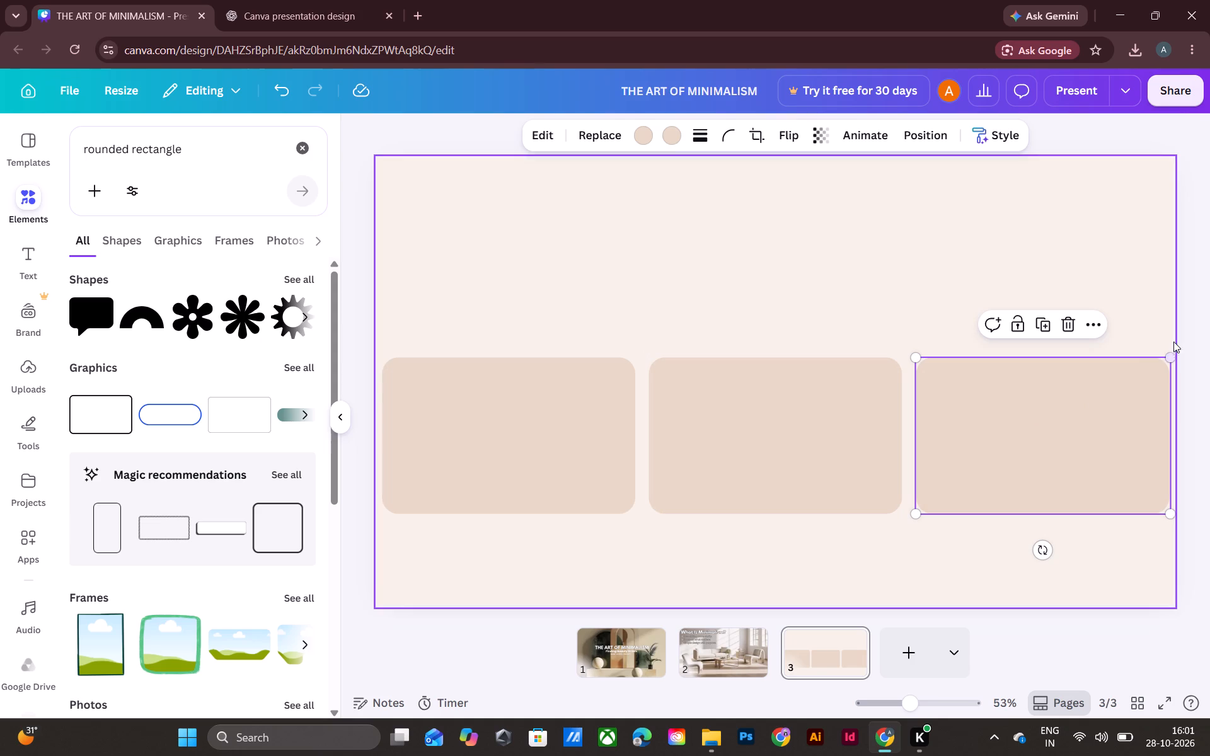
click(1194, 231)
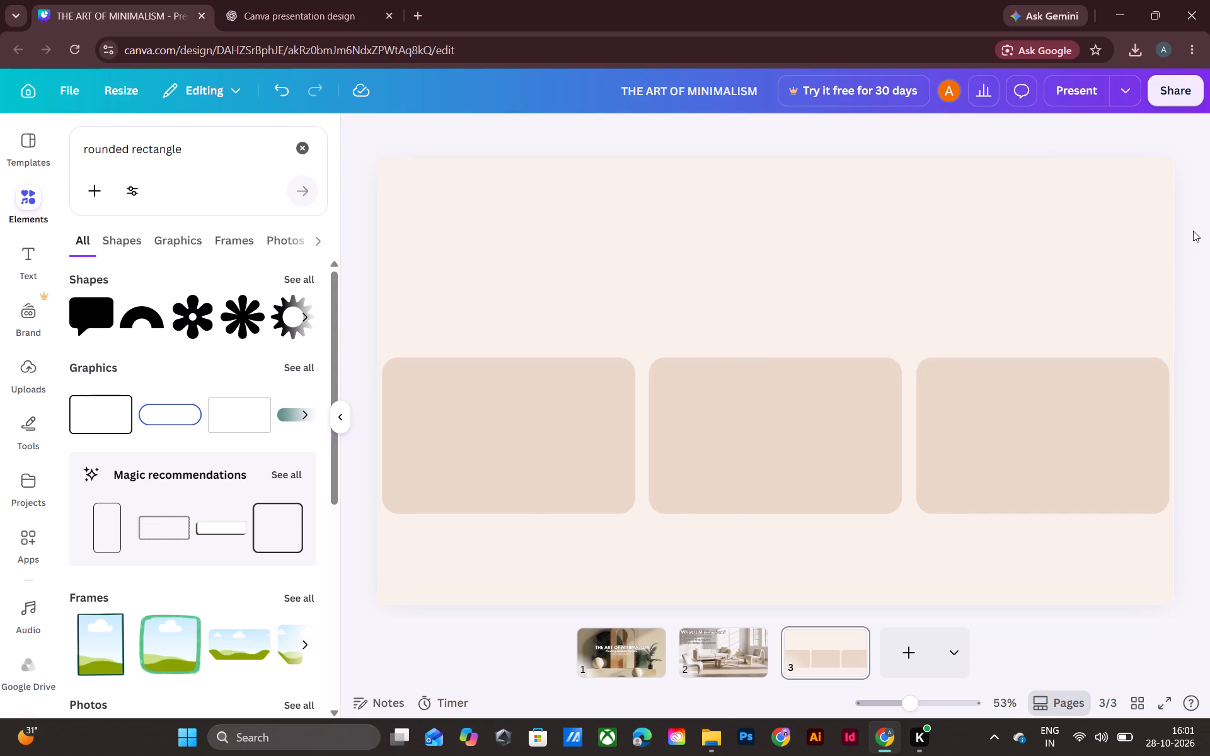
click(805, 410)
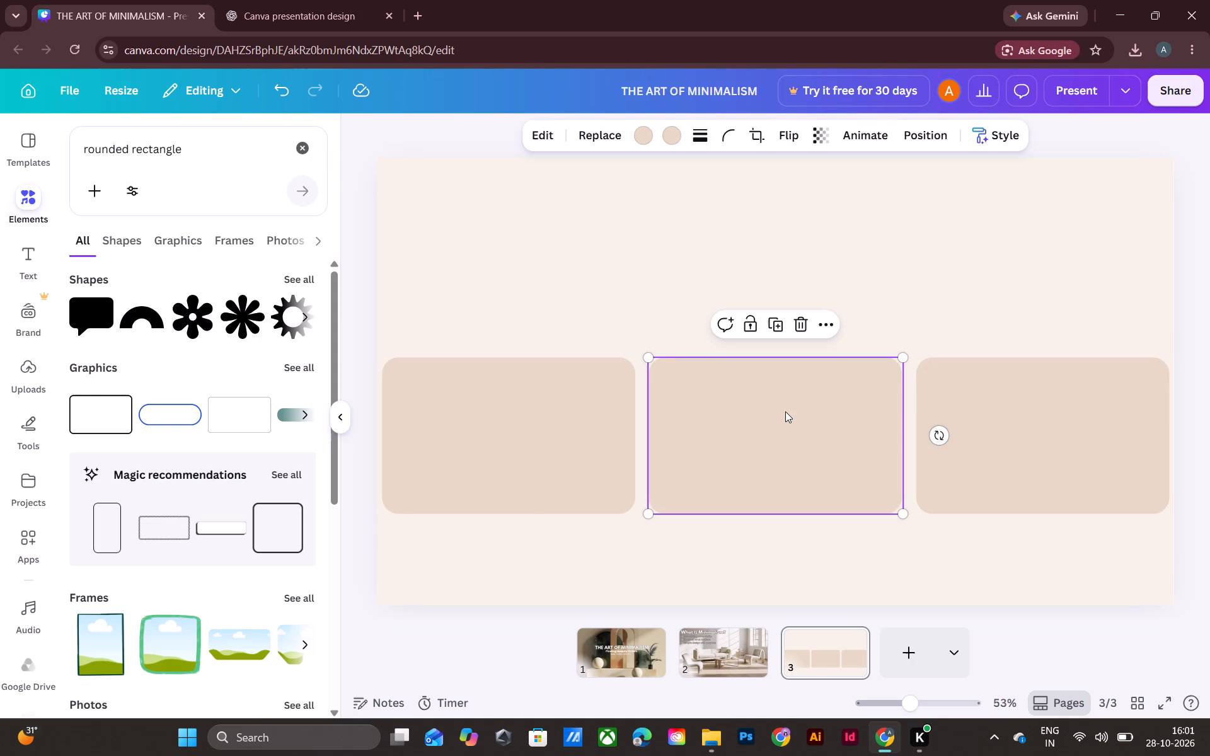
key(Right)
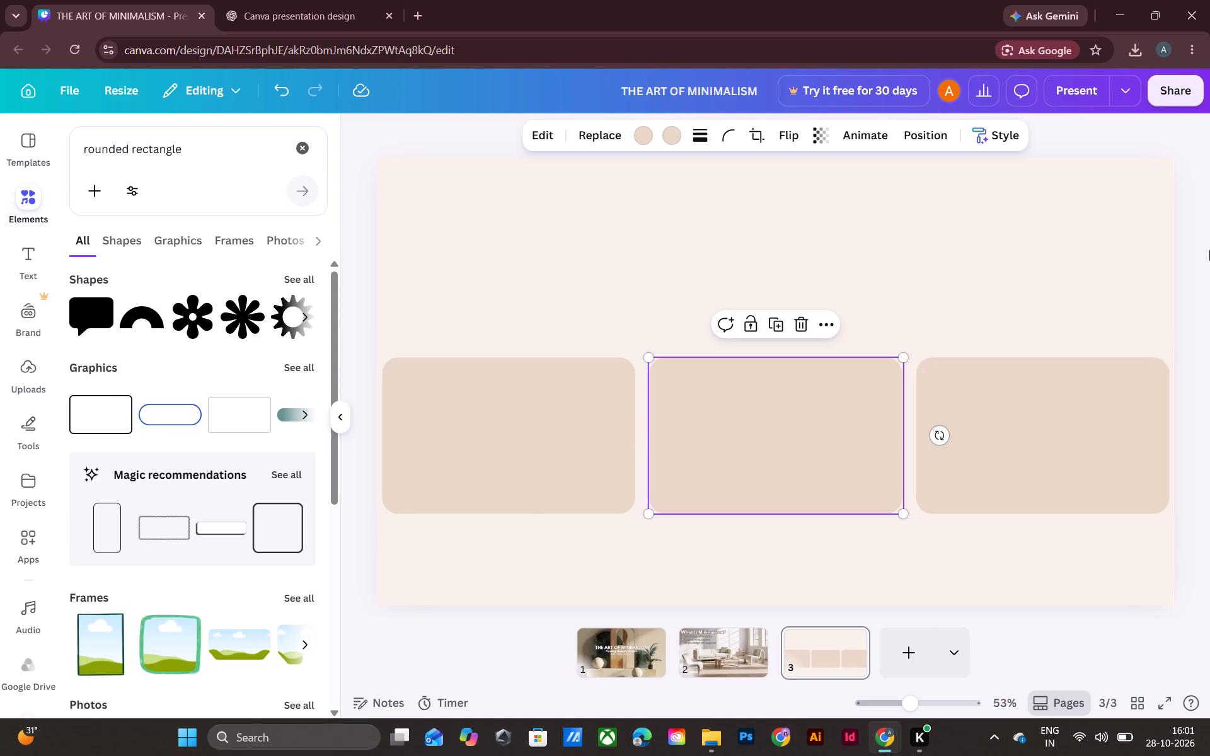
click(1209, 250)
click(796, 406)
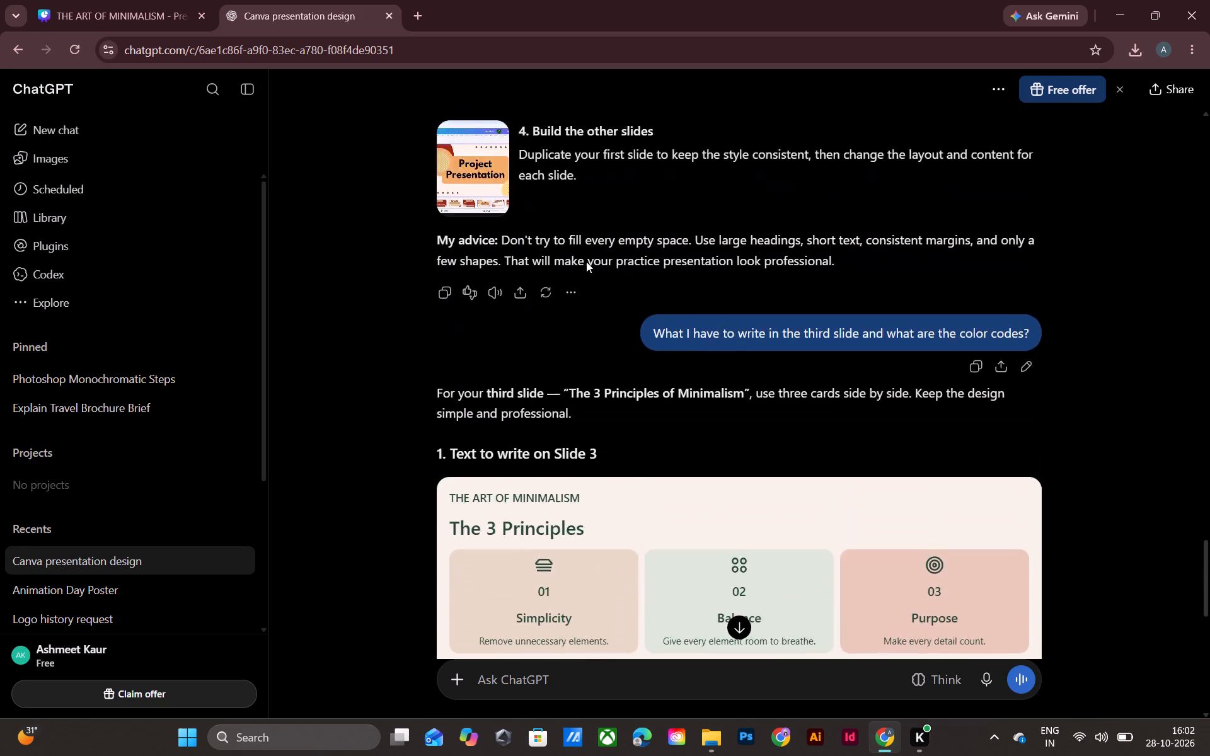
scroll(586, 261, up, 11)
scroll(588, 258, up, 13)
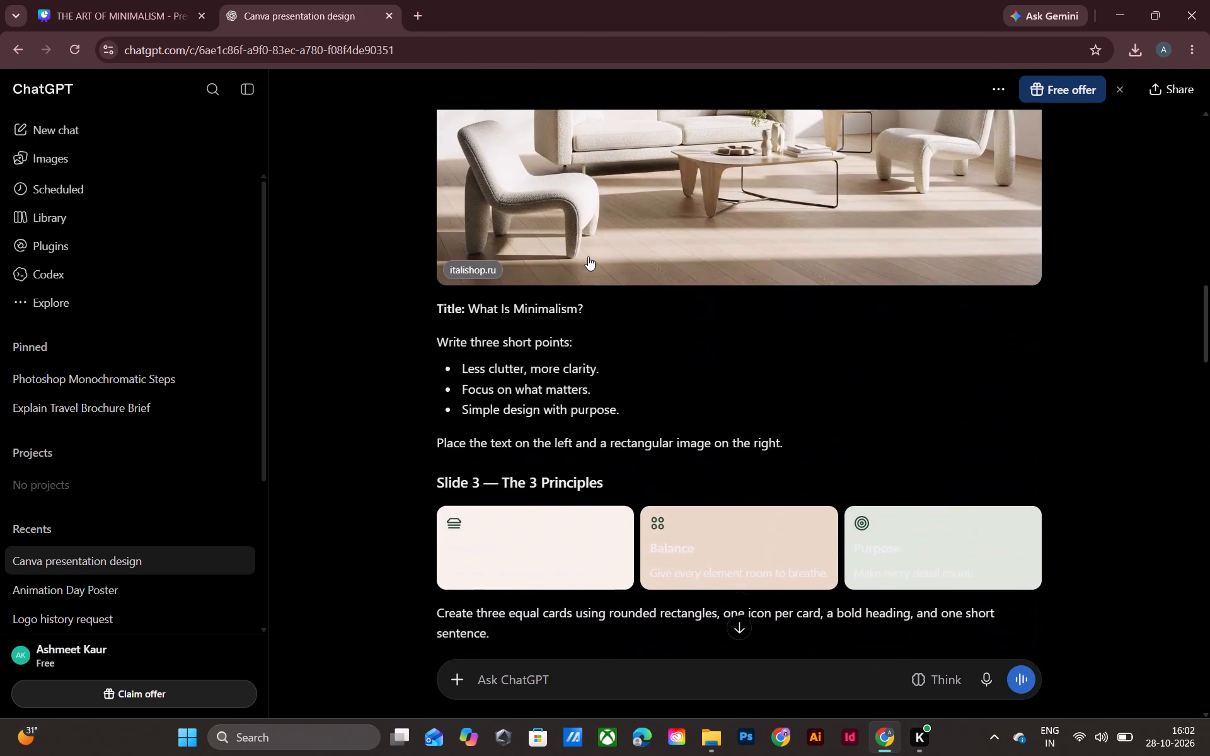
scroll(587, 255, down, 10)
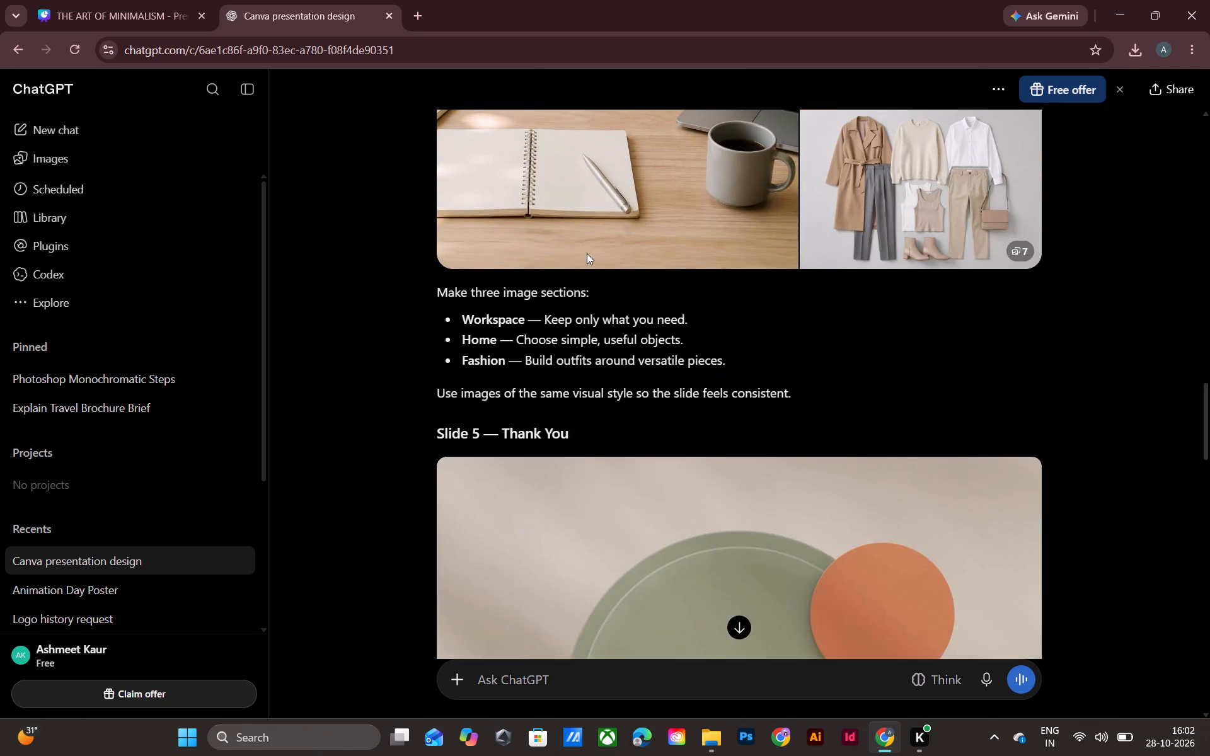
scroll(587, 254, down, 14)
scroll(587, 255, down, 7)
scroll(587, 253, up, 2)
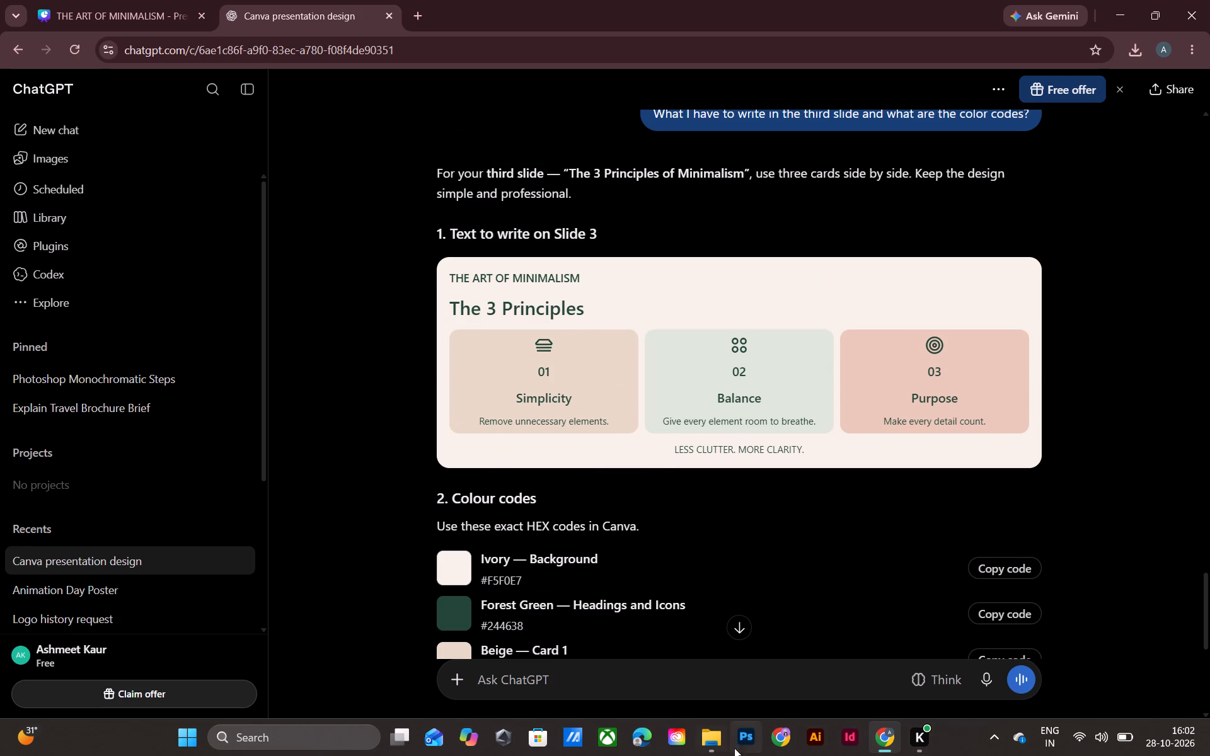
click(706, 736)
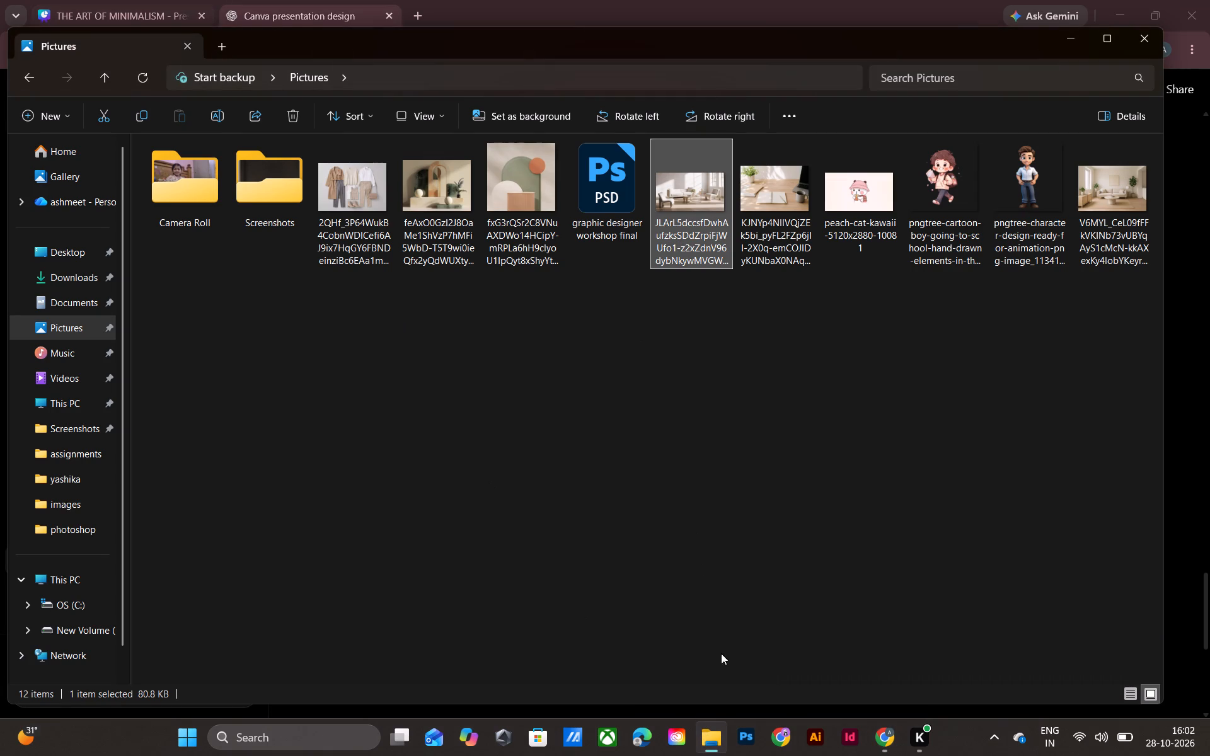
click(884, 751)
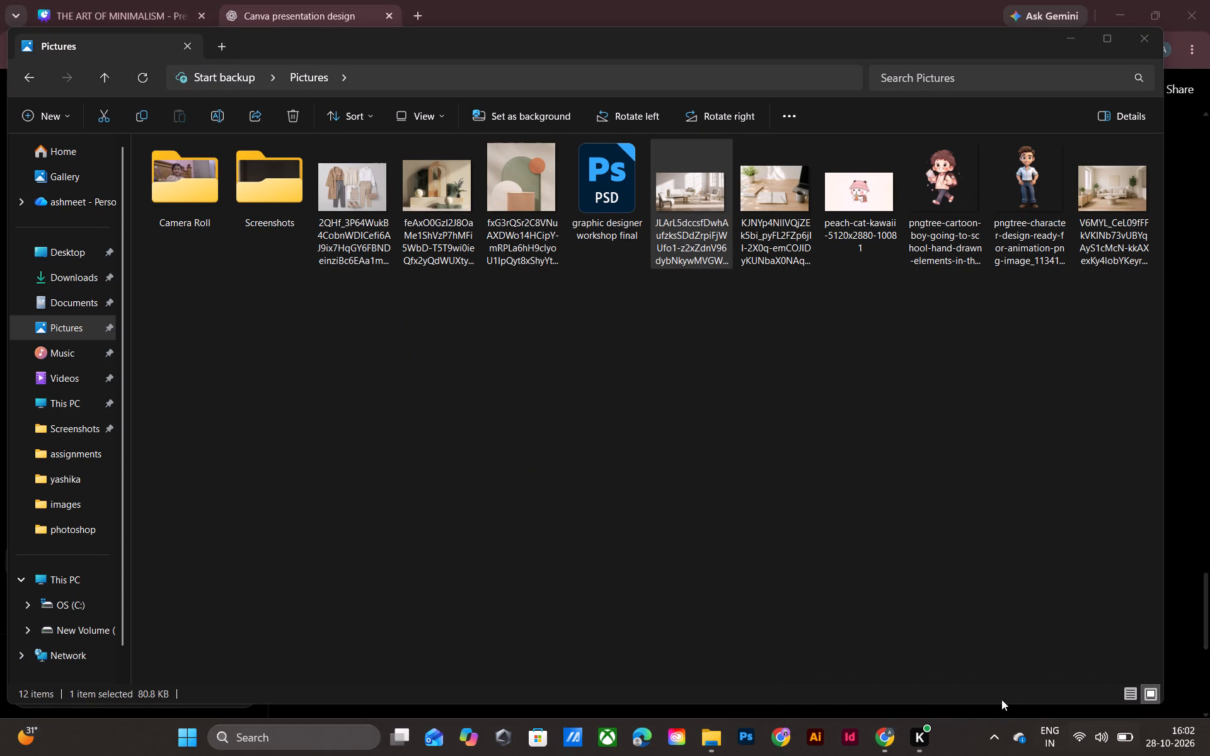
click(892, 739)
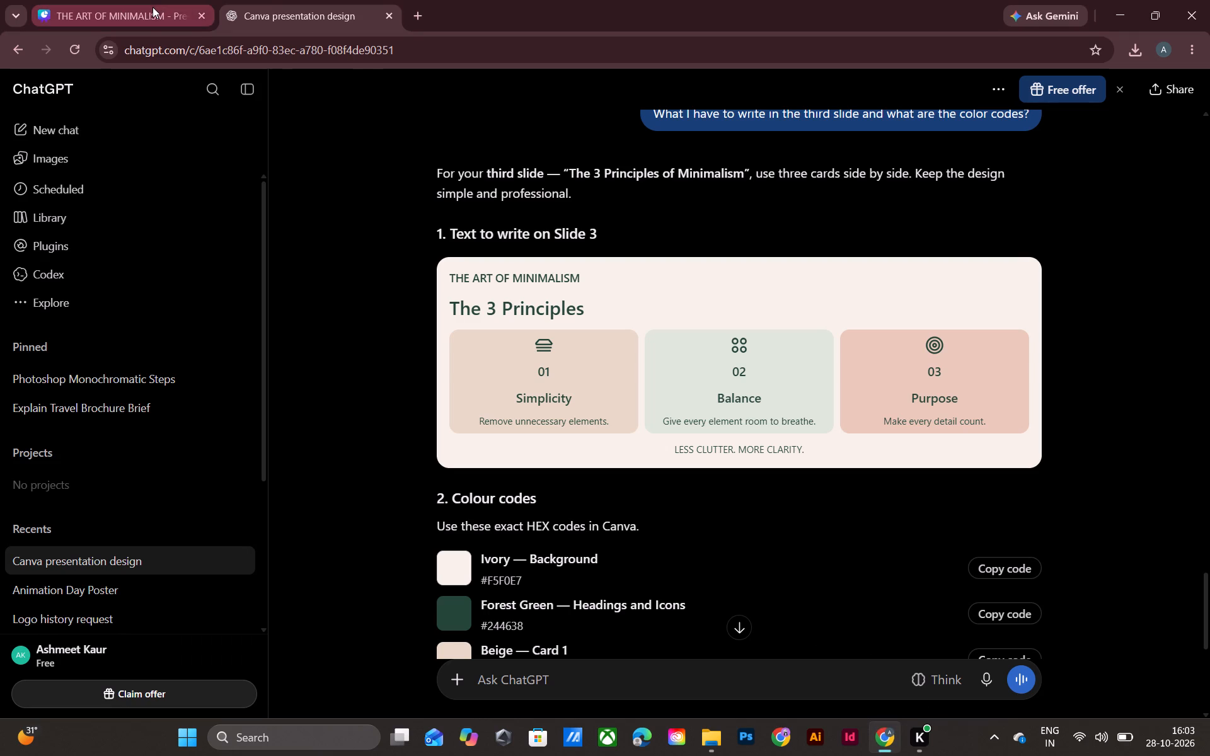
Return to the Canva design and add a text box on slide 3 reading "THE ART OF MINIMALISM", checking the wording against the ChatGPT brief.
click(153, 7)
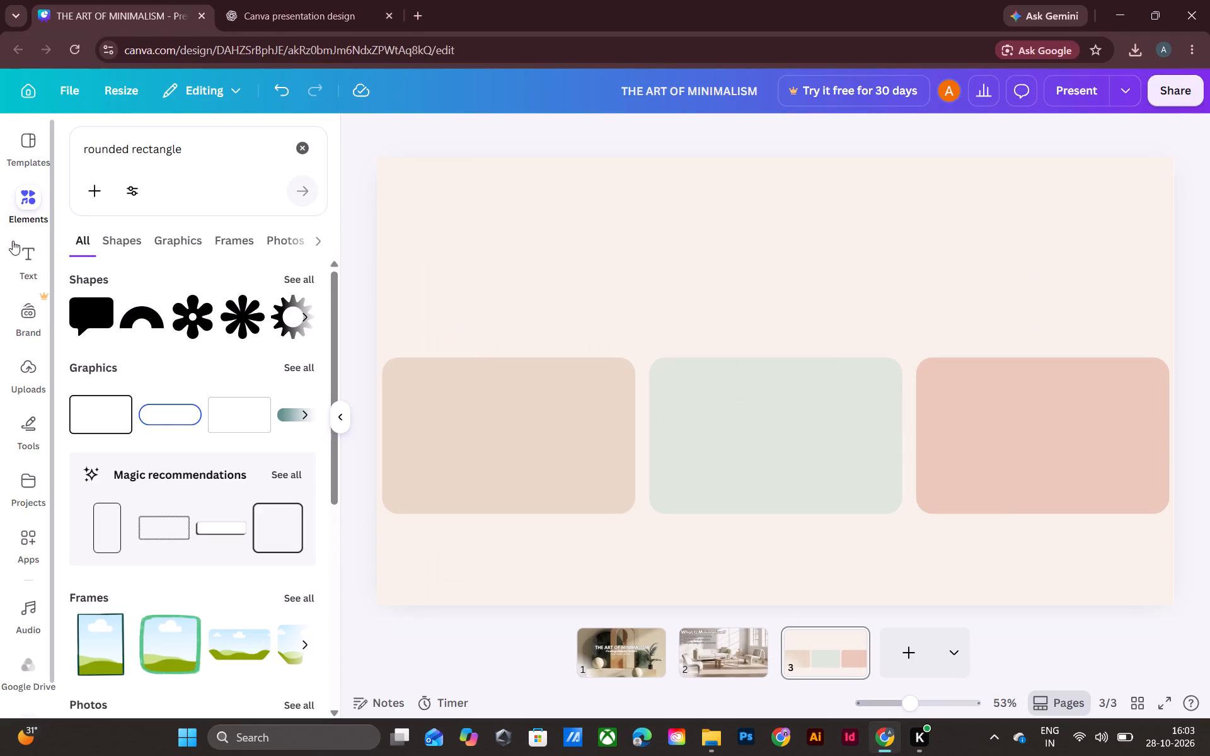
click(37, 258)
click(236, 205)
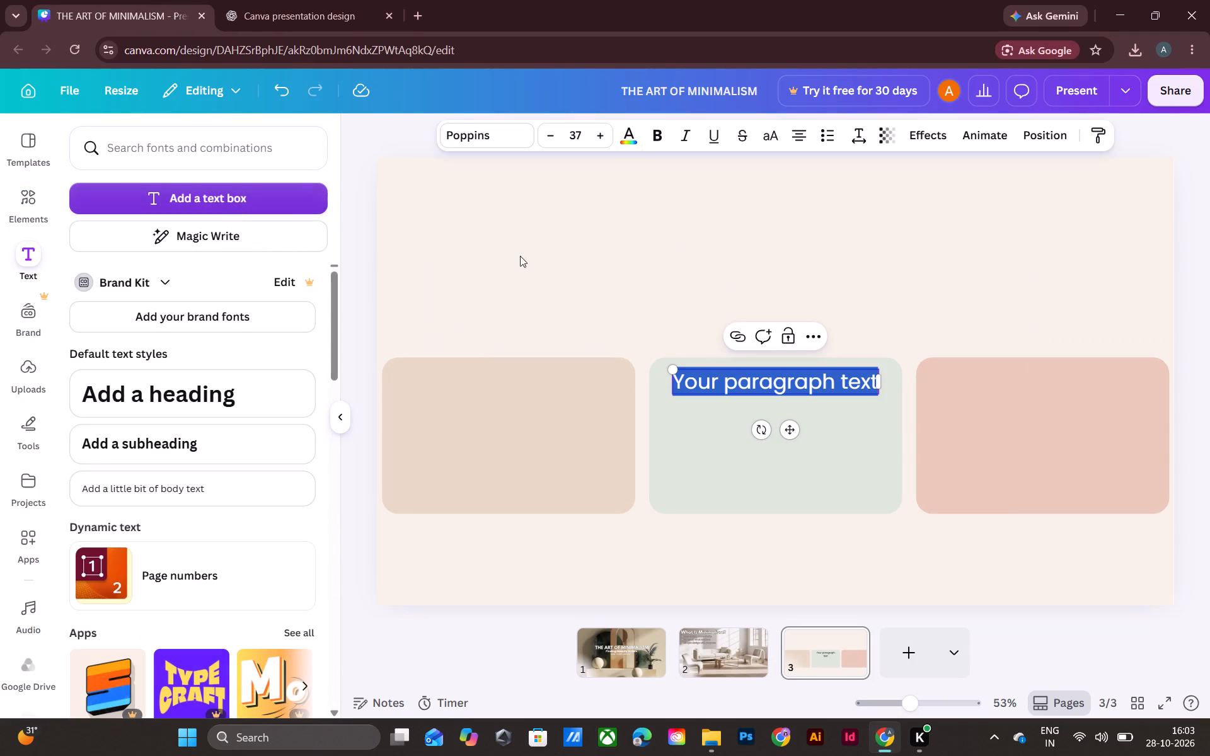
text(the)
key(space)
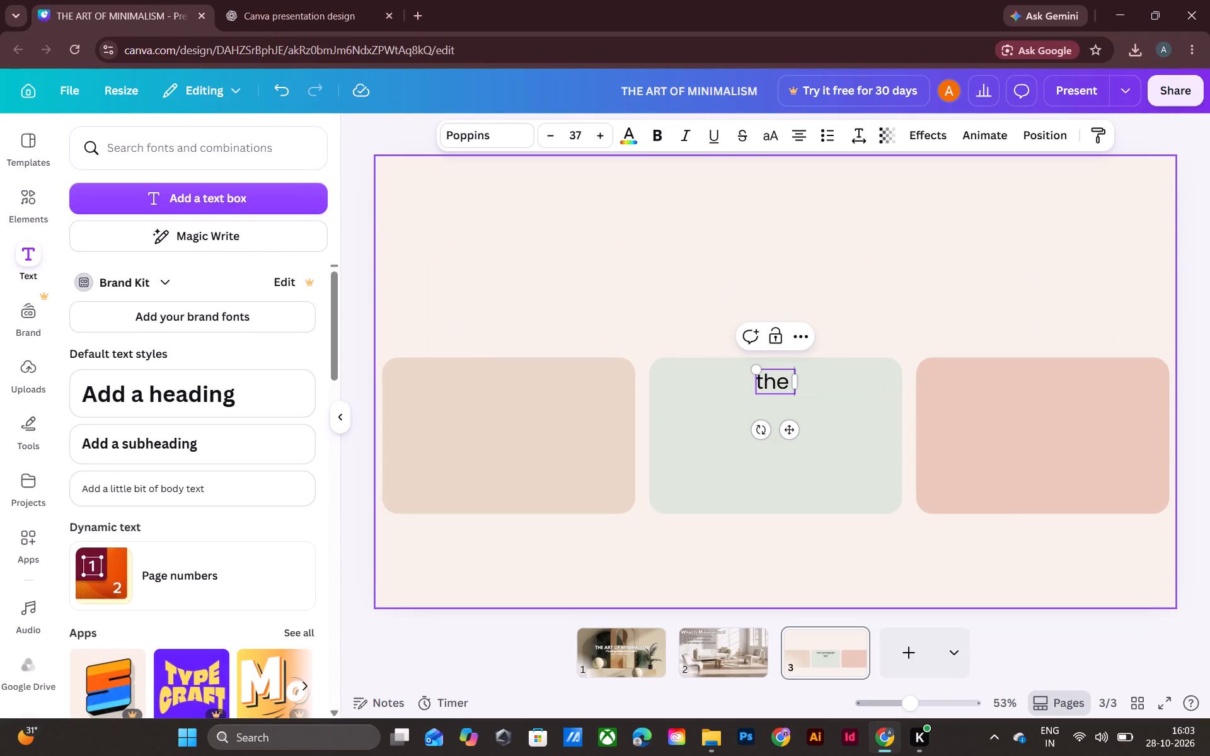
key(BackSpace)
key(BackSpace)
key(BackSpace)
key(BackSpace)
key(BackSpace)
key(BackSpace)
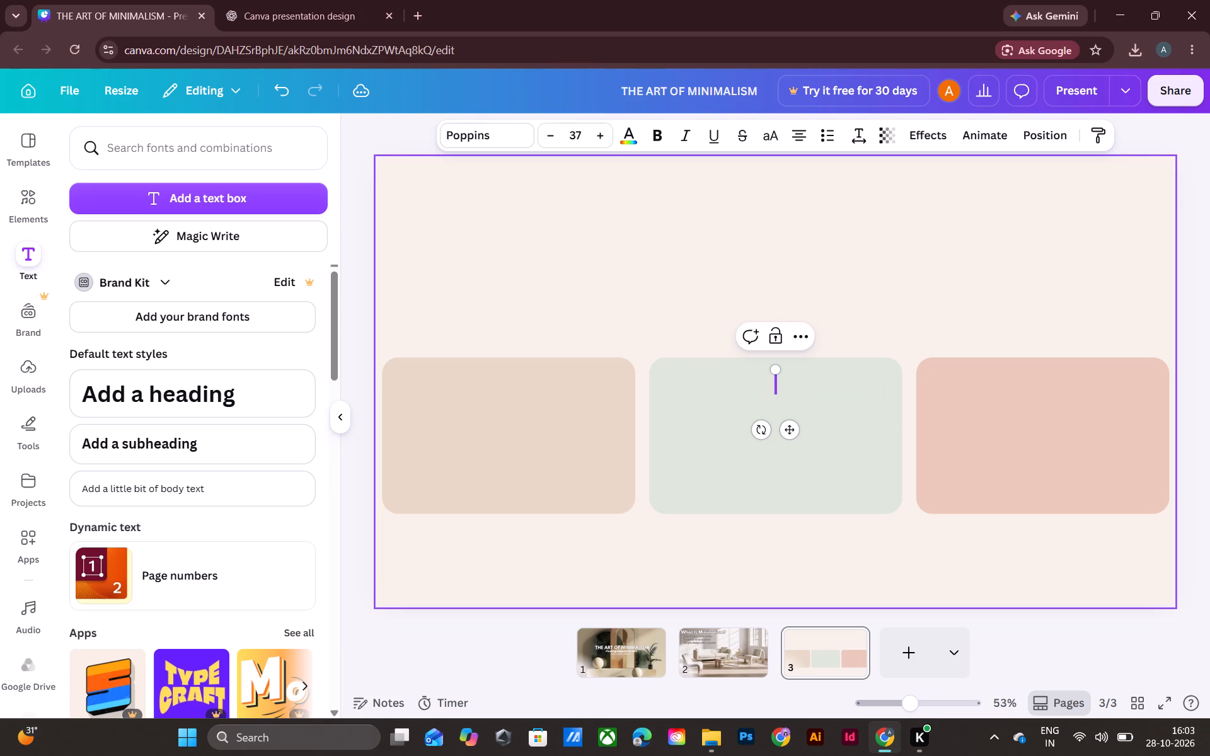
text(THE ART OF MO)
key(BackSpace)
text(INI)
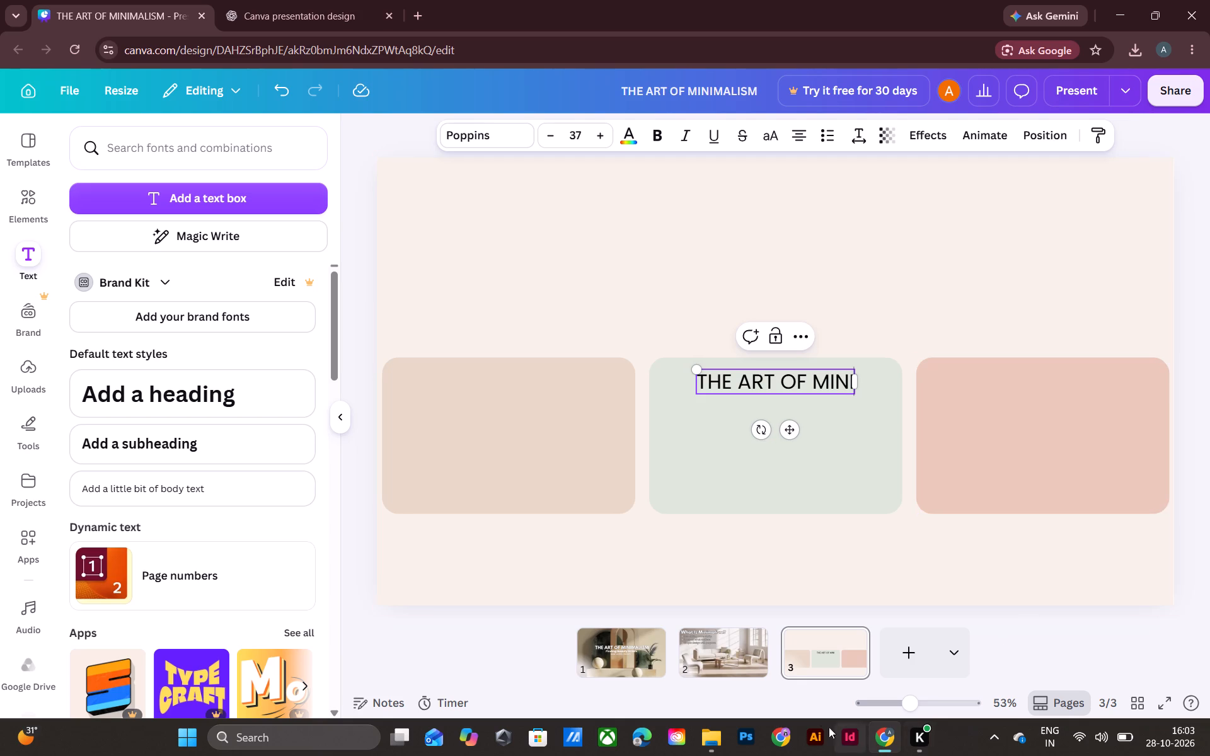
click(302, 9)
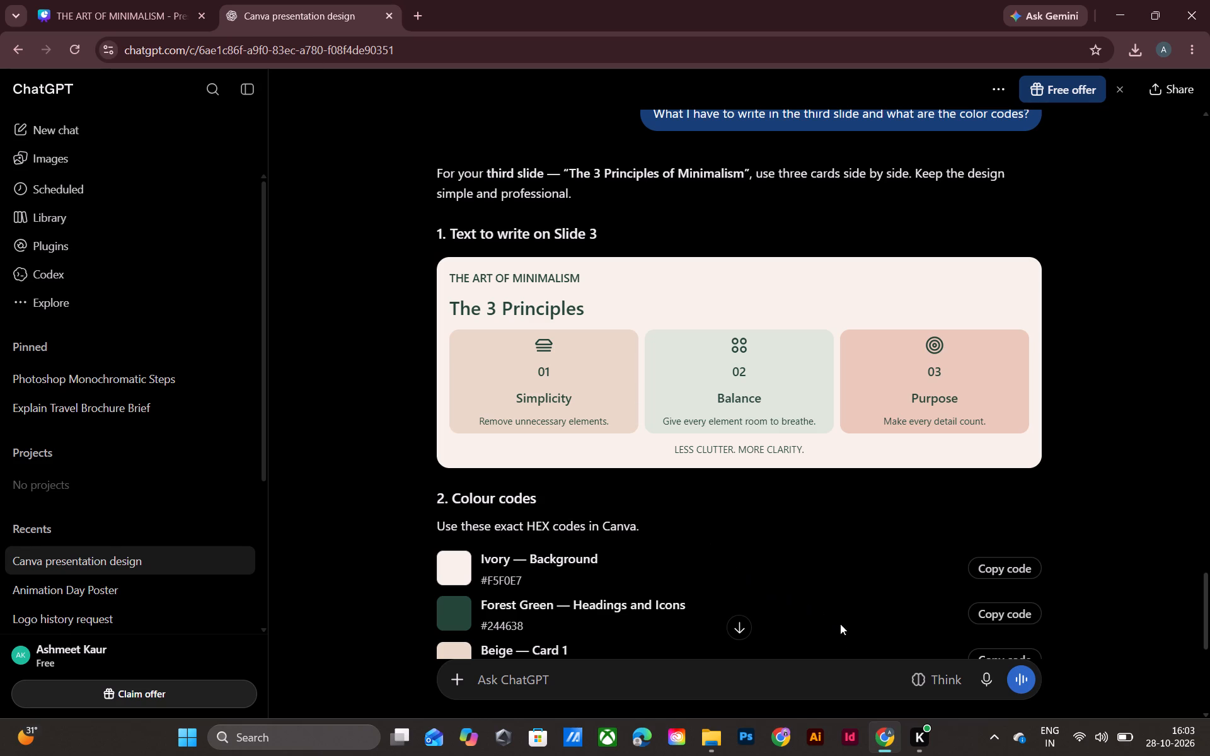
click(96, 25)
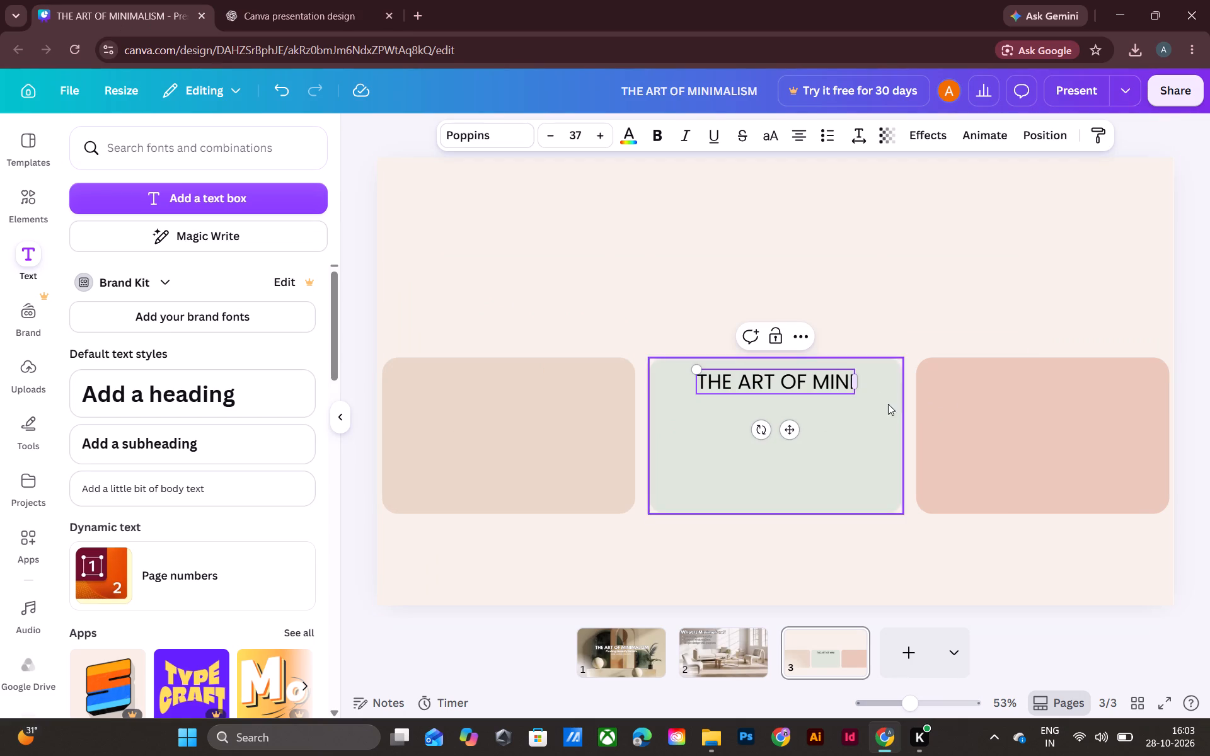
click(835, 388)
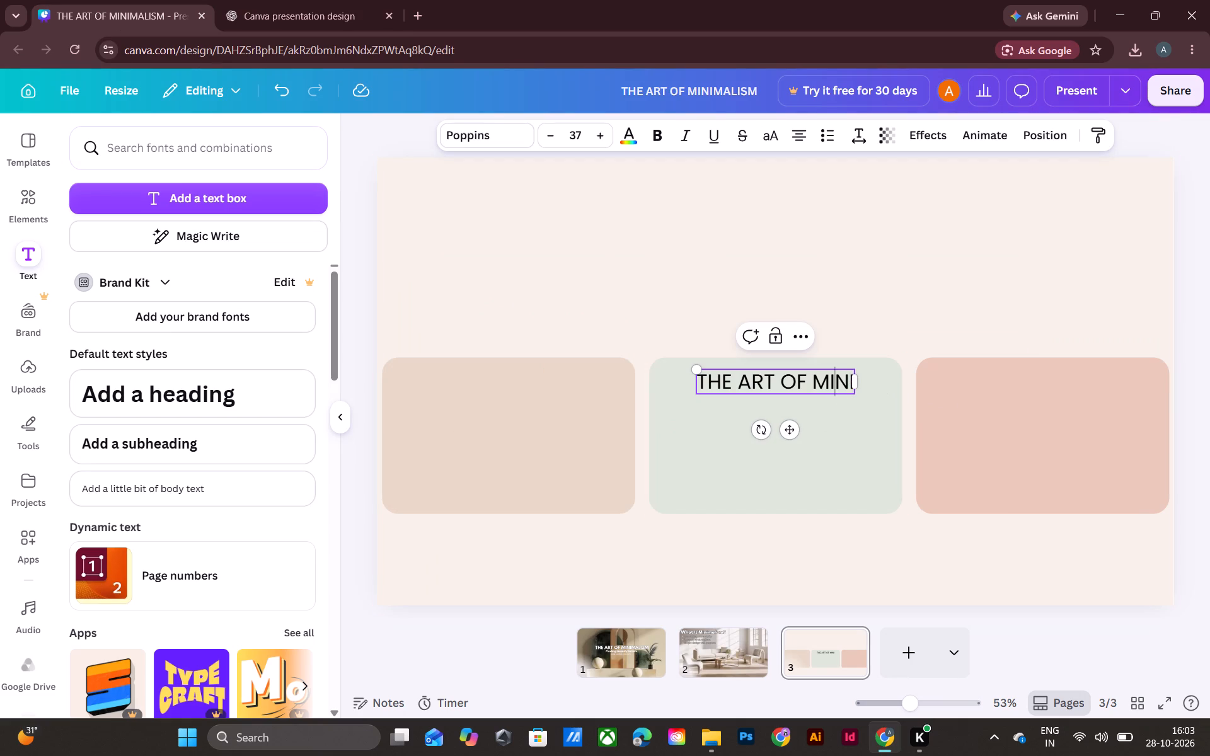
key(Right)
key(Right)
text(MAL)
key(i)
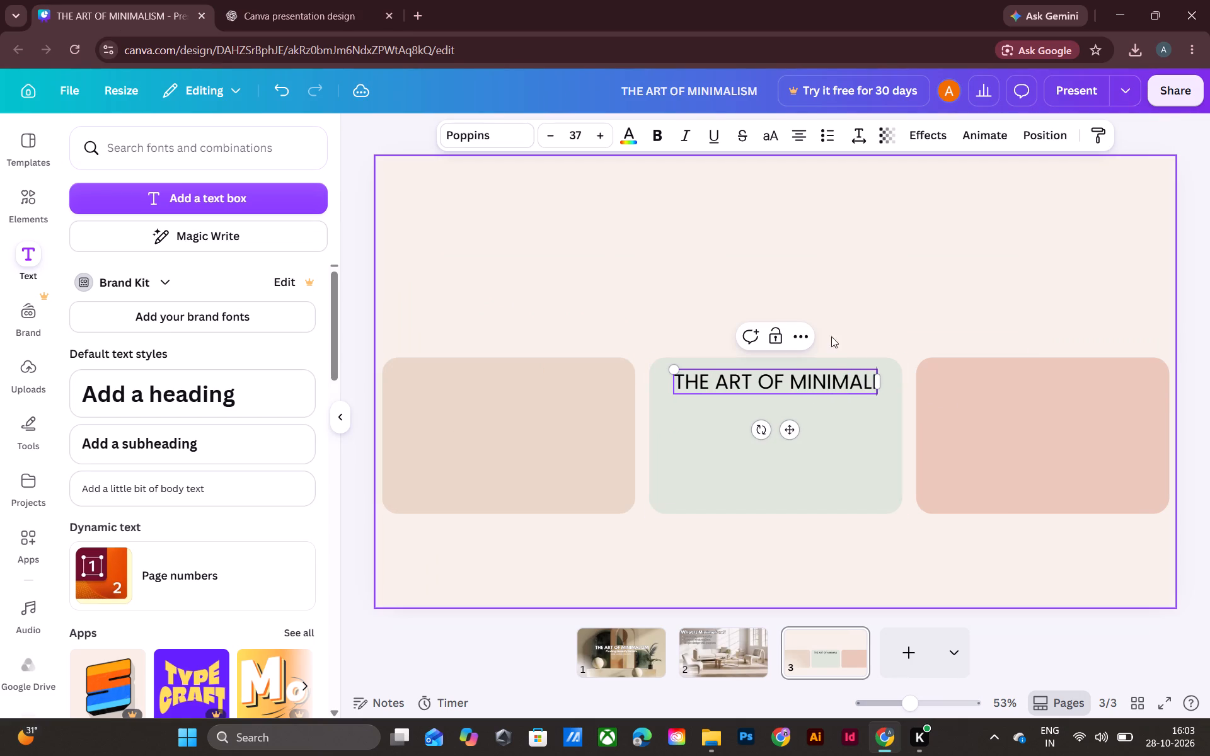
click(285, 1)
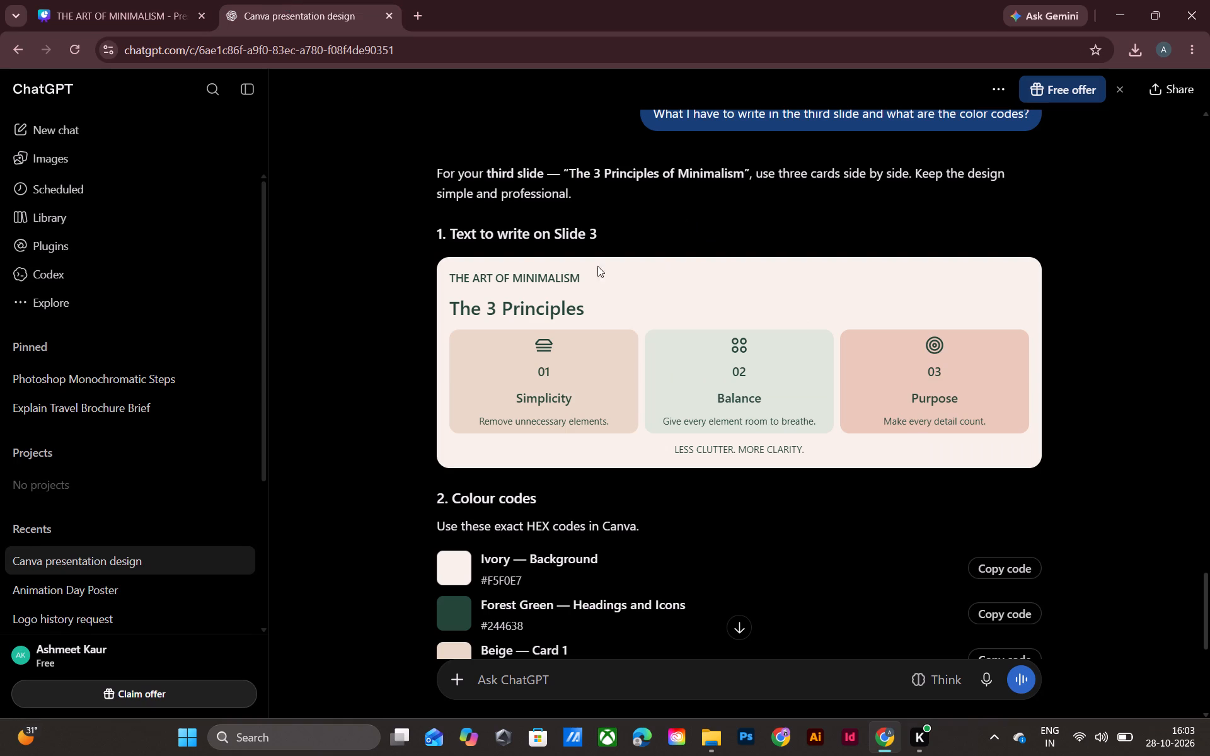
click(112, 14)
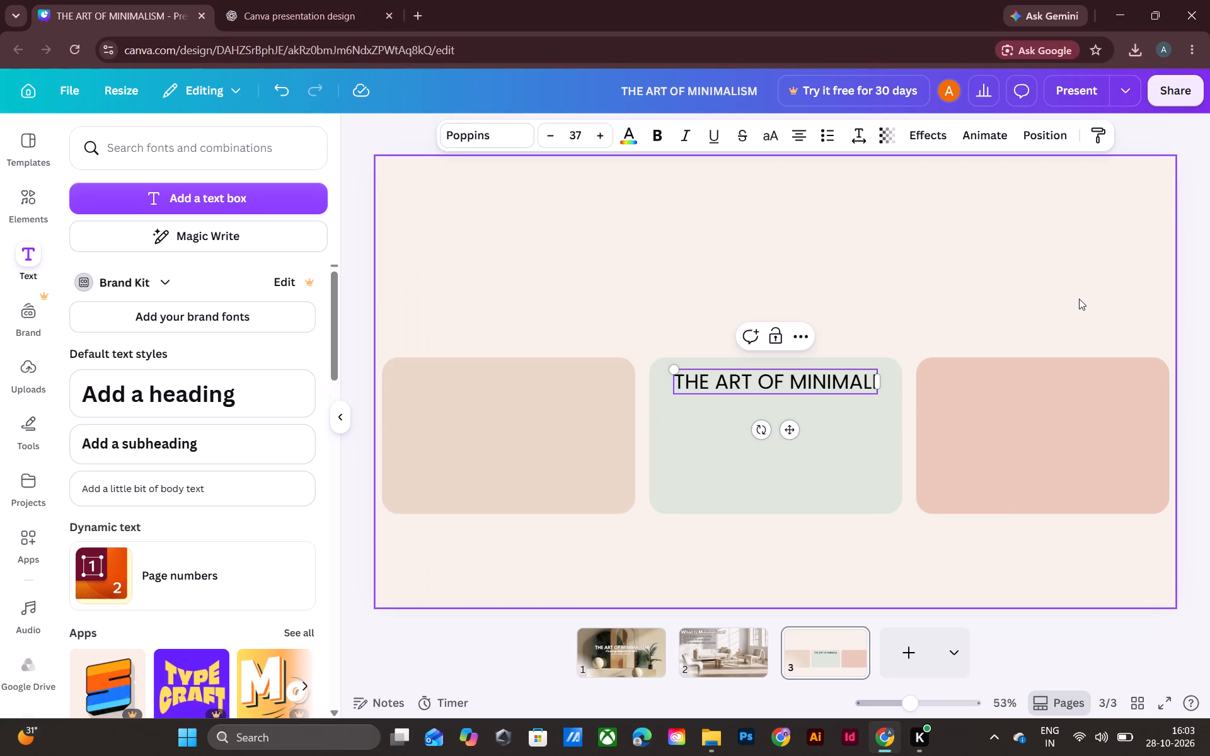
key(s)
key(m)
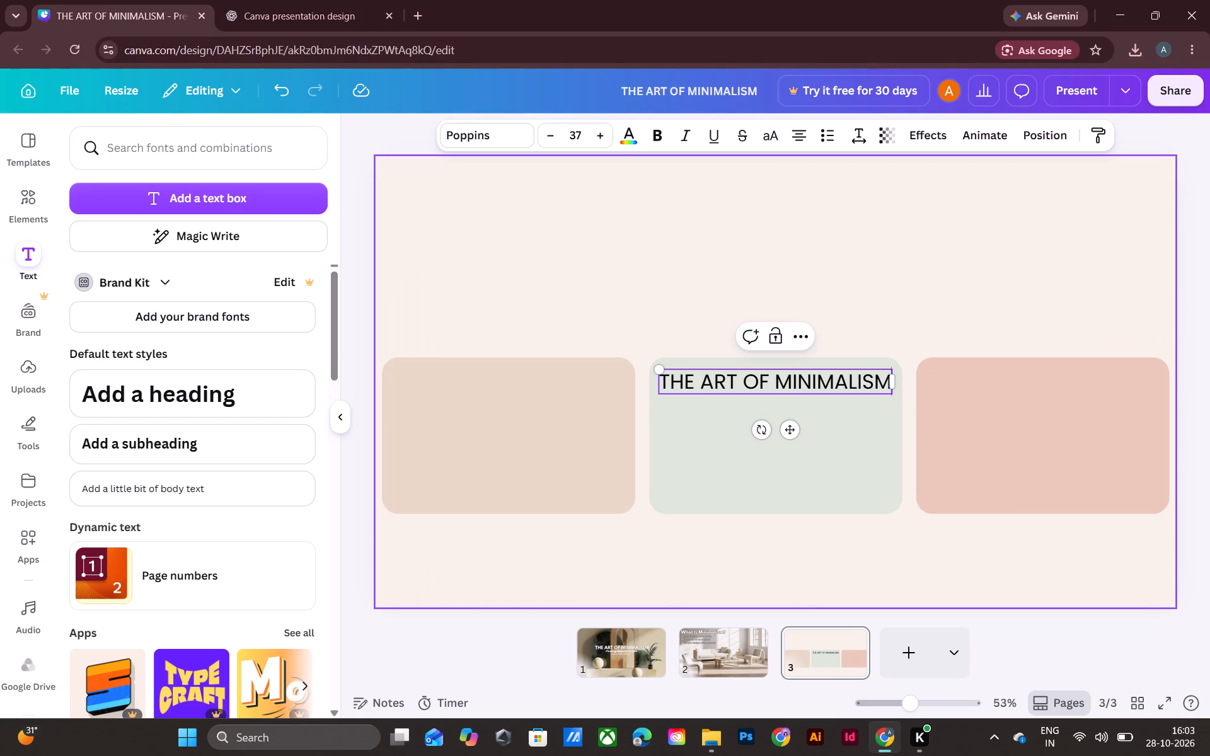
Set the whole "THE ART OF MINIMALISM" text in League Spartan at size 39 and deselect it.
key(ctrl+a)
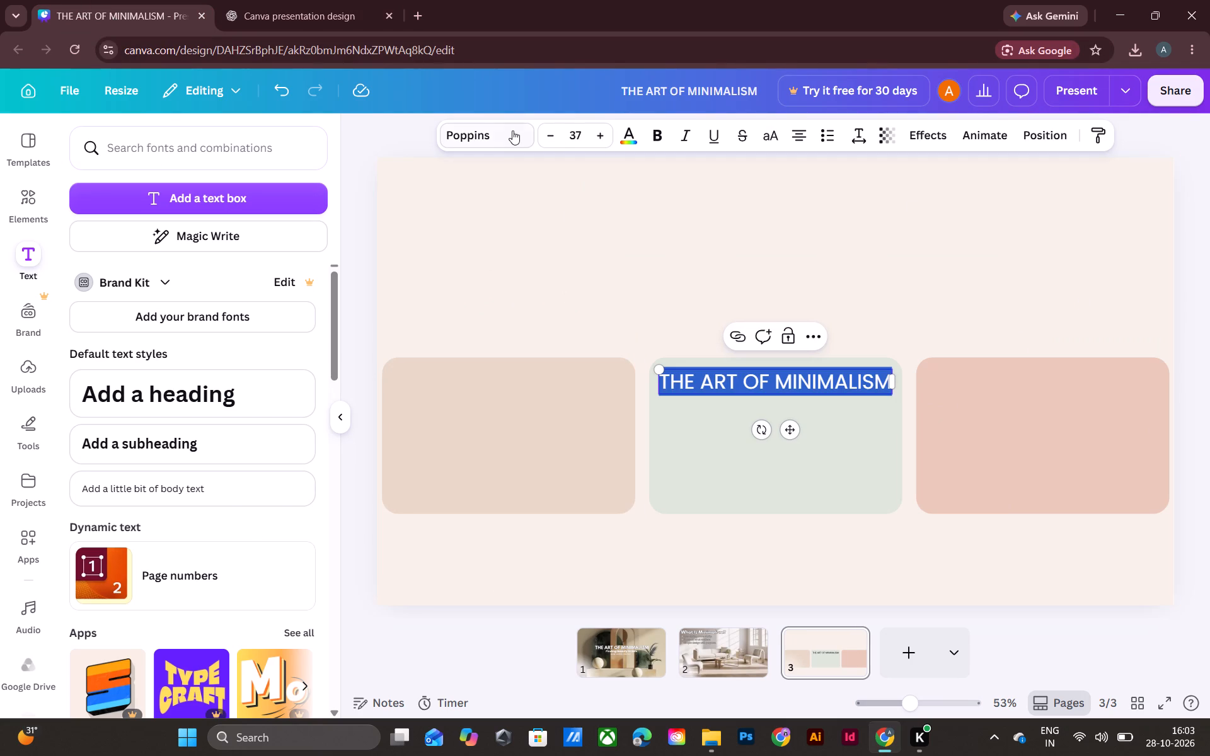
click(507, 132)
click(134, 617)
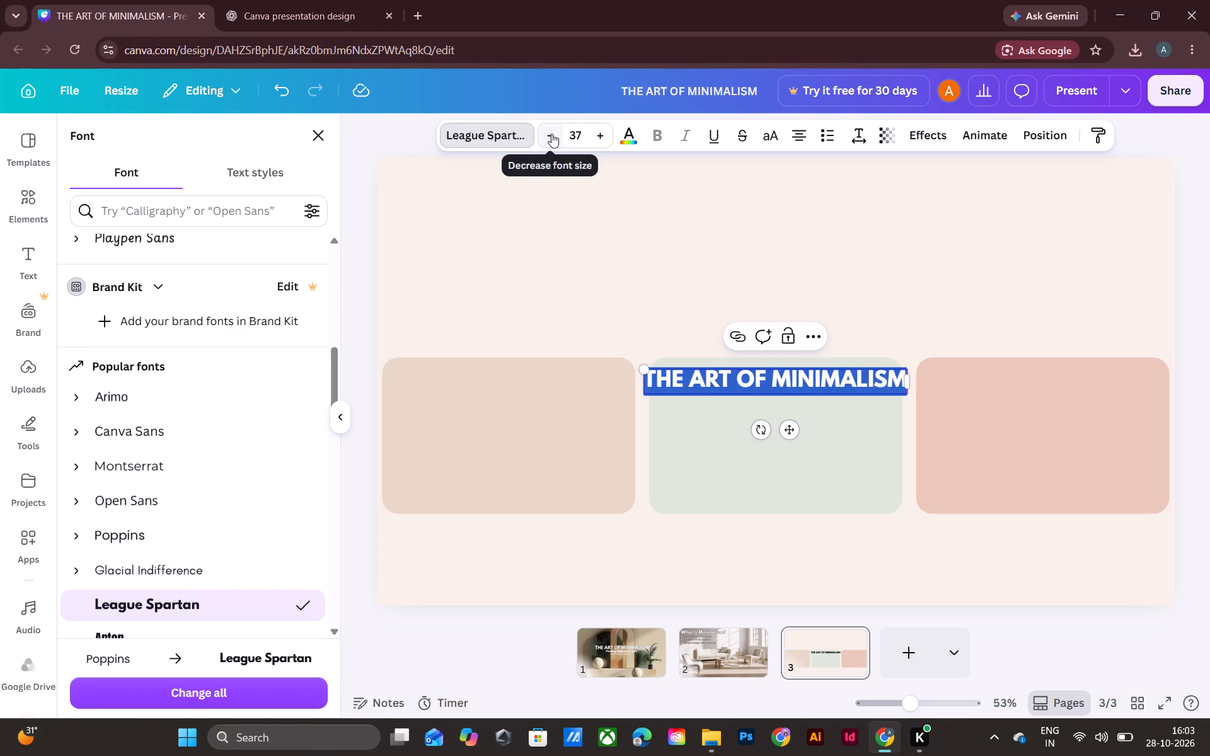
double_click(604, 134)
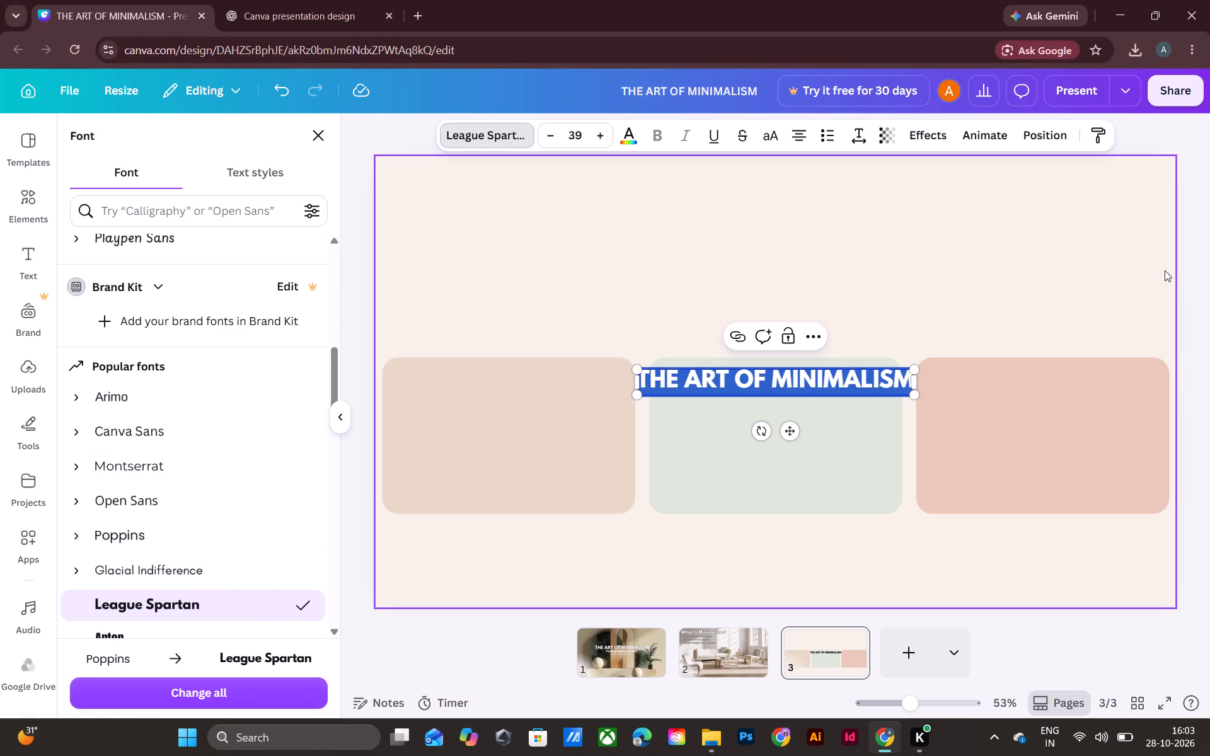
click(1185, 260)
click(982, 260)
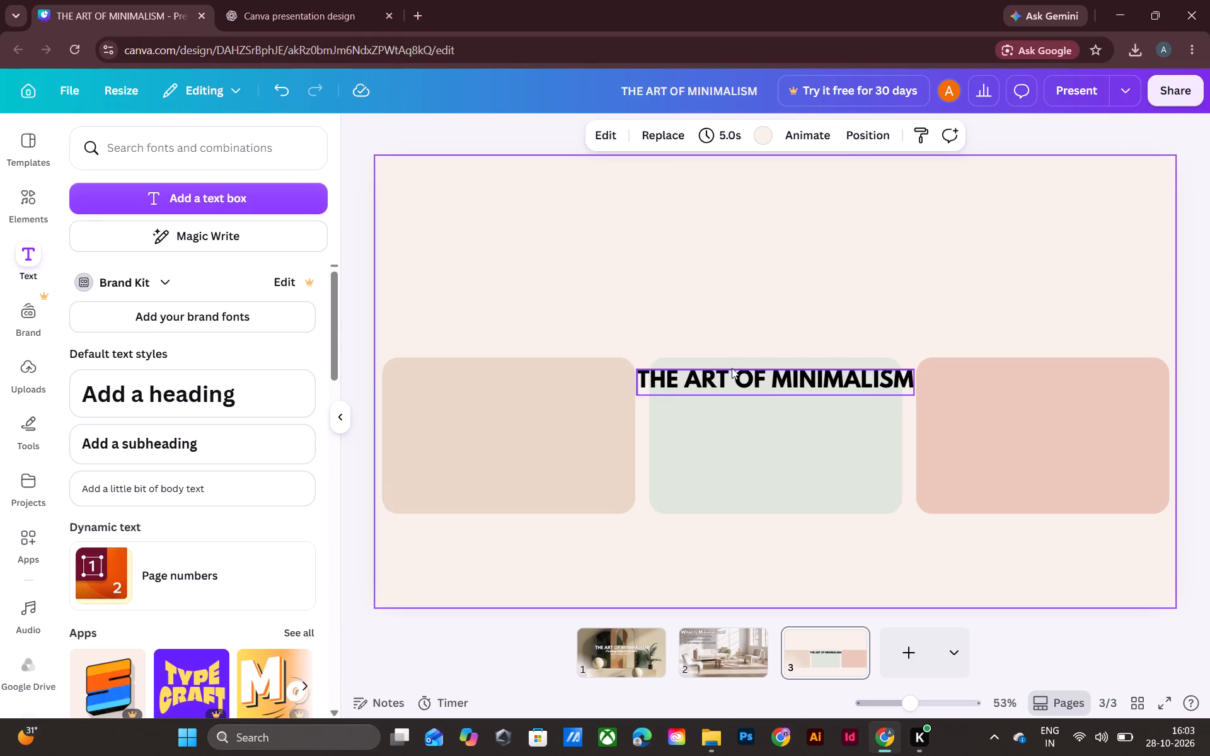
Move the "THE ART OF MINIMALISM" heading to the slide's upper-left corner, above the beige card, and deselect it.
drag(734, 371, 502, 191)
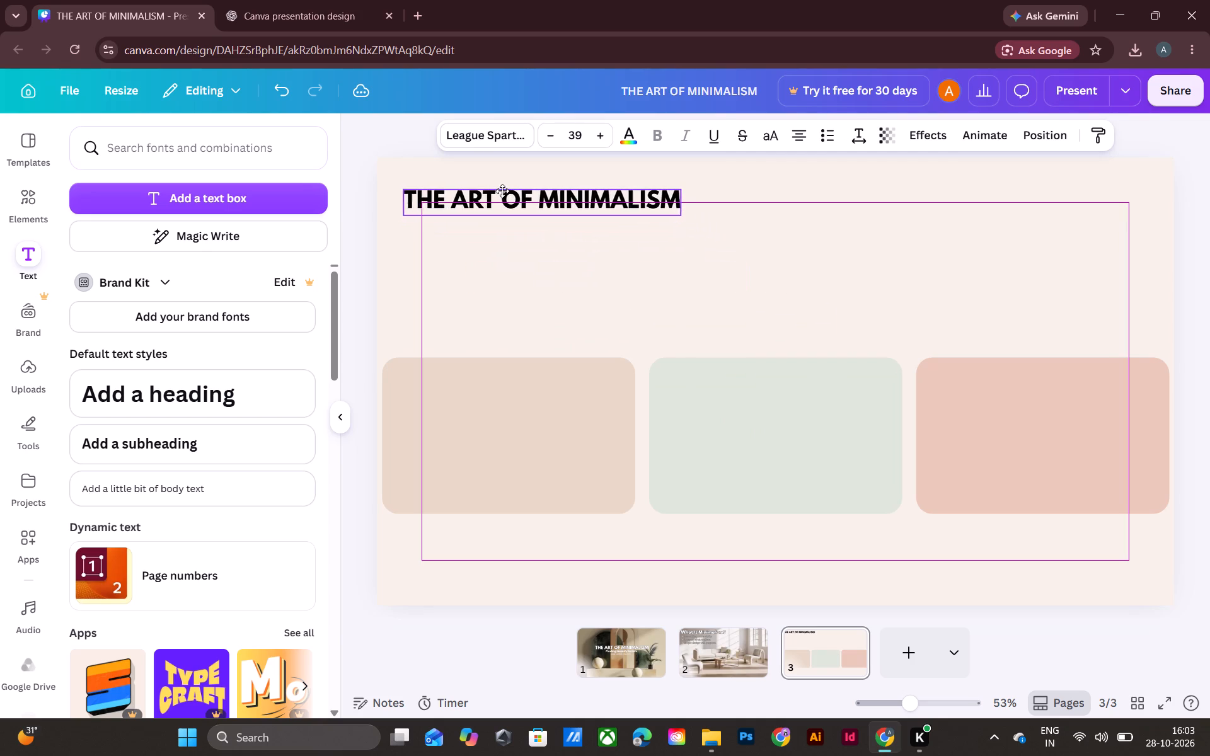
drag(502, 191, 510, 183)
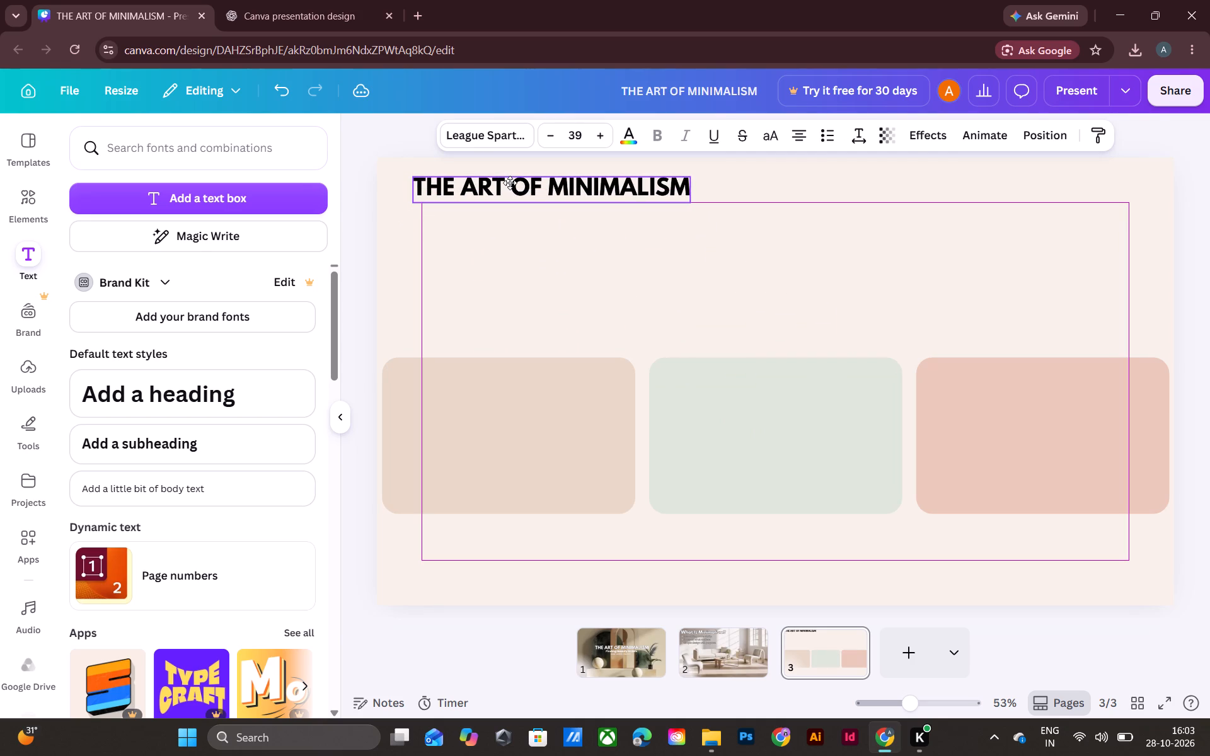
drag(510, 183, 510, 190)
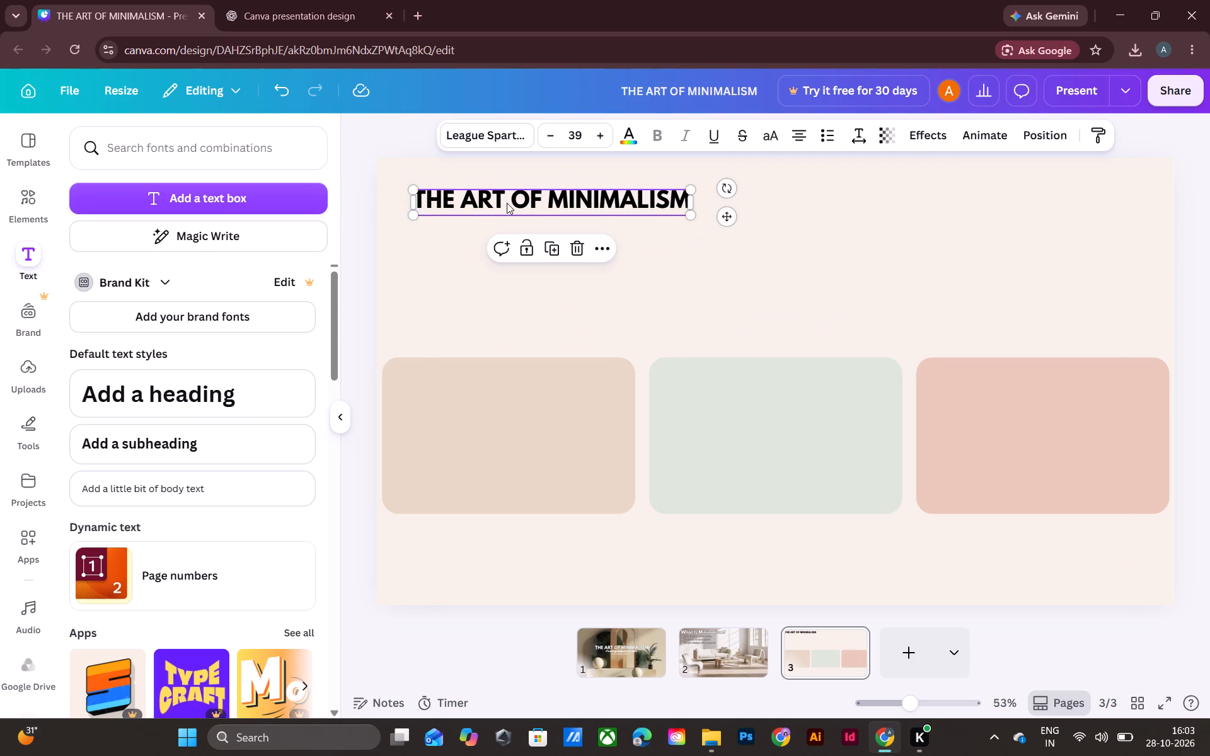
click(1199, 158)
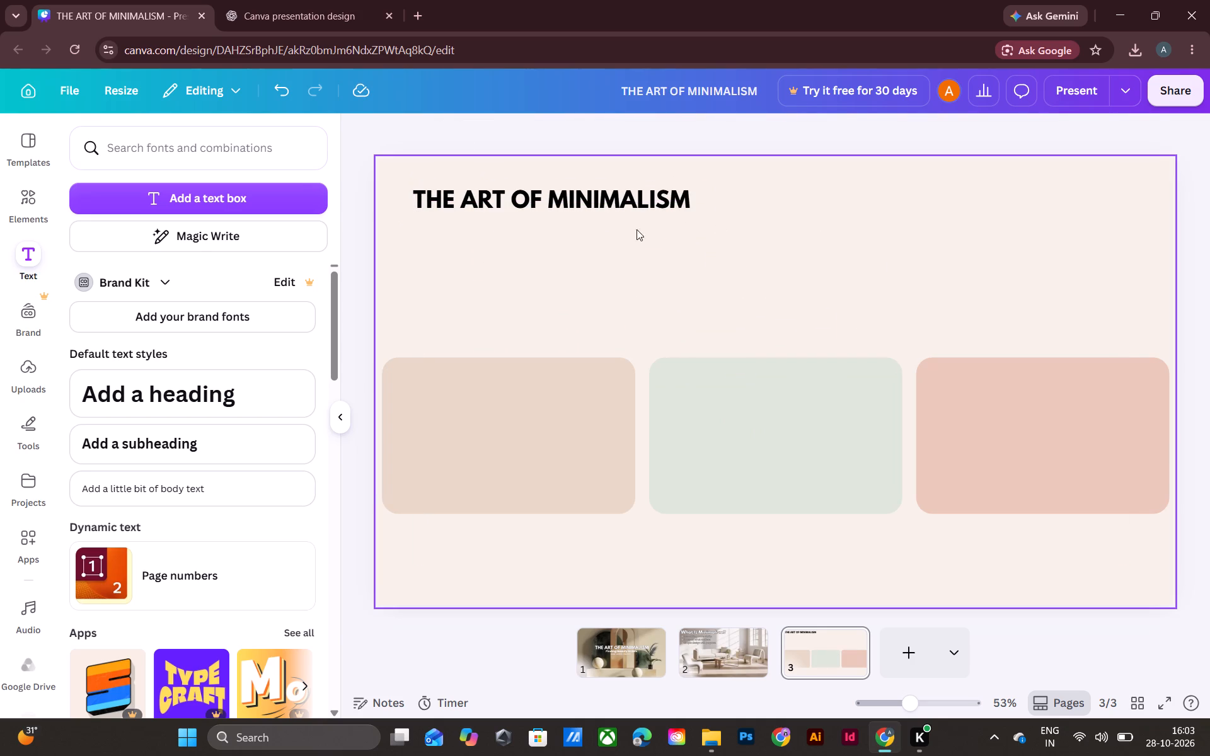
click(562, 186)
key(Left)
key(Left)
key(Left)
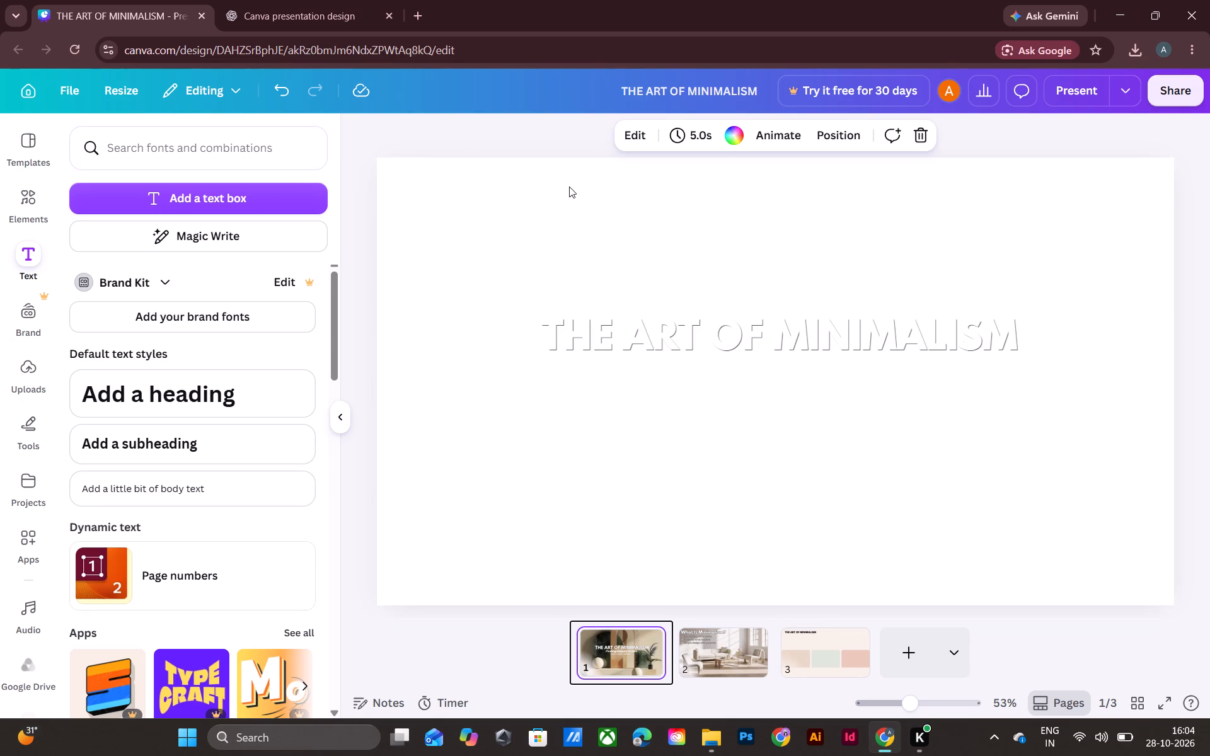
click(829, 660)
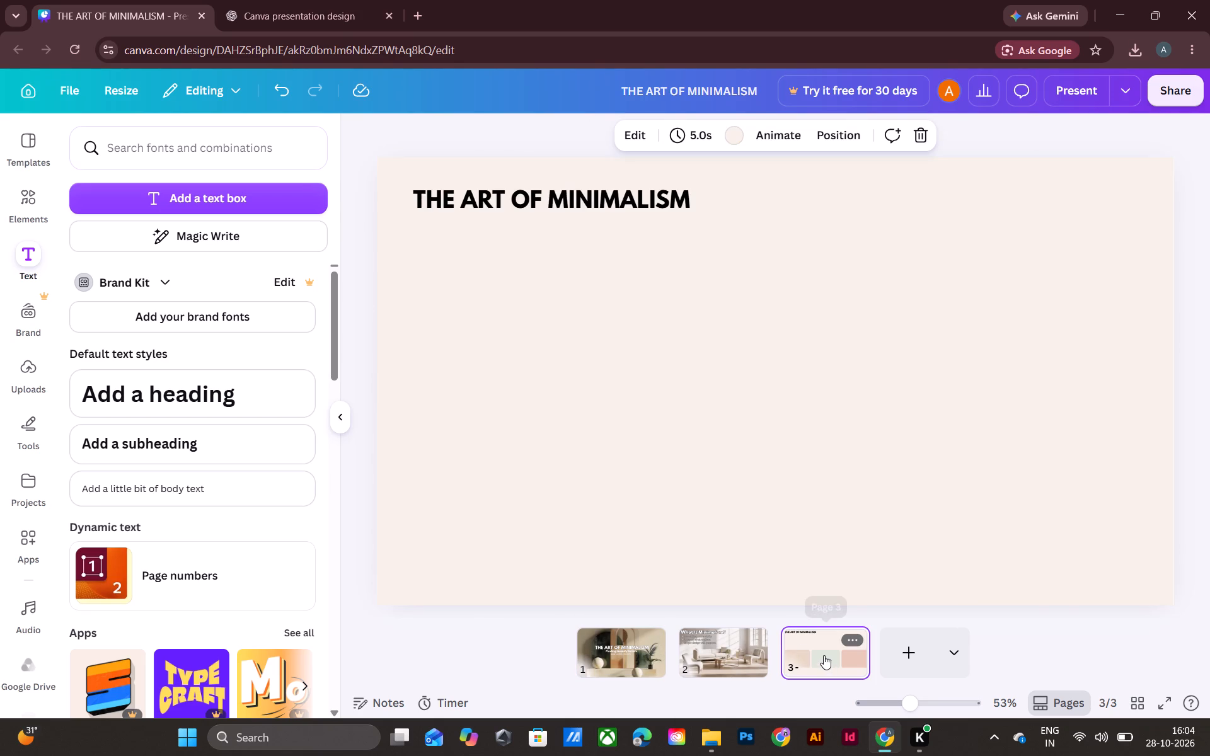
click(536, 200)
key(Left)
key(Left)
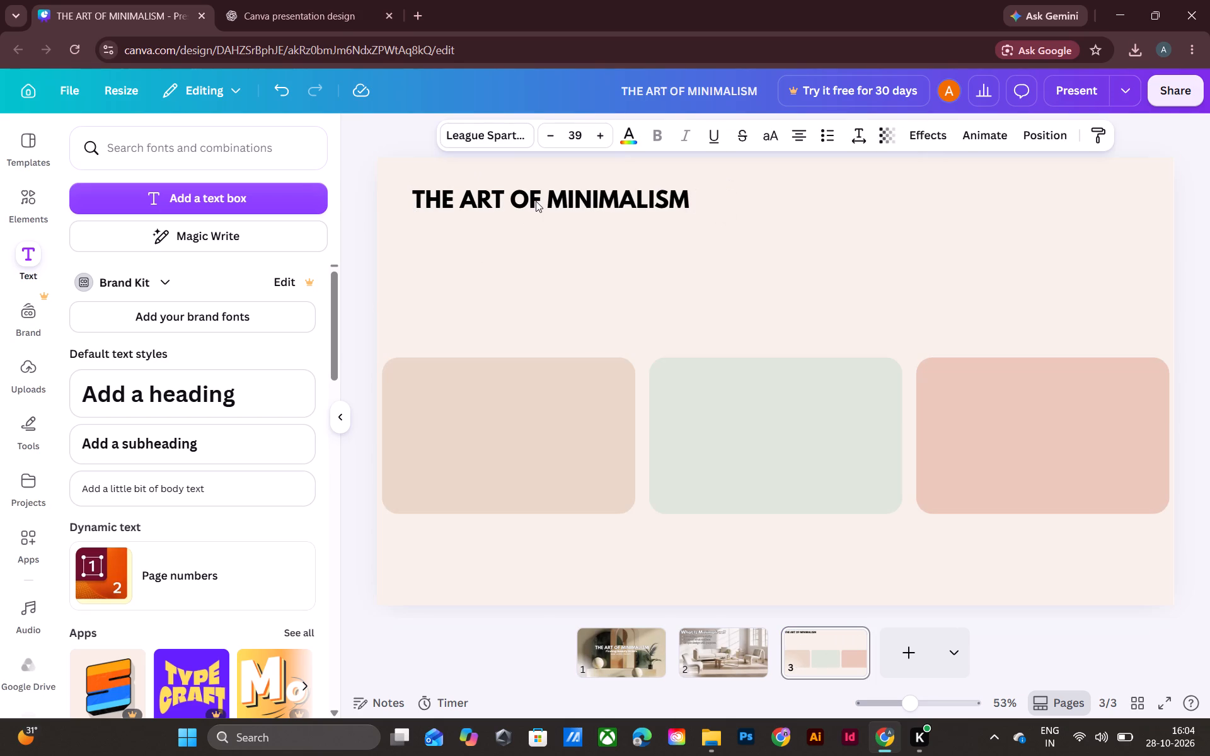
key(Left)
key(Left)
key(Left)
key(Left)
key(Left)
key(Left)
key(Left)
key(Left)
key(Left)
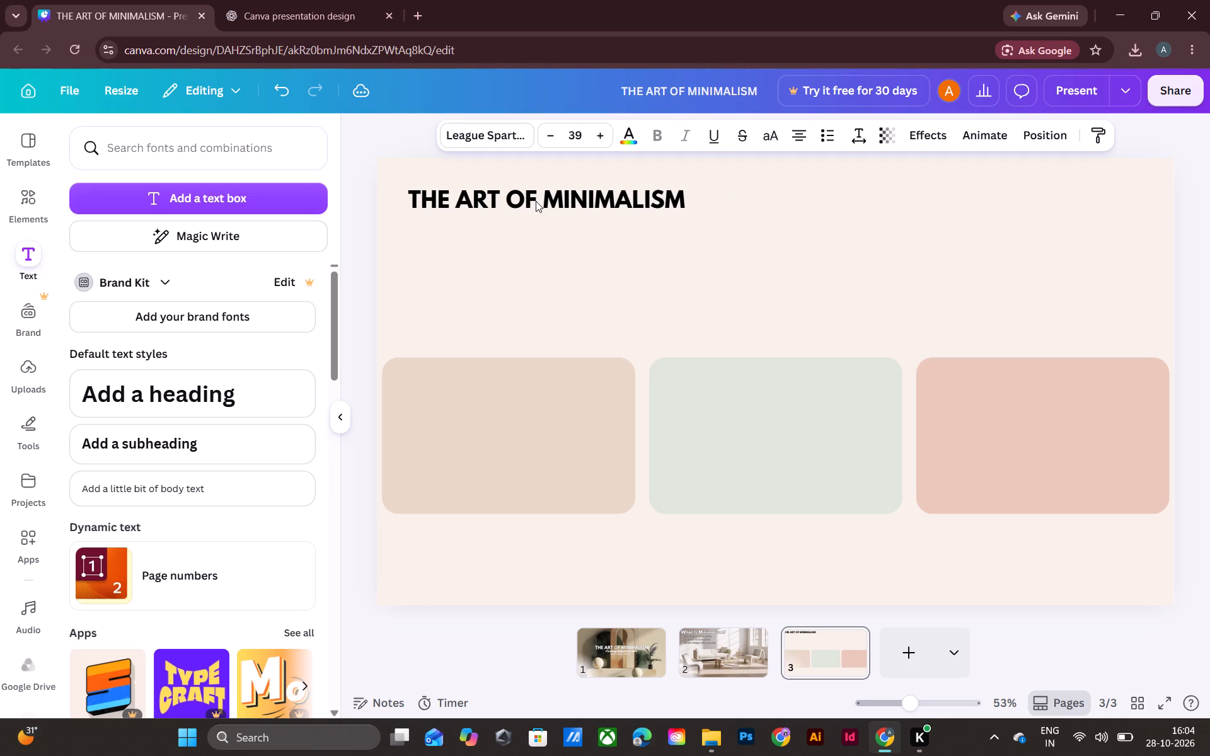
key(Left)
key(Left)
key(Left)
key(Left)
key(Left)
key(Left)
key(Left)
key(Left)
key(Left)
key(Left)
key(Left)
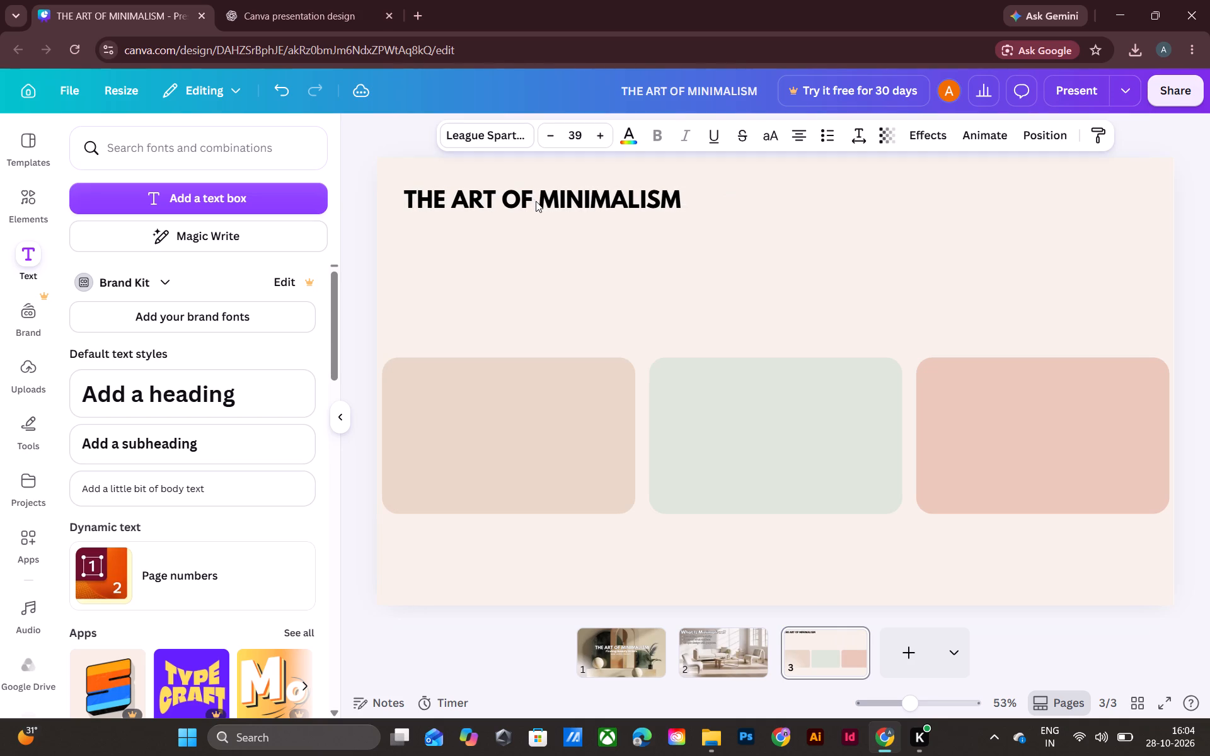
key(Left)
key(Left)
key(Left)
key(Left)
key(Left)
key(Left)
key(Left)
key(Left)
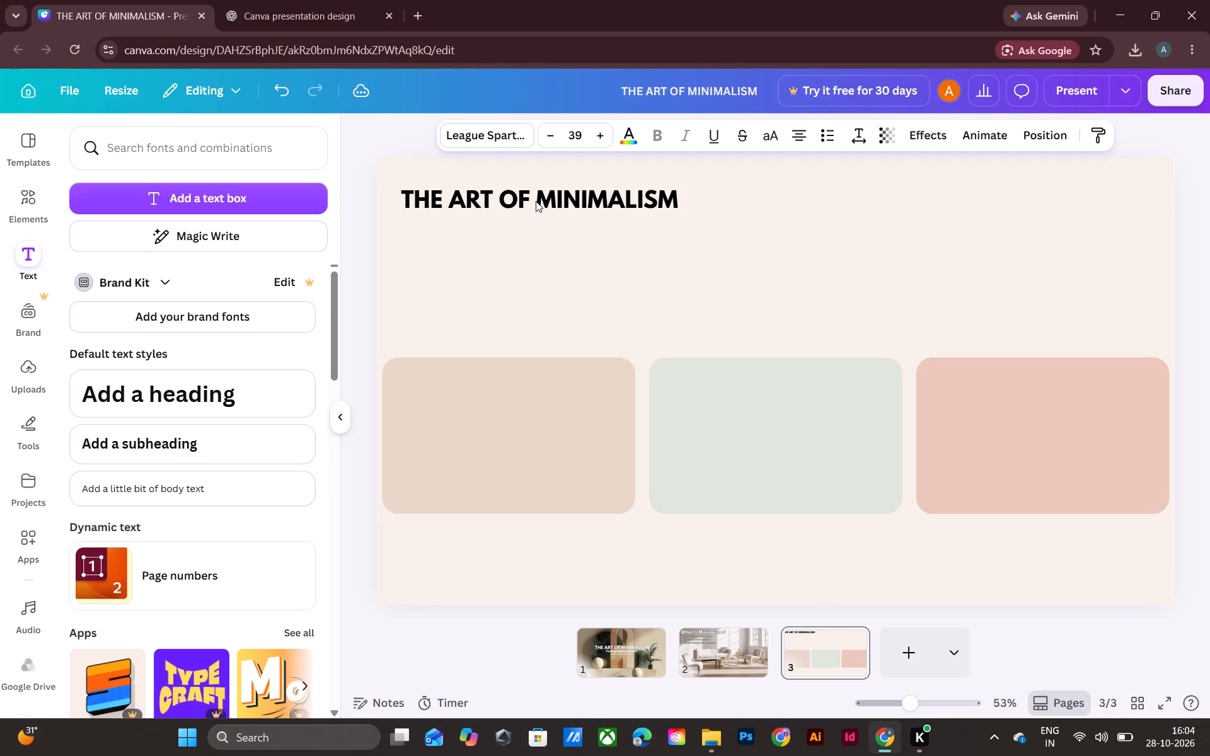
key(Up)
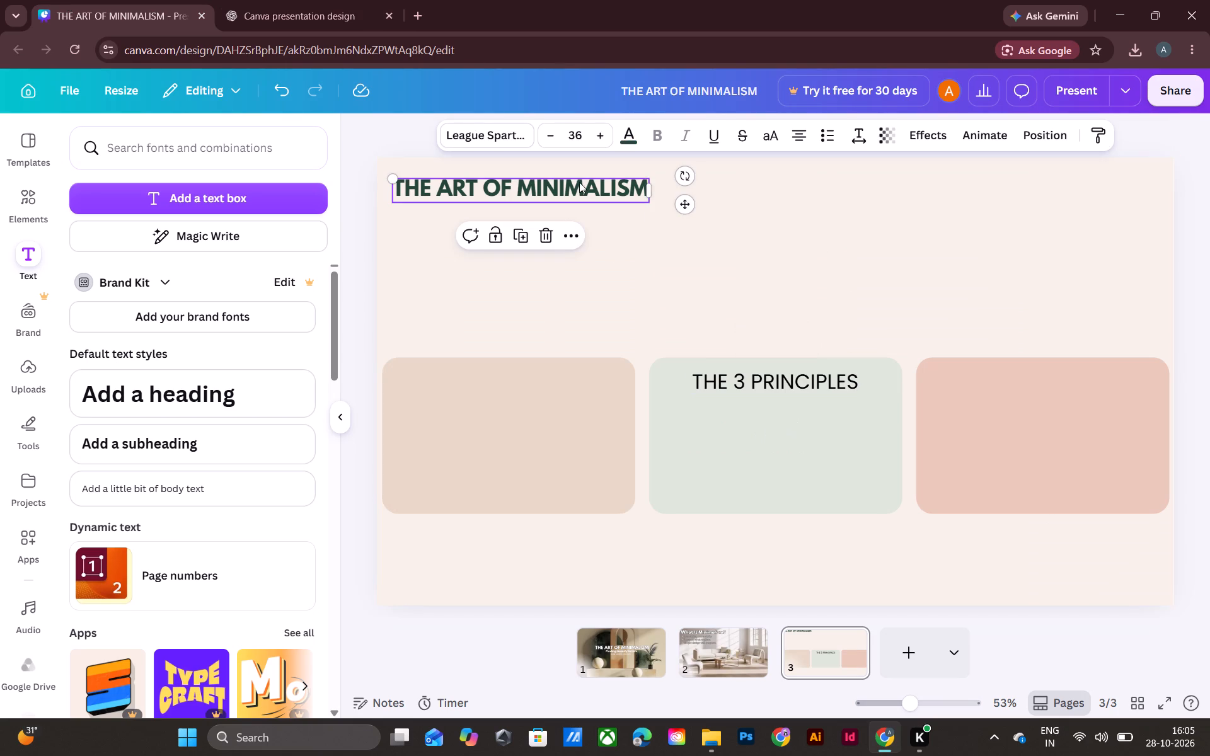
click(793, 372)
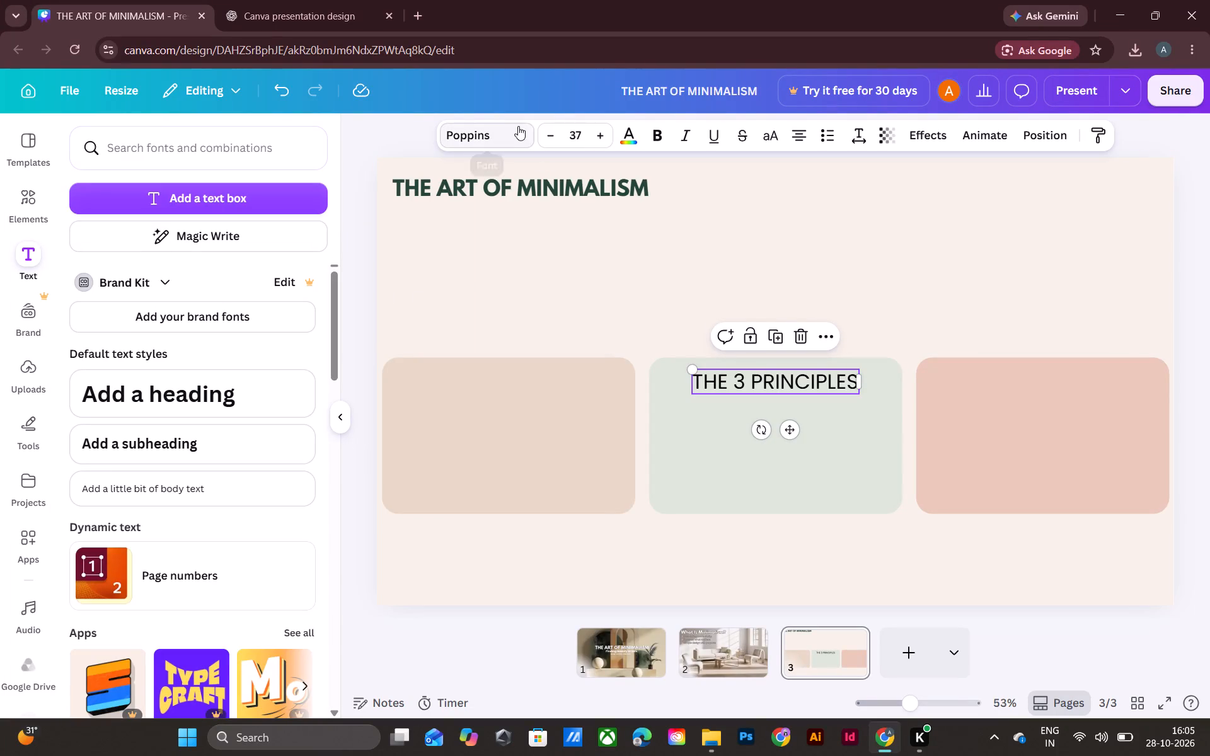
triple_click(601, 139)
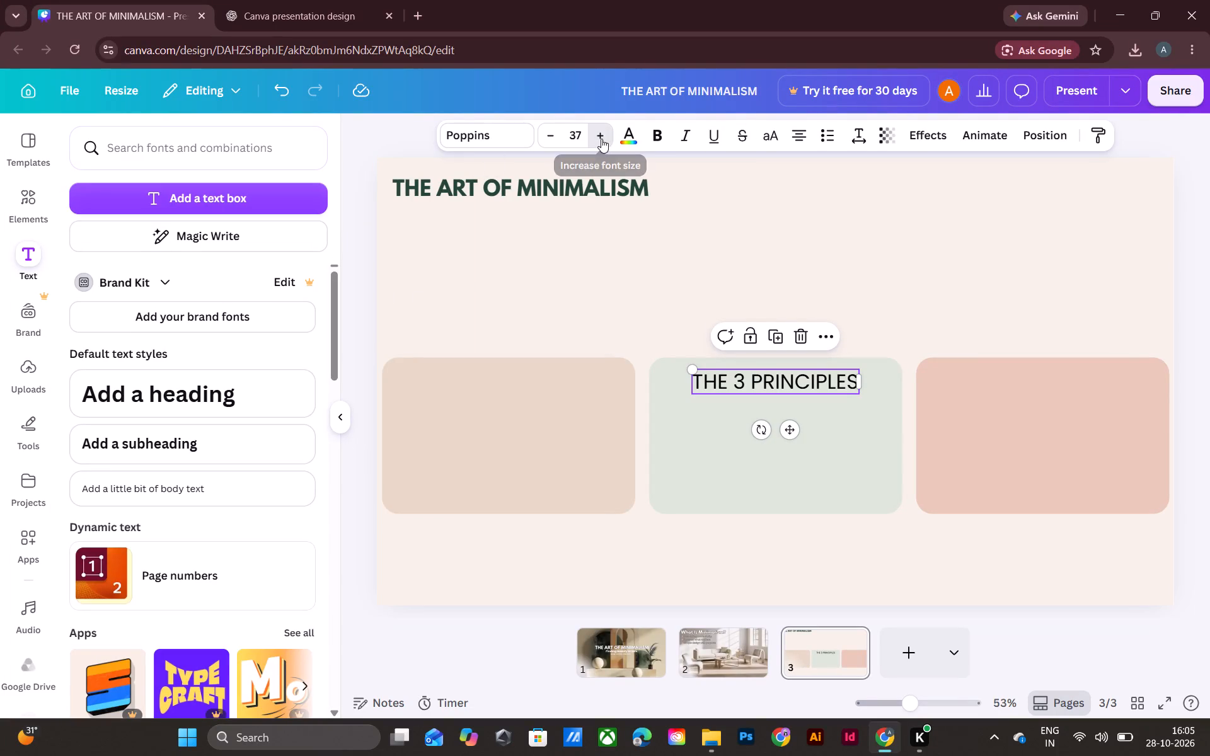
click(662, 131)
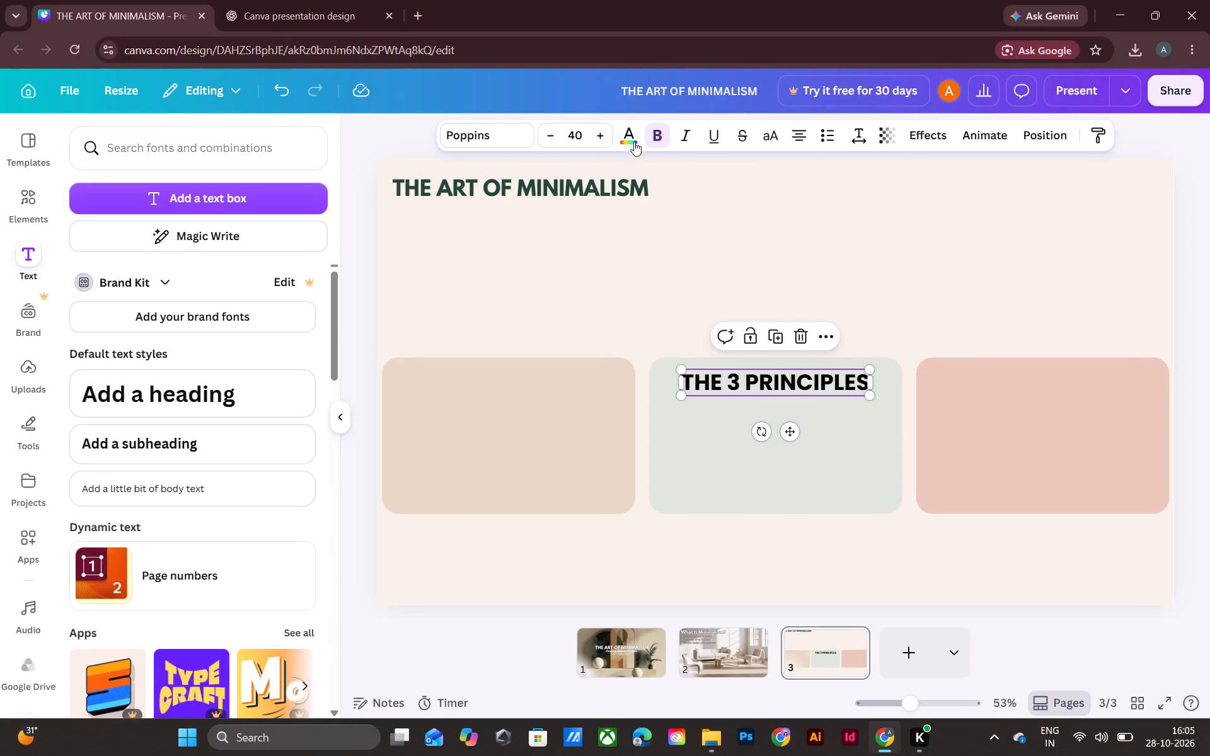
click(597, 135)
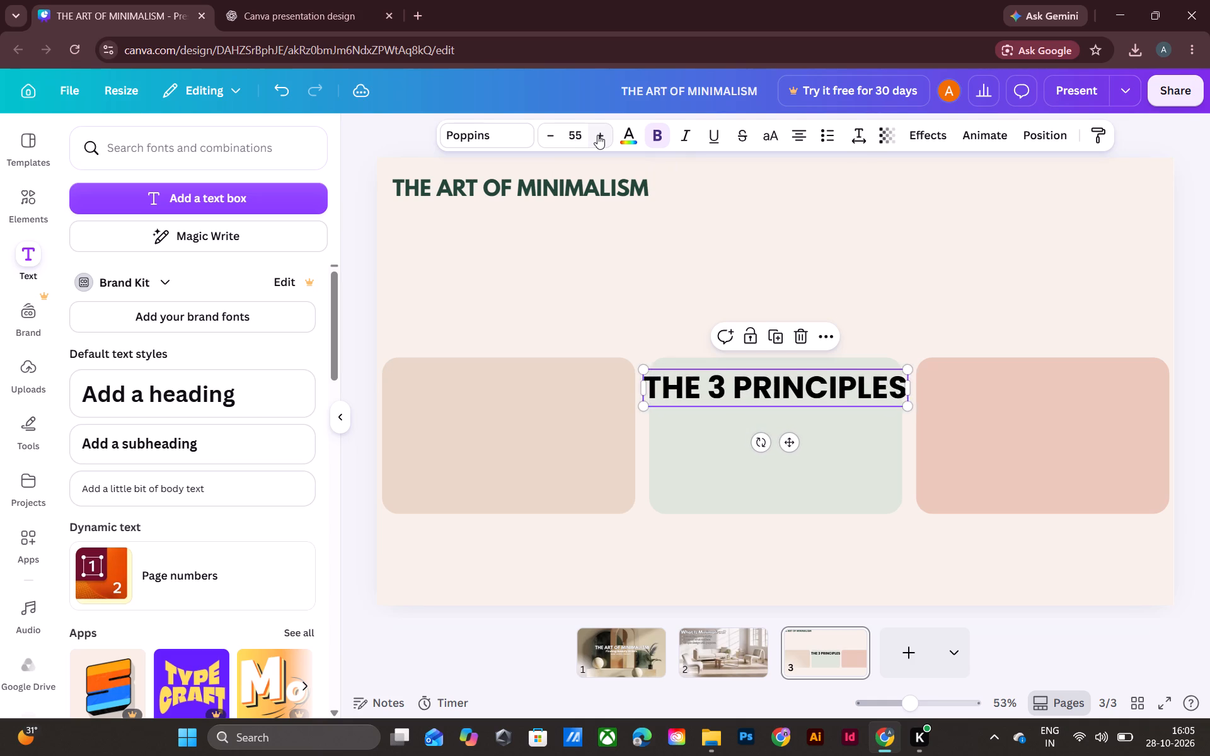
click(597, 135)
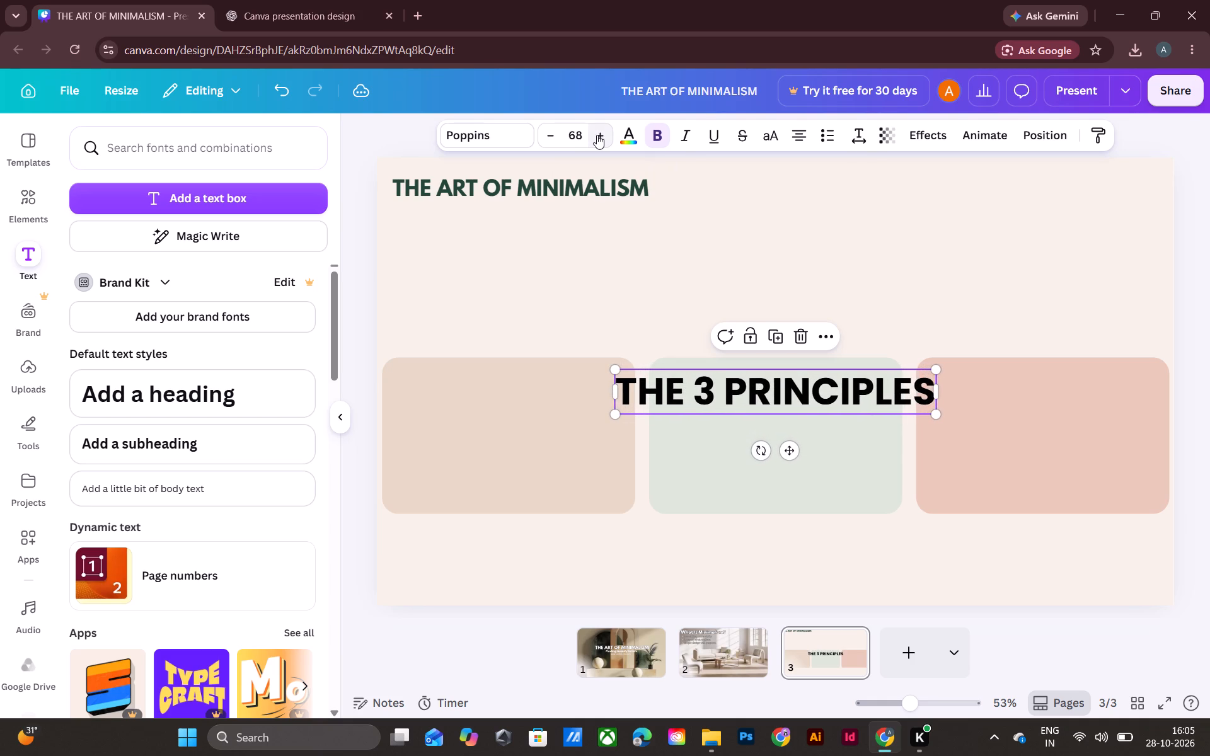
click(359, 261)
Move the "THE 3 PRINCIPLES" text above the beige card, aligned with the card's left edge.
drag(713, 384, 713, 383)
drag(713, 383, 483, 272)
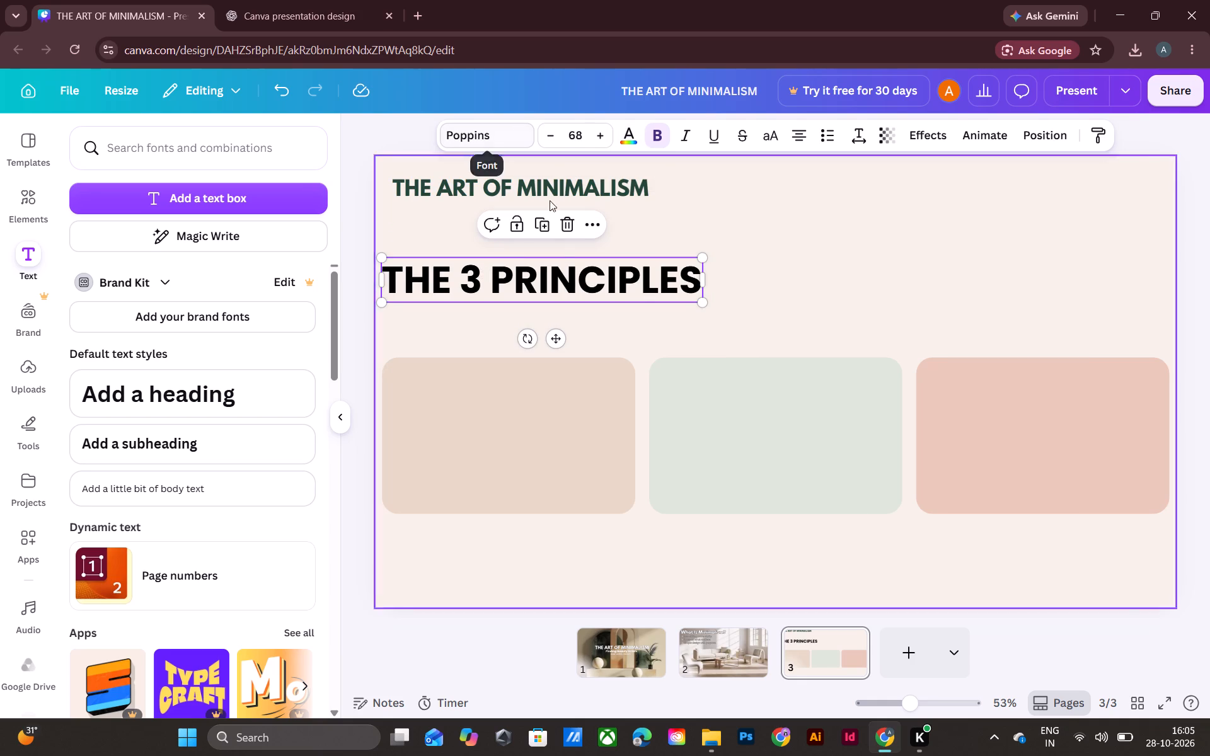
Recolour the whole "THE 3 PRINCIPLES" text with the same dark green as the "THE ART OF MINIMALISM" heading.
click(554, 285)
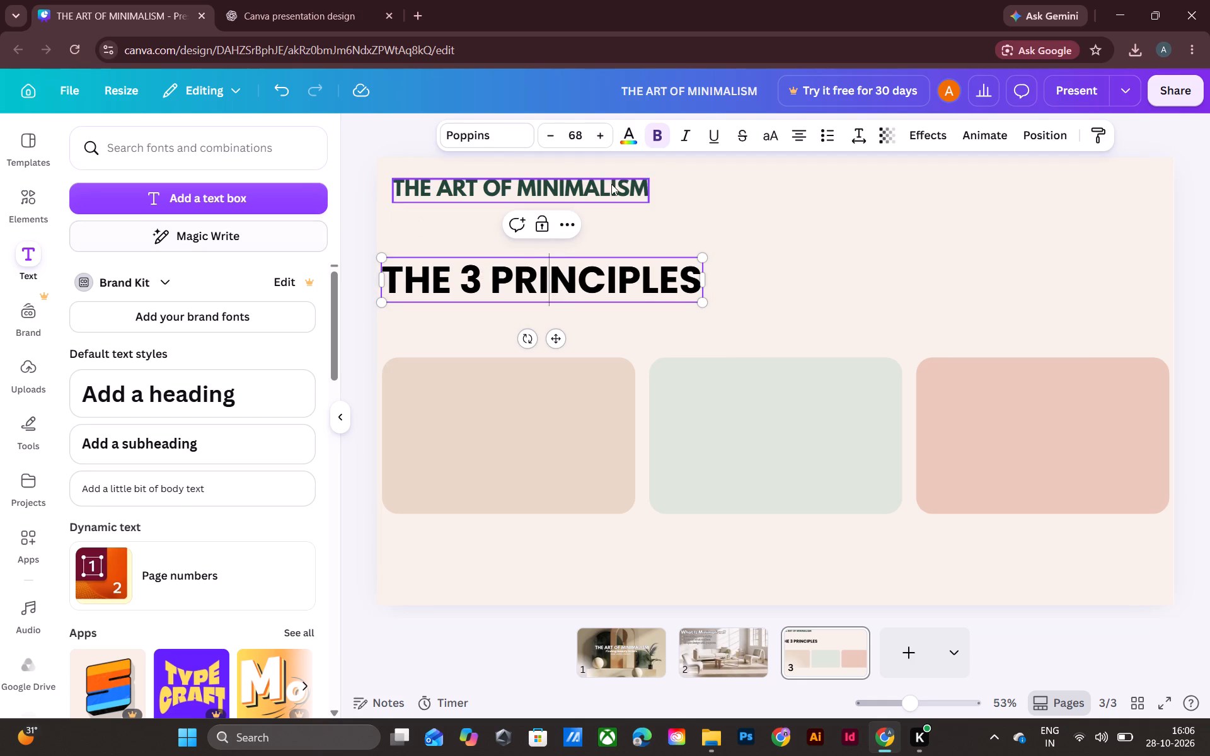
click(632, 147)
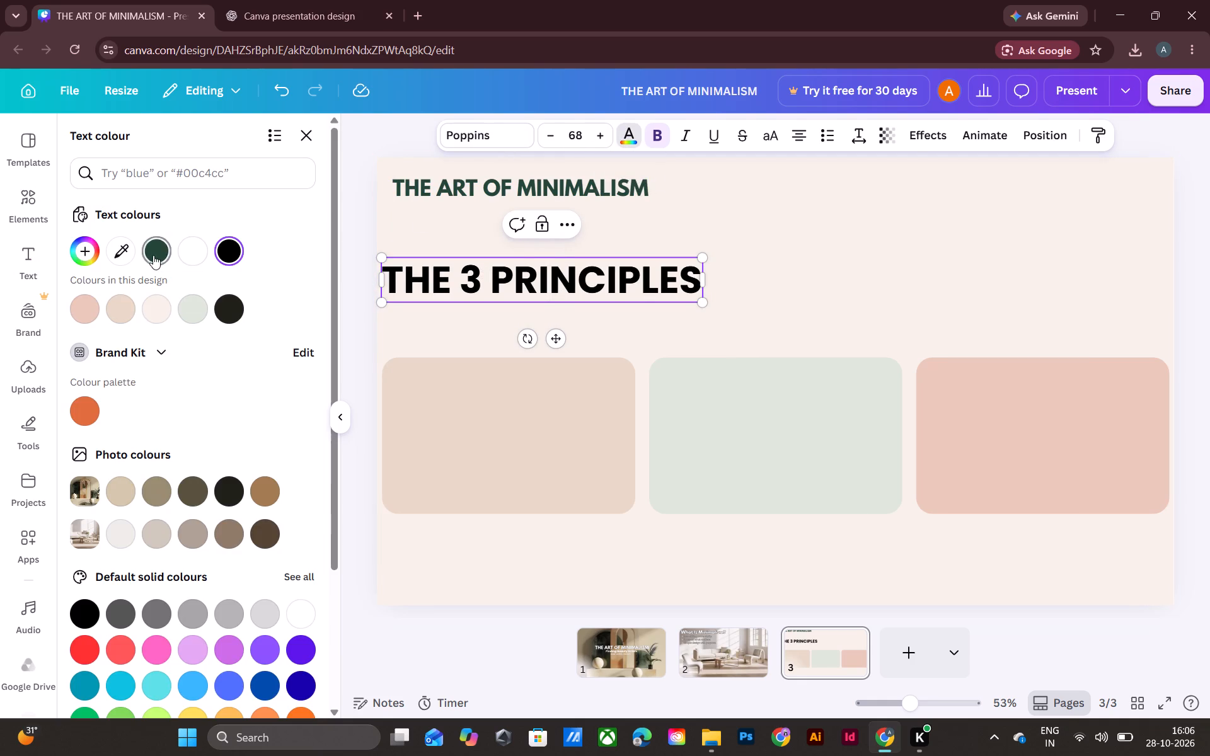
click(153, 255)
click(507, 278)
drag(699, 289, 364, 266)
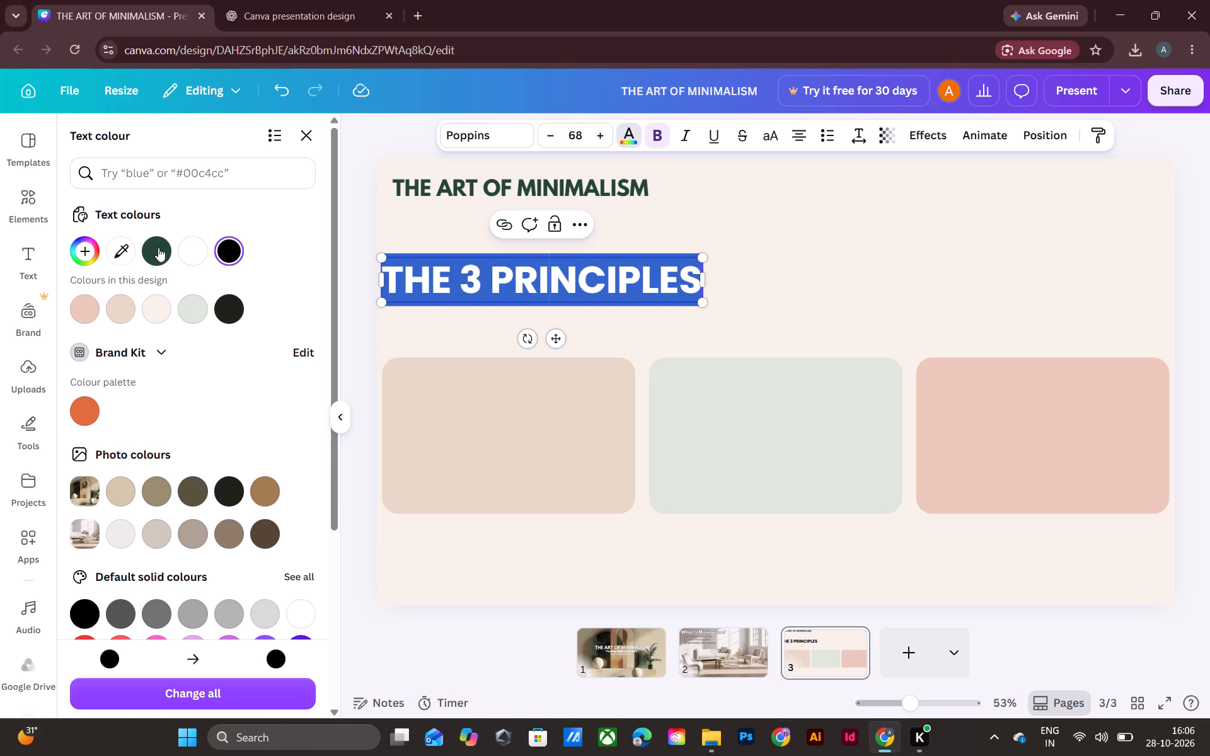
click(157, 248)
double_click(372, 167)
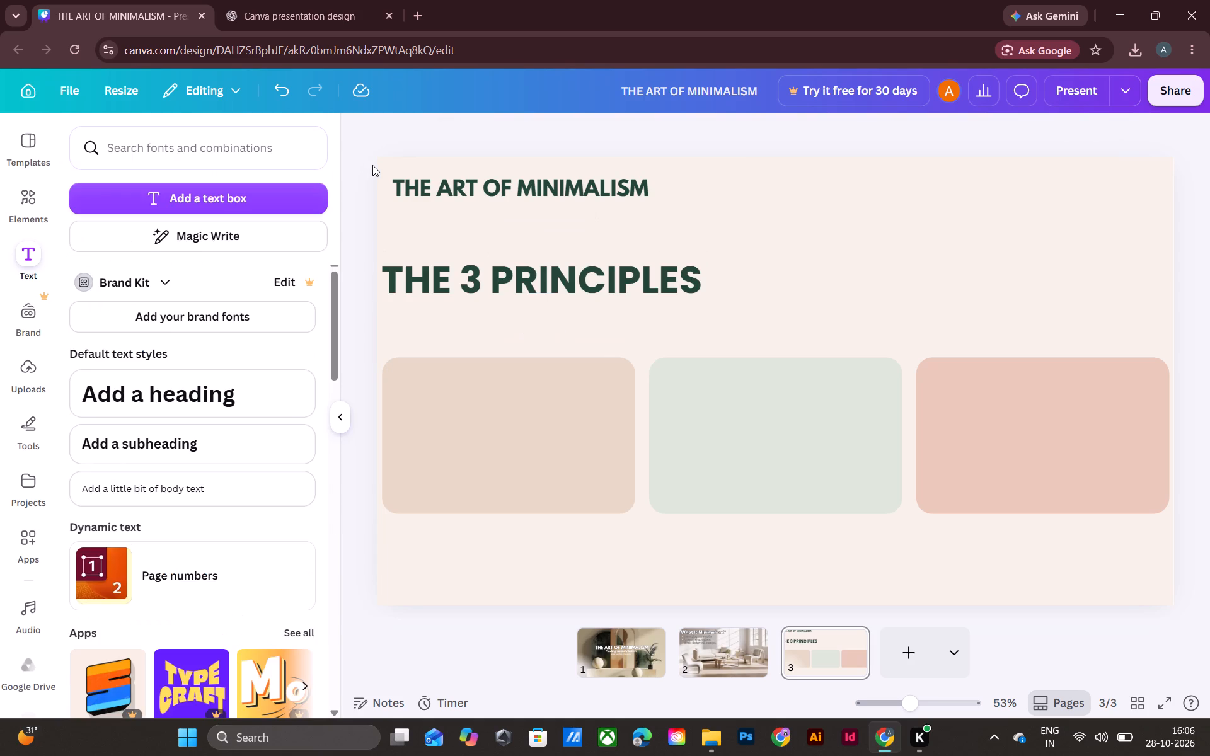
Reduce the "THE 3 PRINCIPLES" heading to font size 65 and realign it with the beige card's left edge.
scroll(650, 321, down, 3)
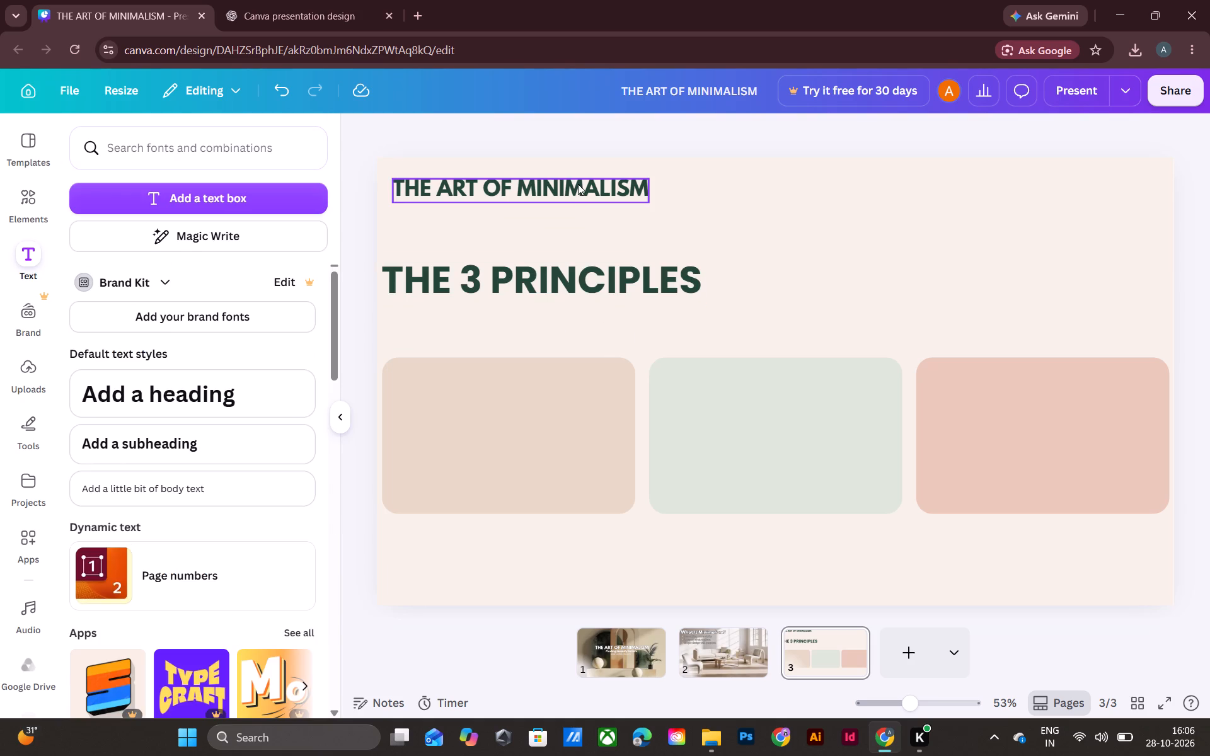
click(591, 262)
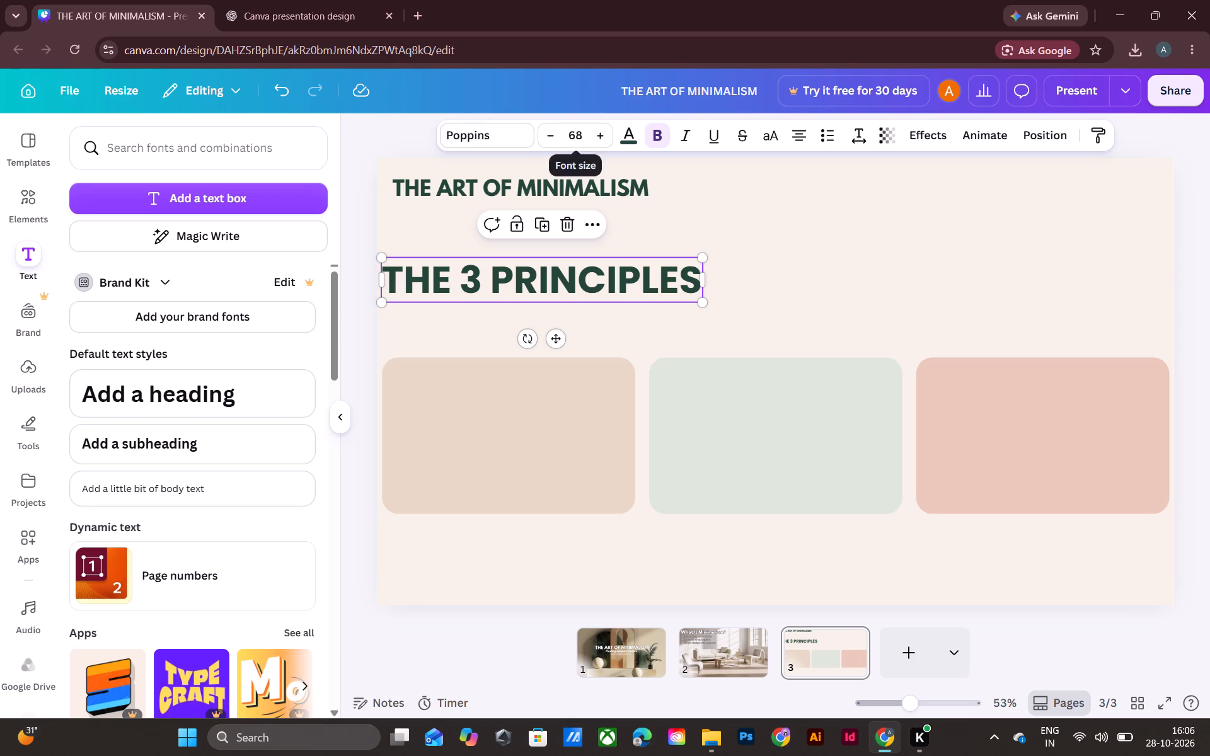
click(557, 139)
click(557, 139)
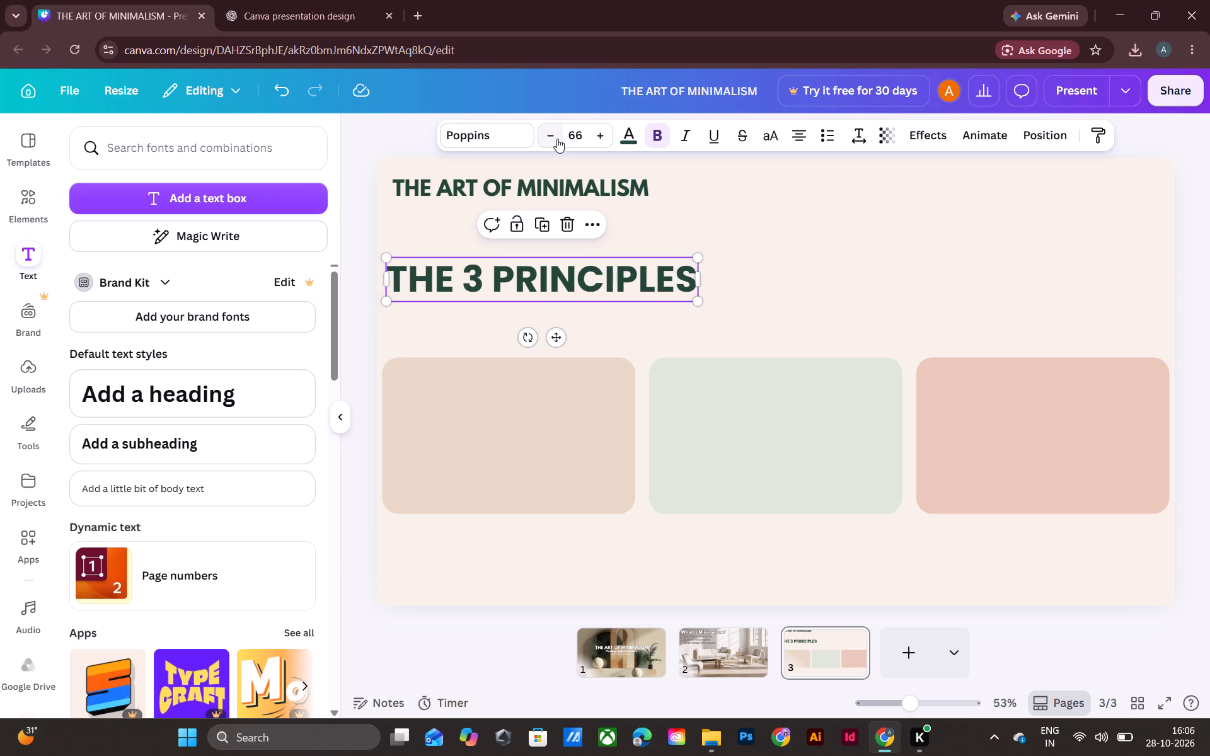
click(557, 139)
click(419, 138)
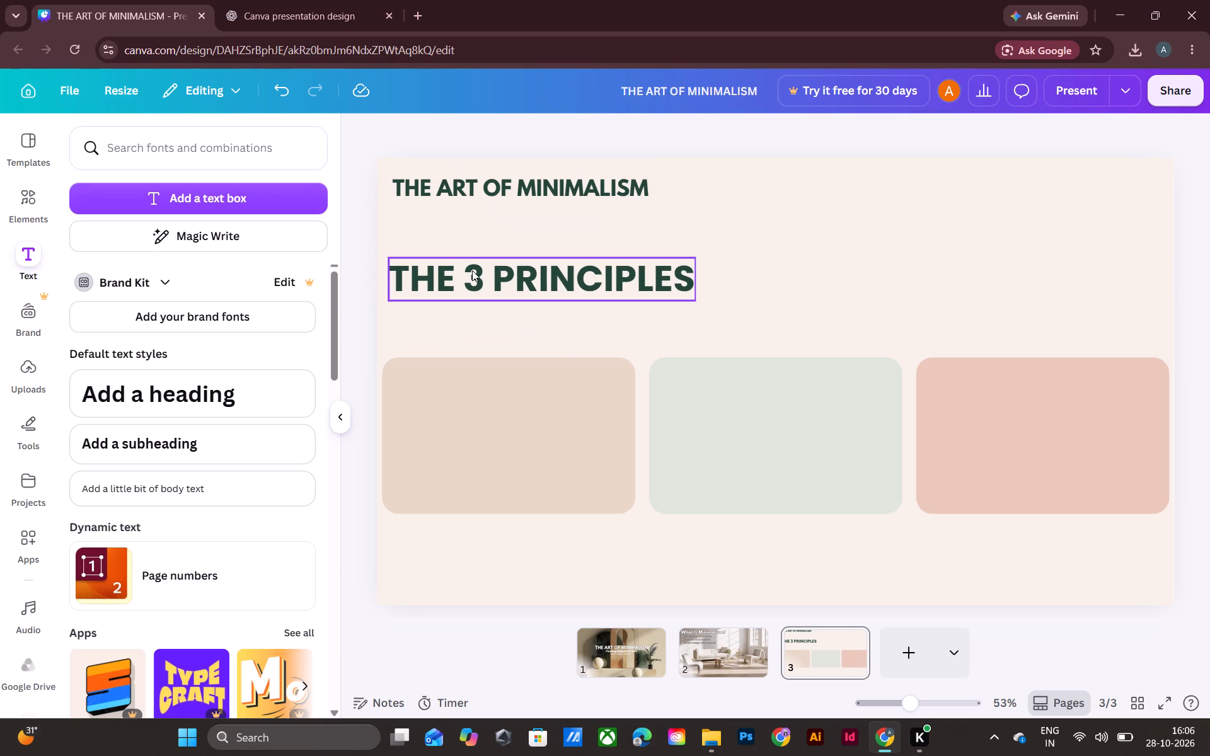
drag(472, 270, 461, 277)
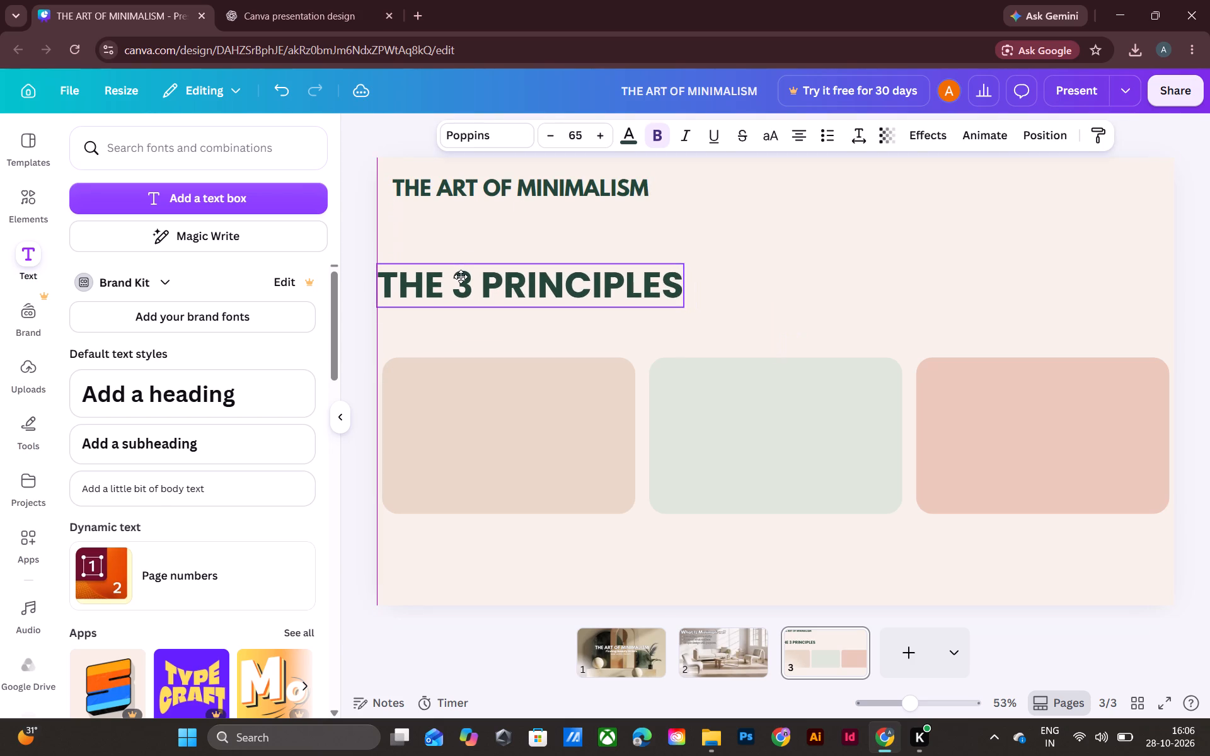
drag(461, 277, 466, 275)
Align "THE ART OF MINIMALISM" with the beige card's left edge and move "THE 3 PRINCIPLES" up close beneath it.
click(461, 197)
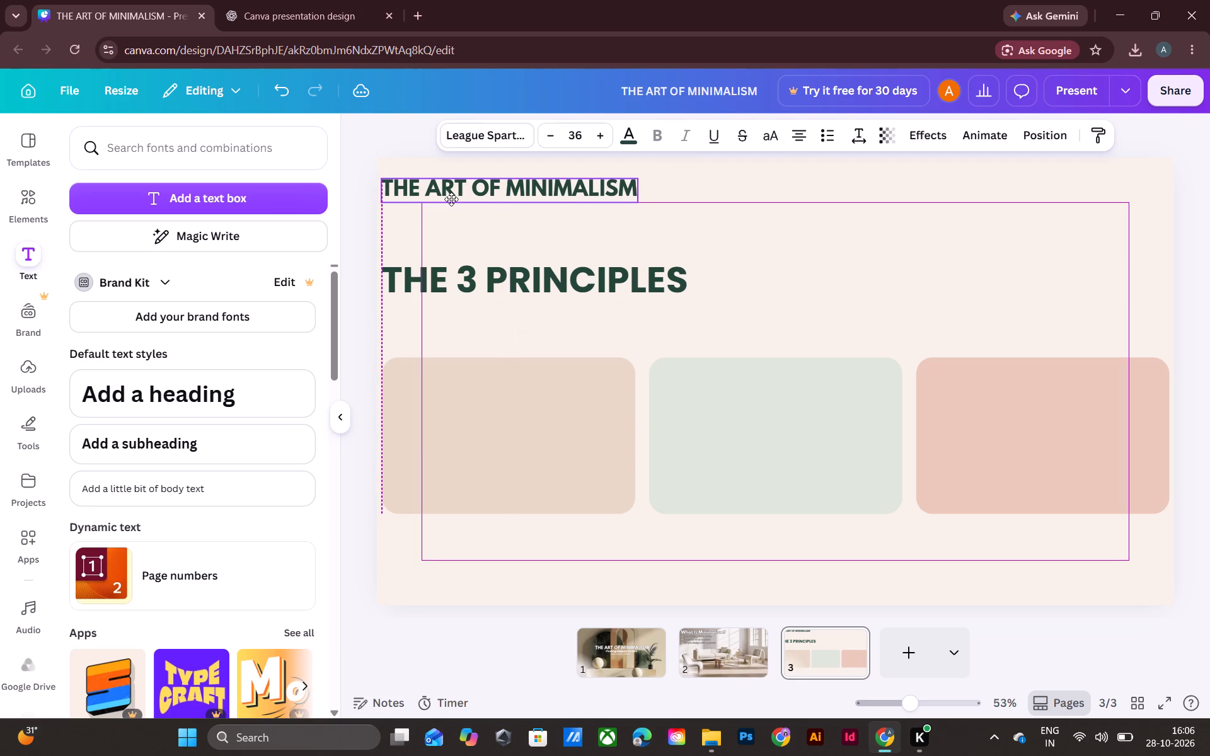
click(363, 147)
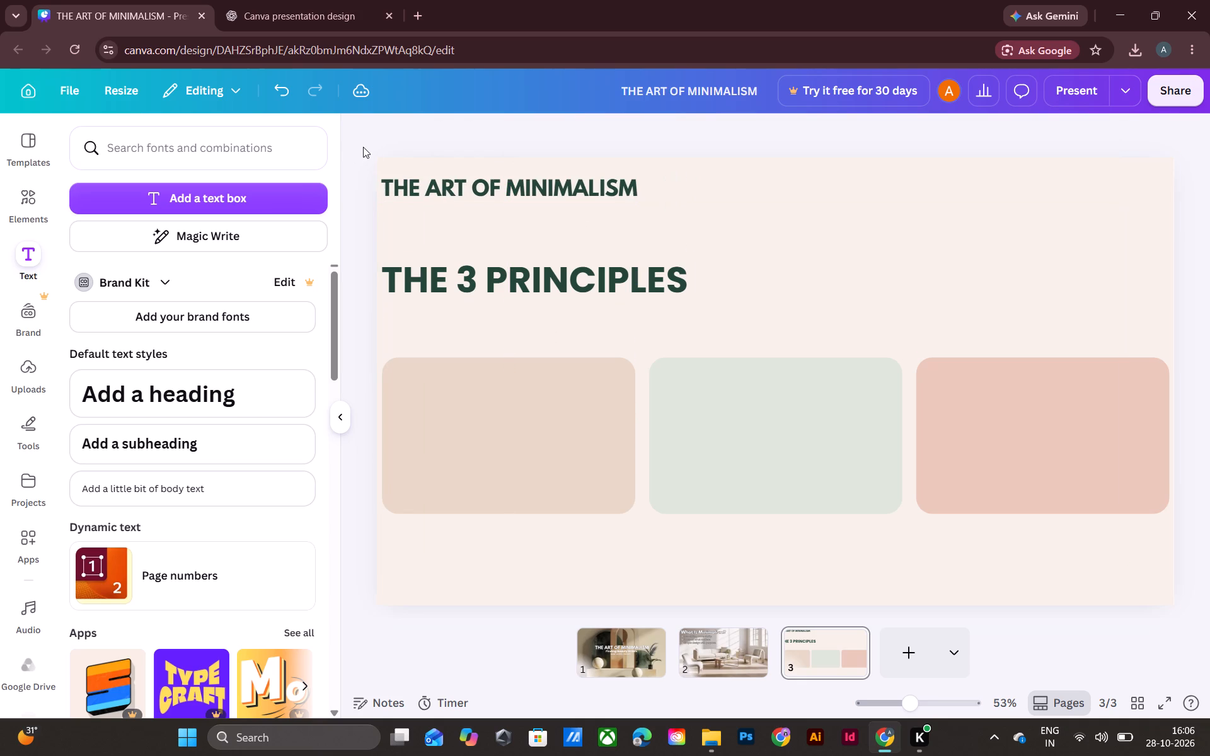
drag(489, 297, 490, 258)
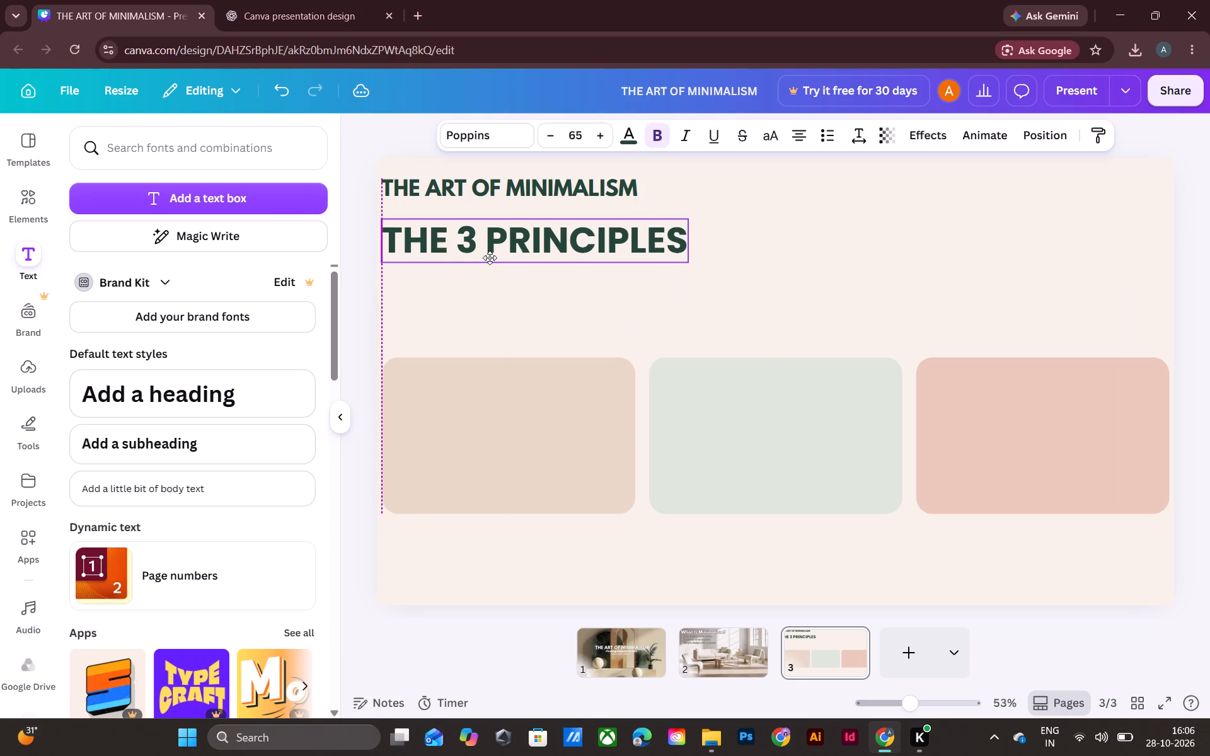
drag(490, 258, 490, 264)
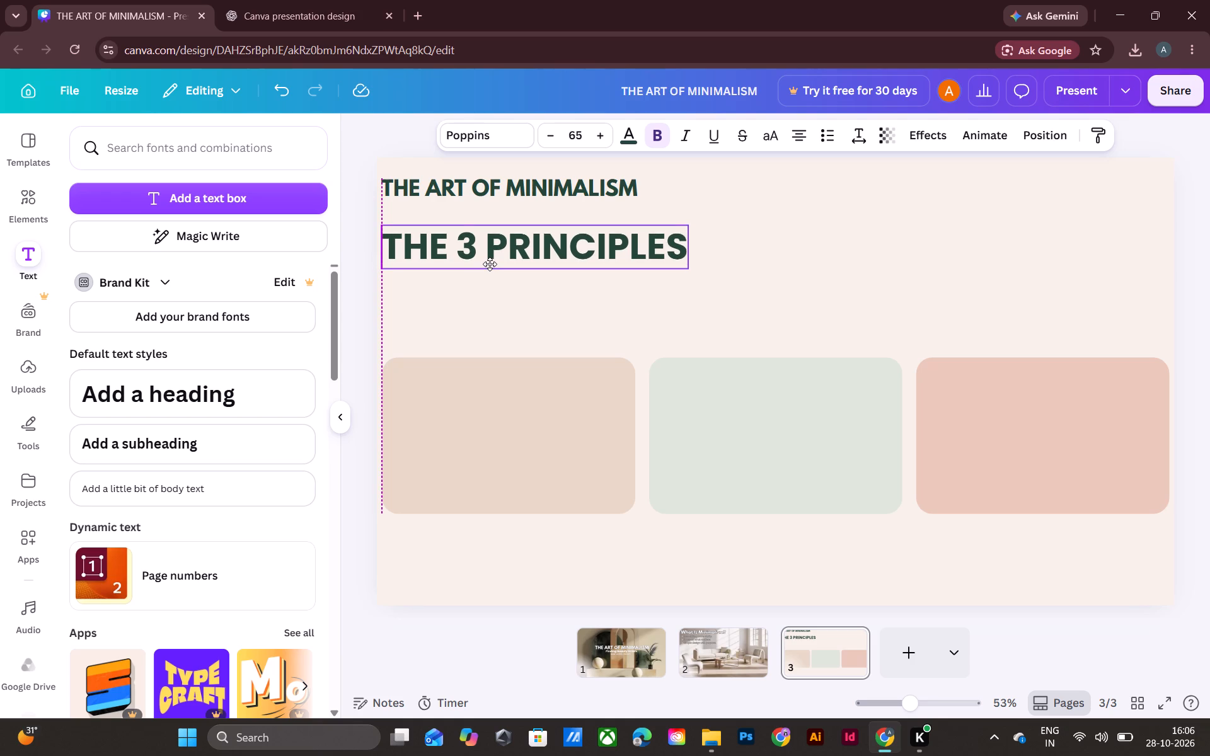
drag(490, 264, 490, 258)
click(530, 443)
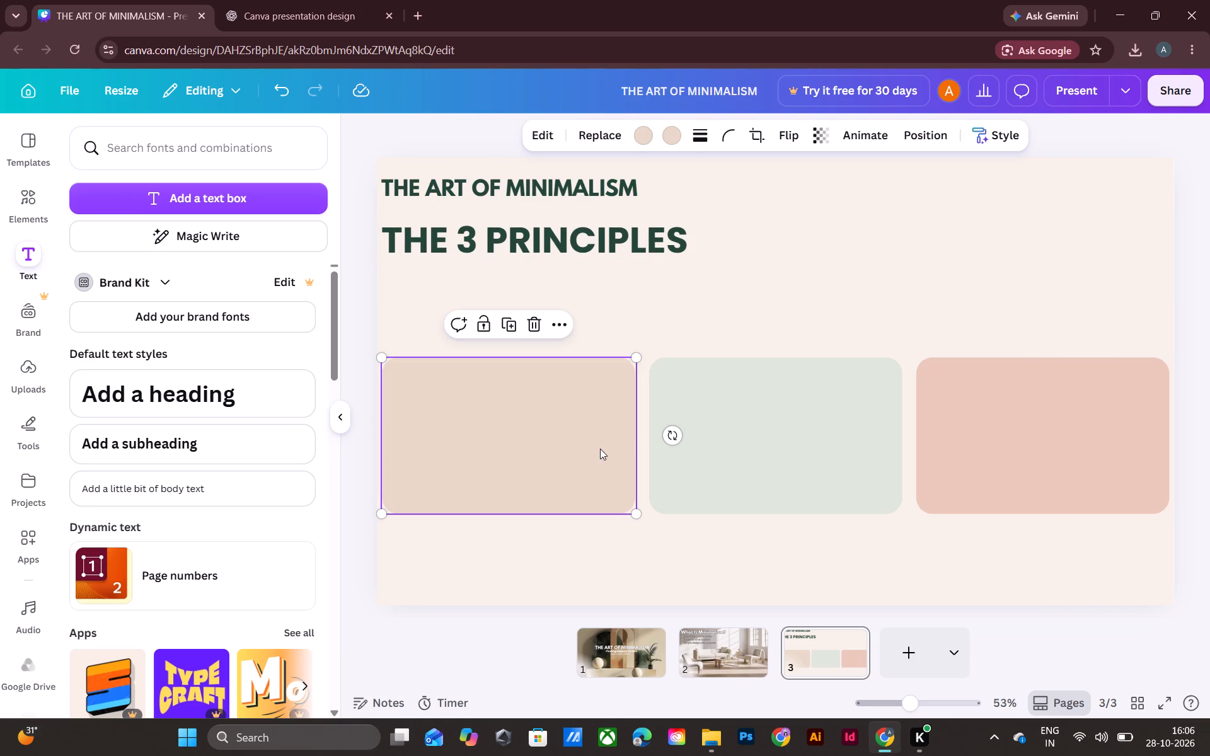
shift+click(842, 465)
shift+click(1025, 458)
drag(732, 458, 727, 445)
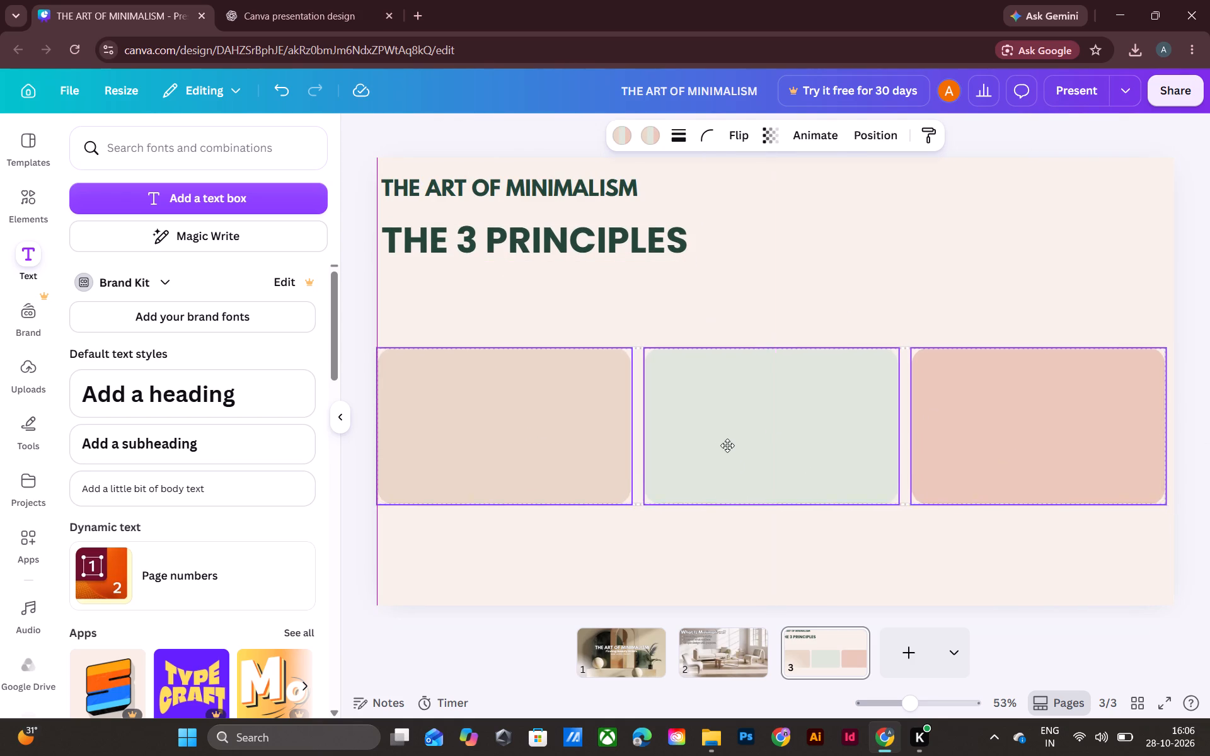
drag(727, 445, 734, 408)
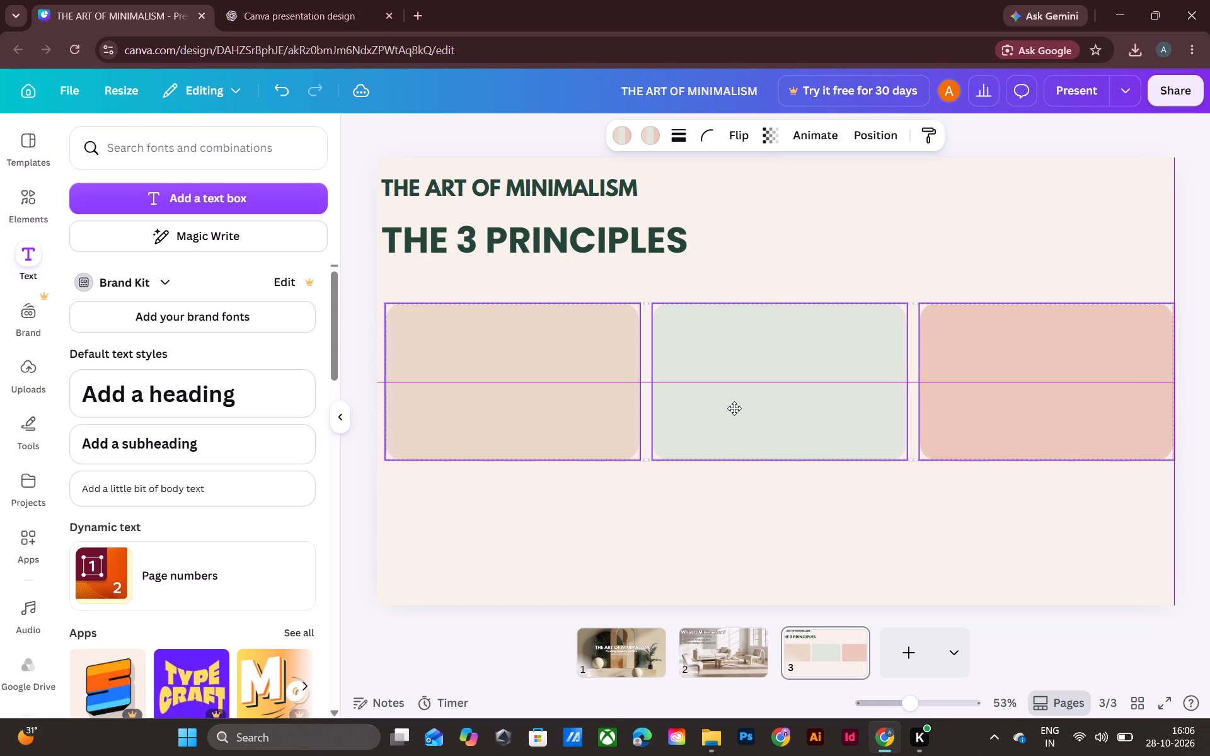
drag(734, 408, 730, 421)
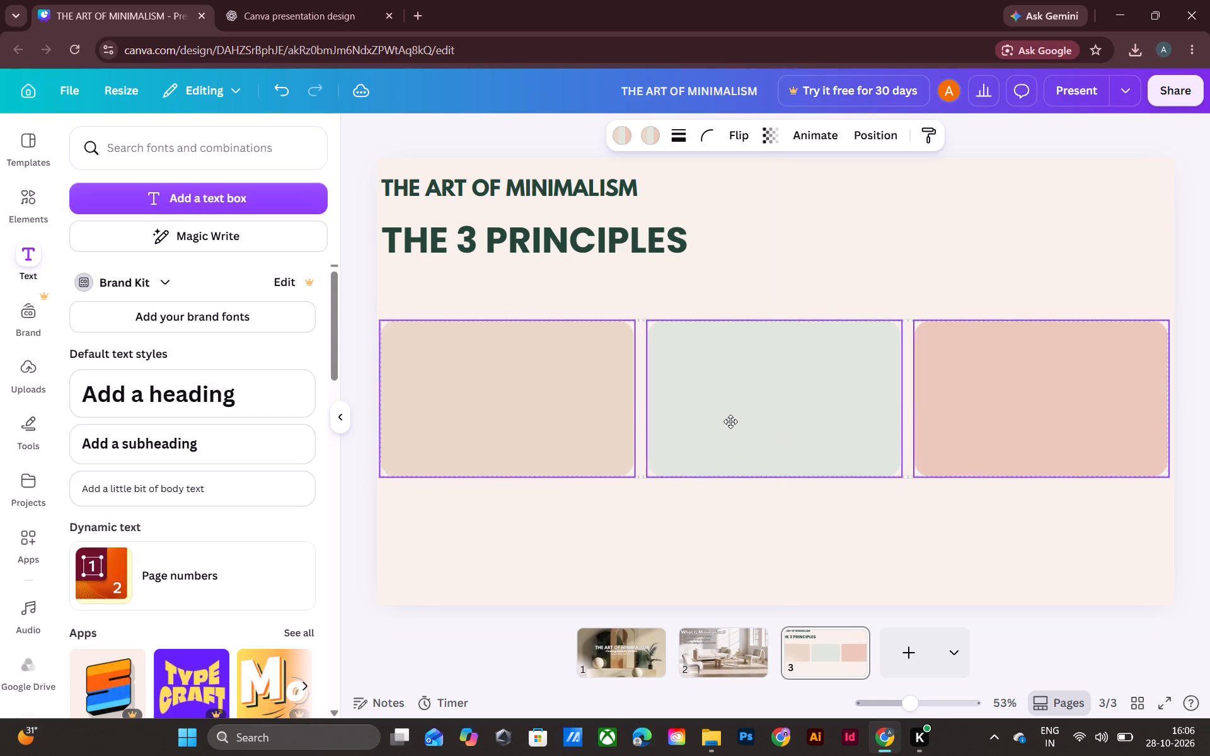
drag(730, 421, 735, 417)
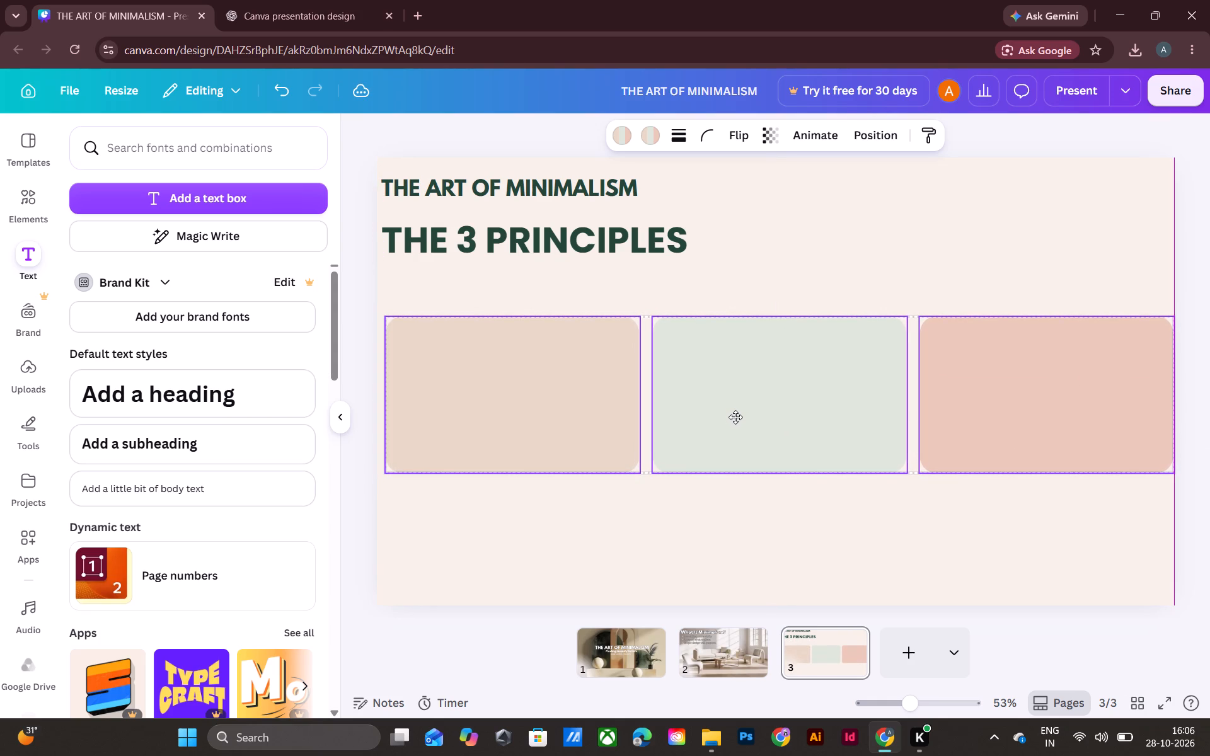
drag(735, 417, 733, 416)
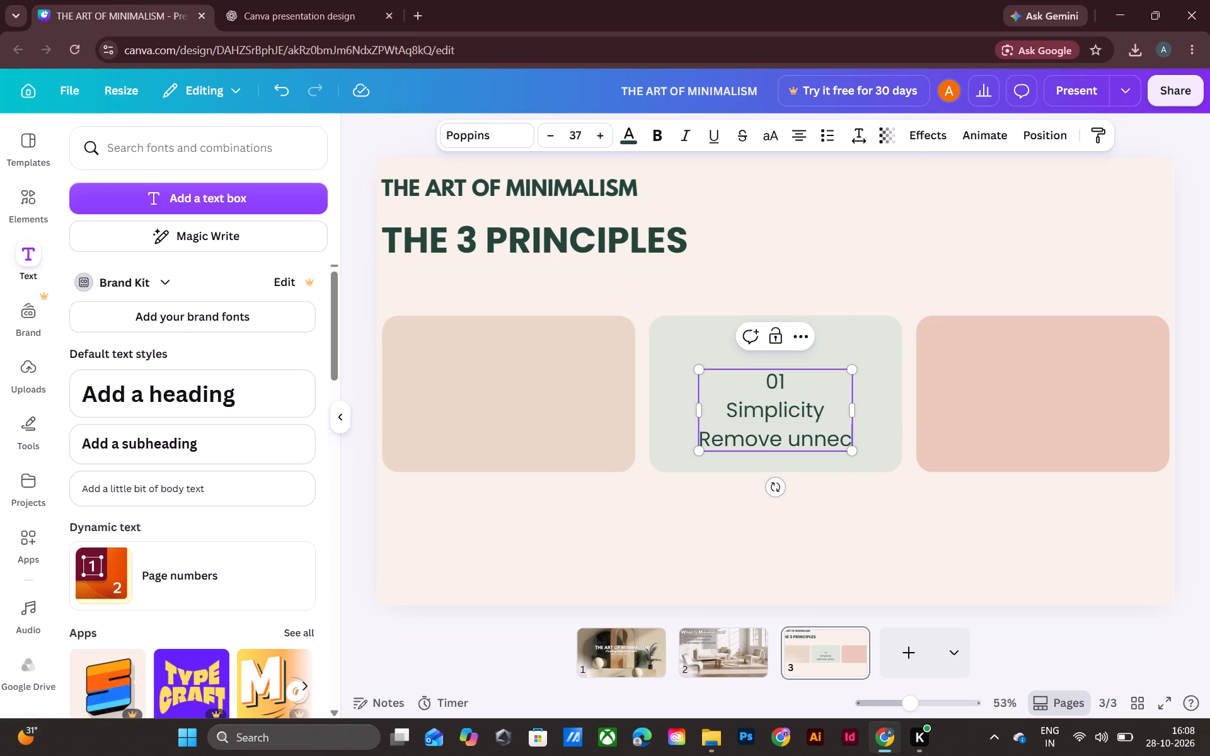
text(essary)
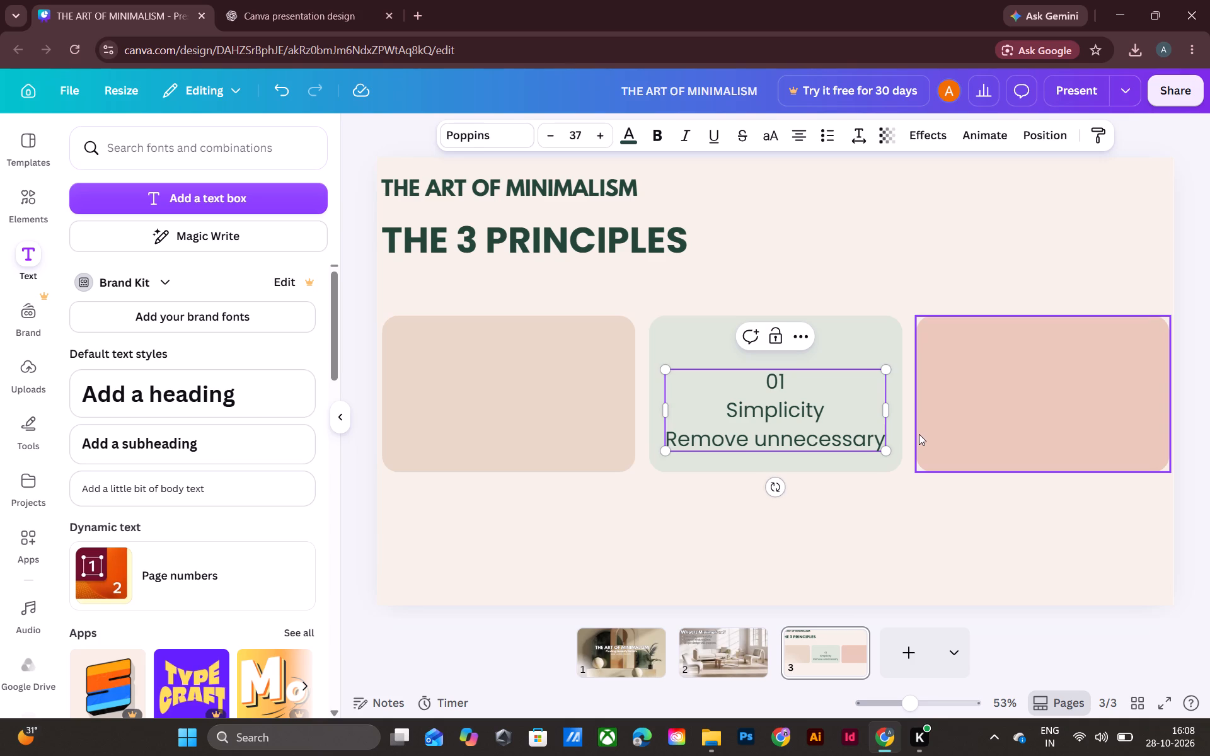
key(space)
text(elem)
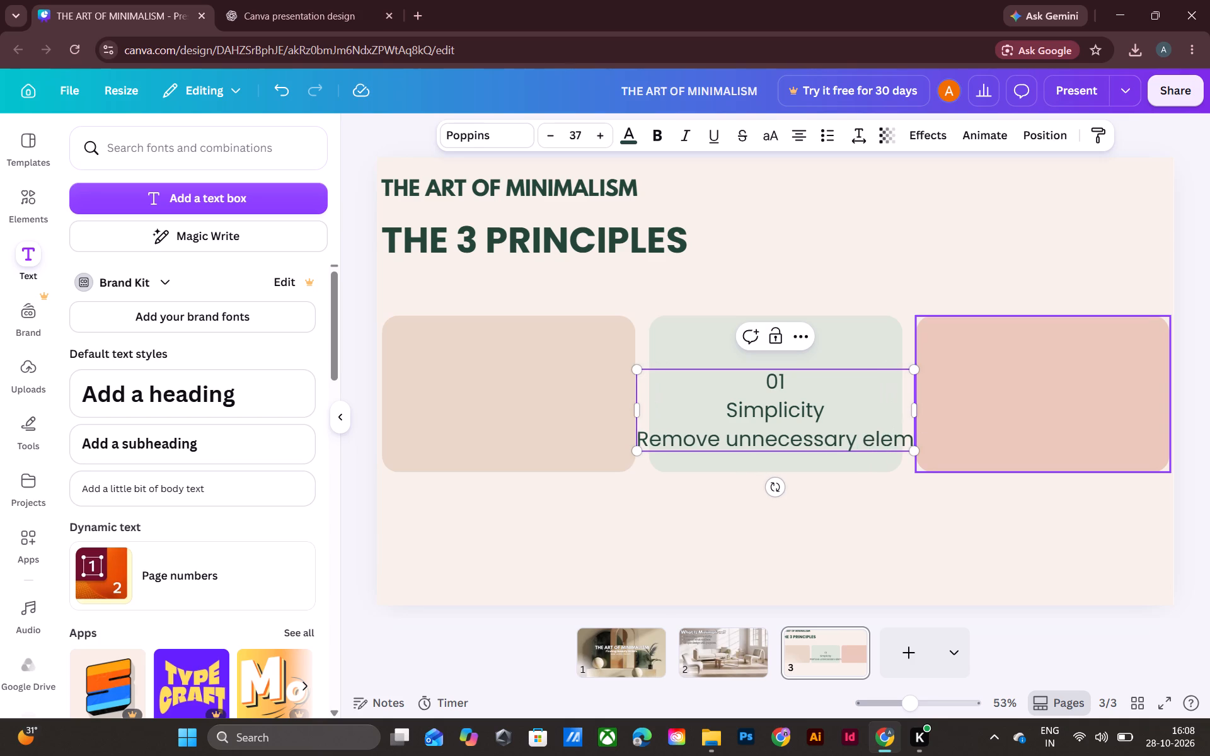
text(ents)
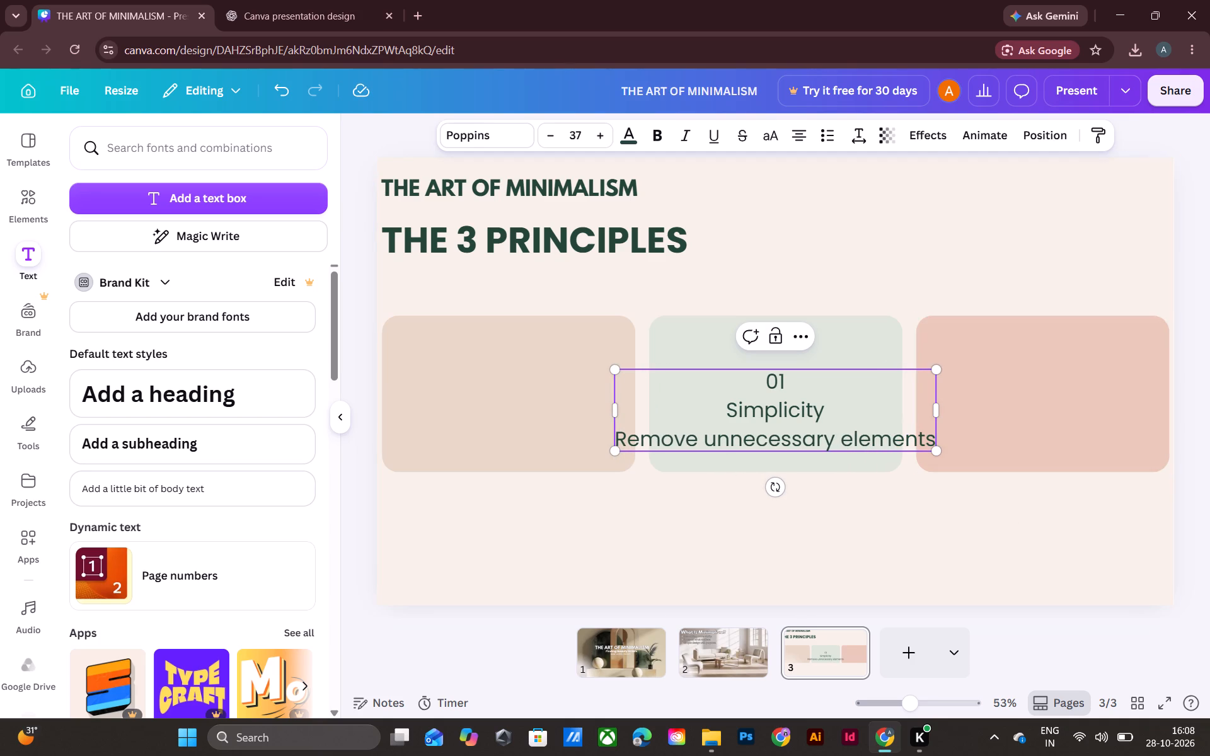
Reduce only the "Remove unnecessary elements" line to font size 25.
drag(932, 433, 637, 460)
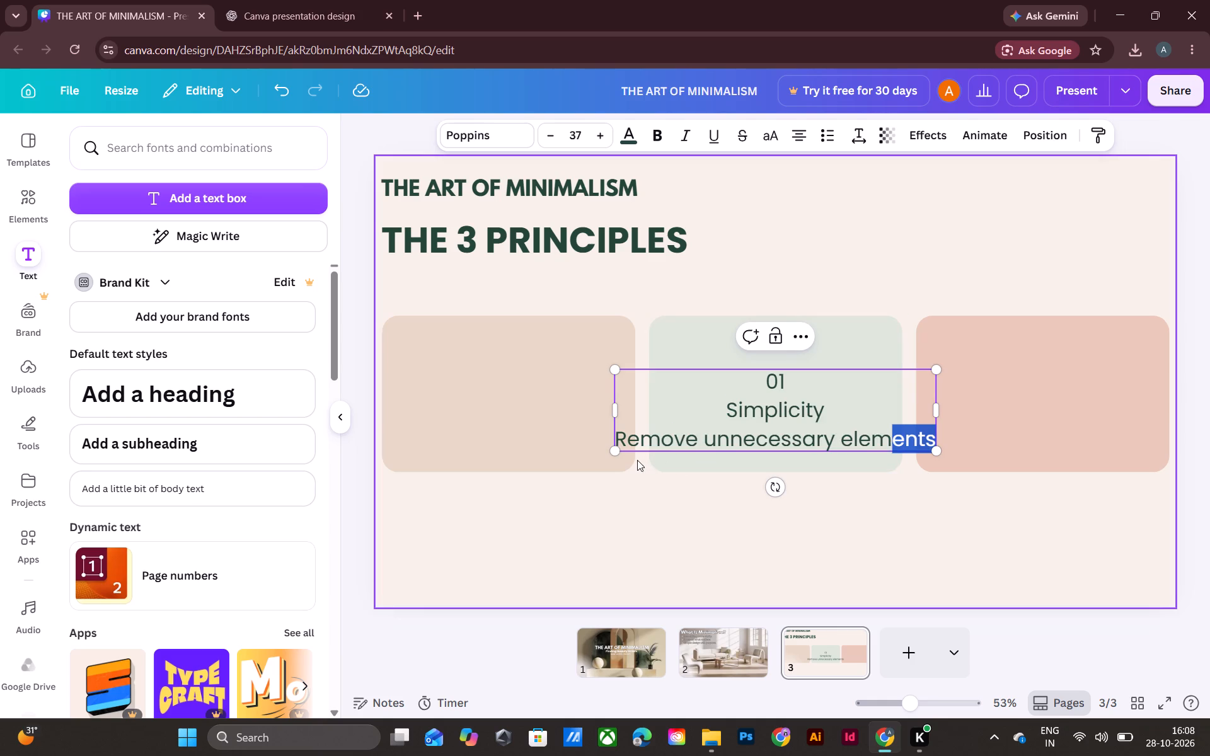
drag(637, 460, 618, 452)
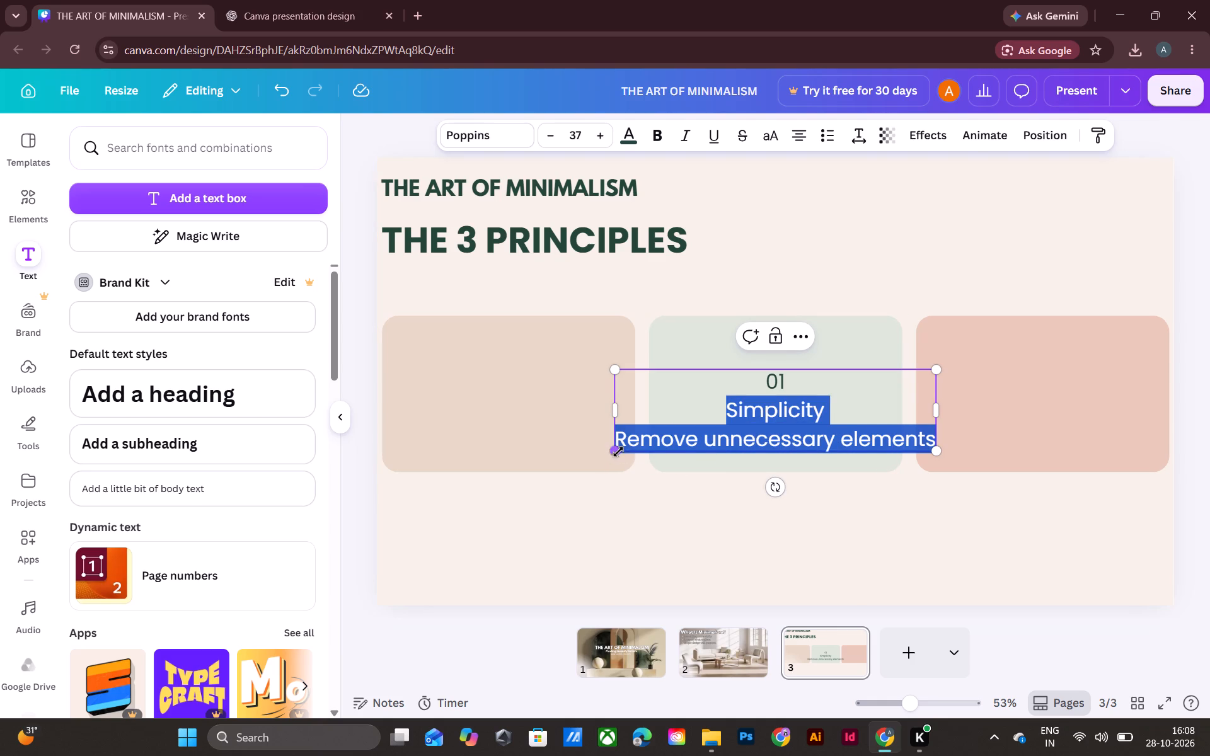
drag(618, 452, 616, 451)
drag(616, 451, 624, 450)
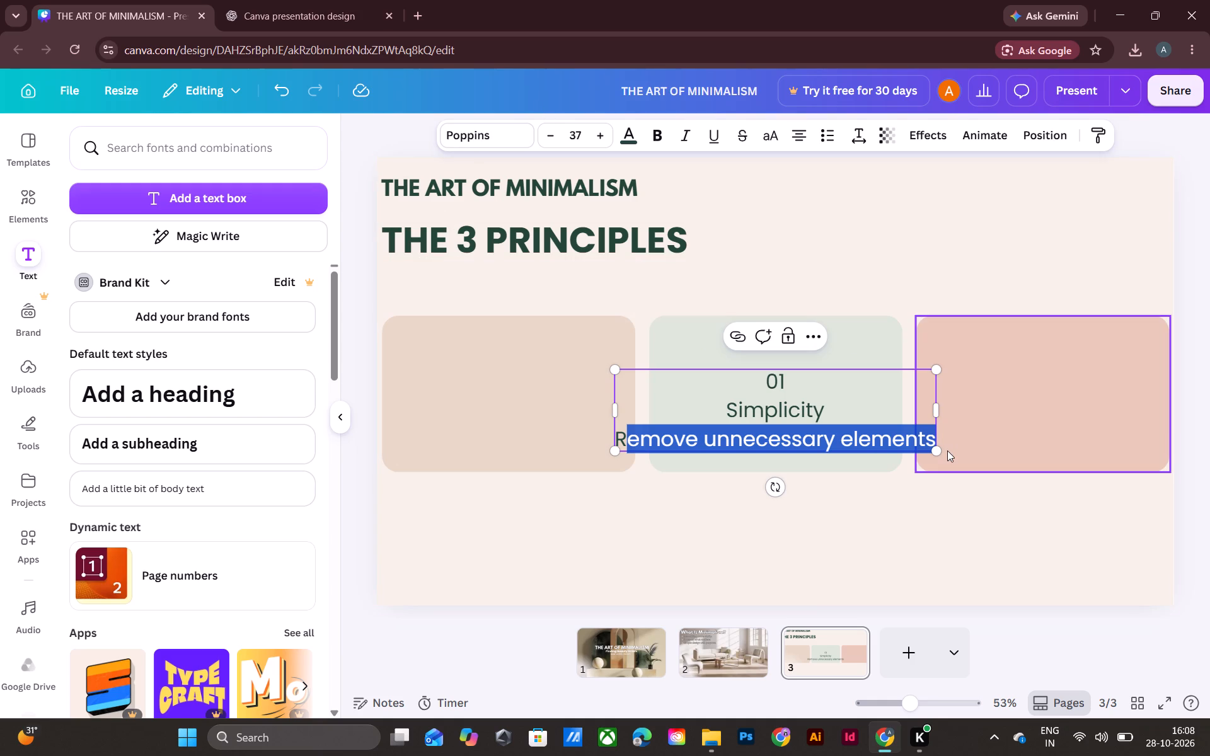
key(shift+Left)
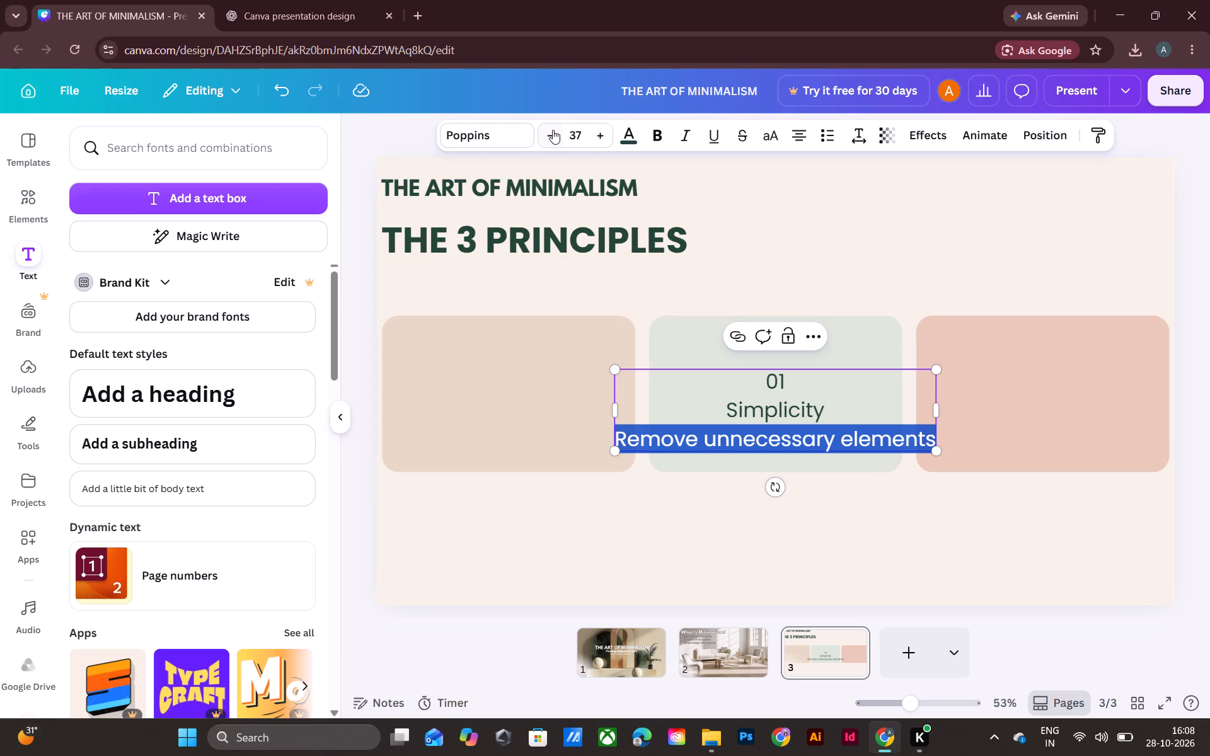
triple_click(553, 130)
triple_click(553, 130)
double_click(553, 130)
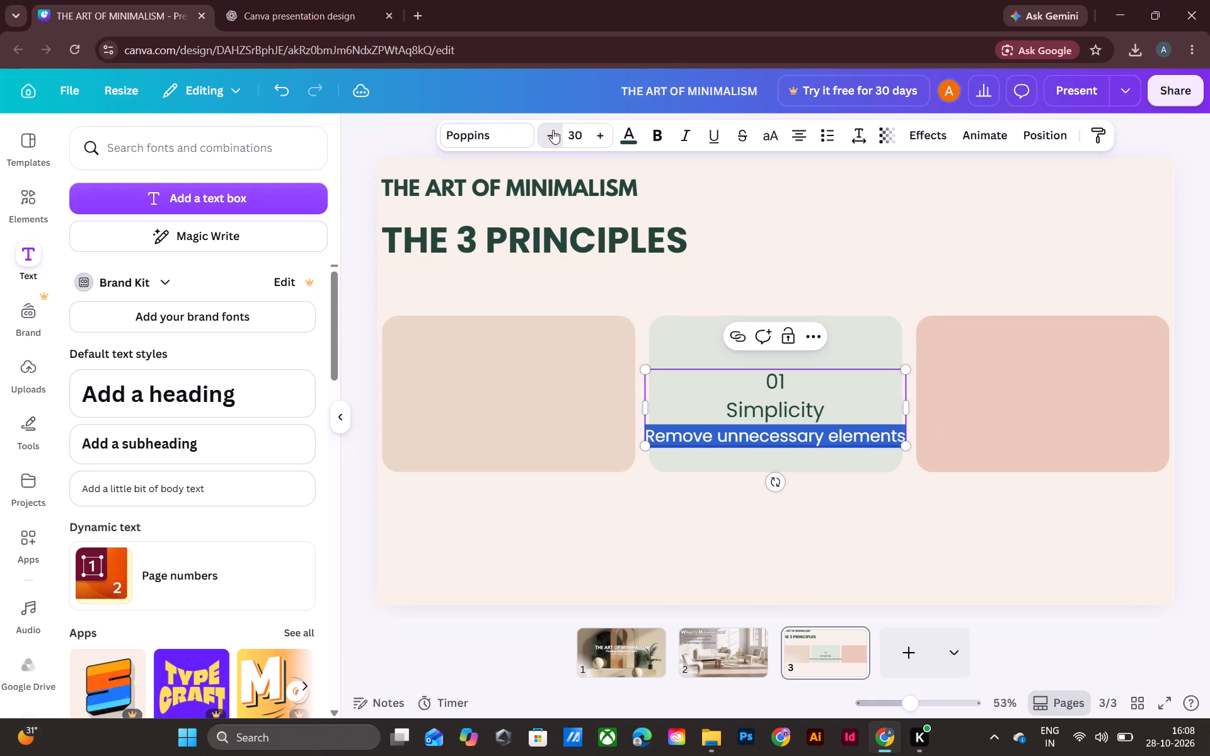
triple_click(553, 130)
click(553, 130)
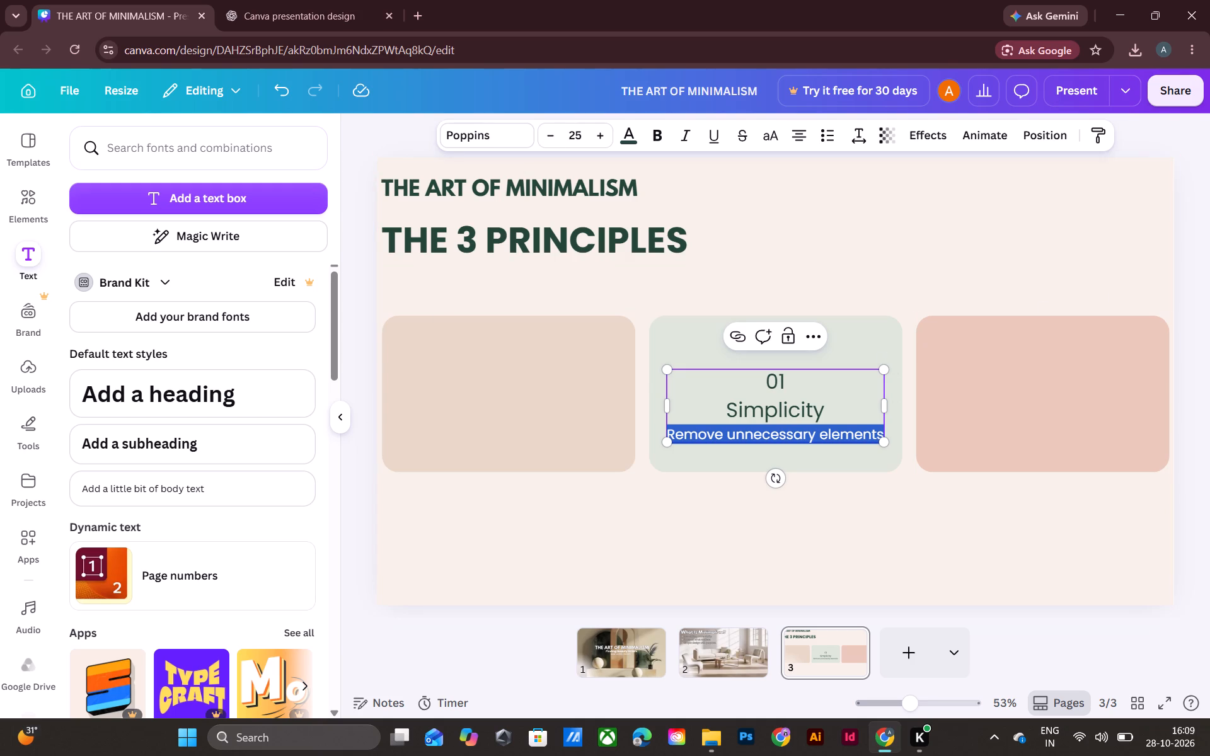
Enlarge only the "01" line in slide 3's text box to font size 50.
drag(791, 381, 755, 380)
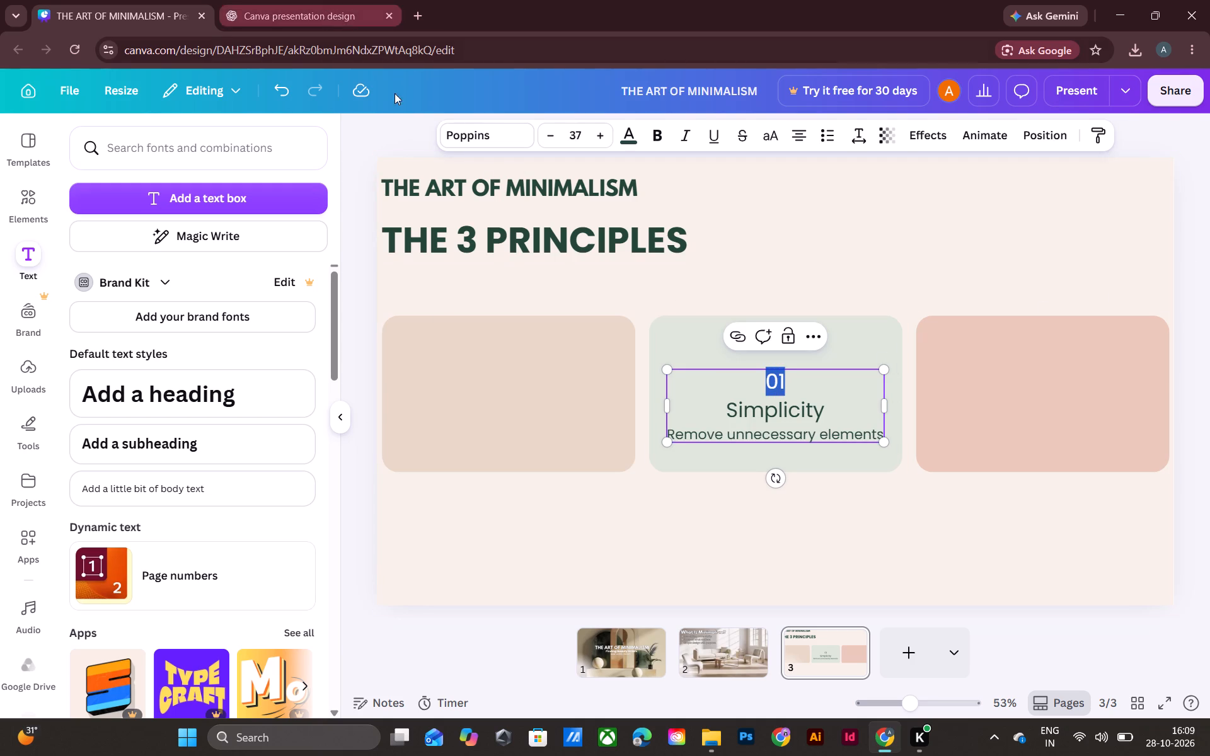
triple_click(604, 134)
triple_click(604, 134)
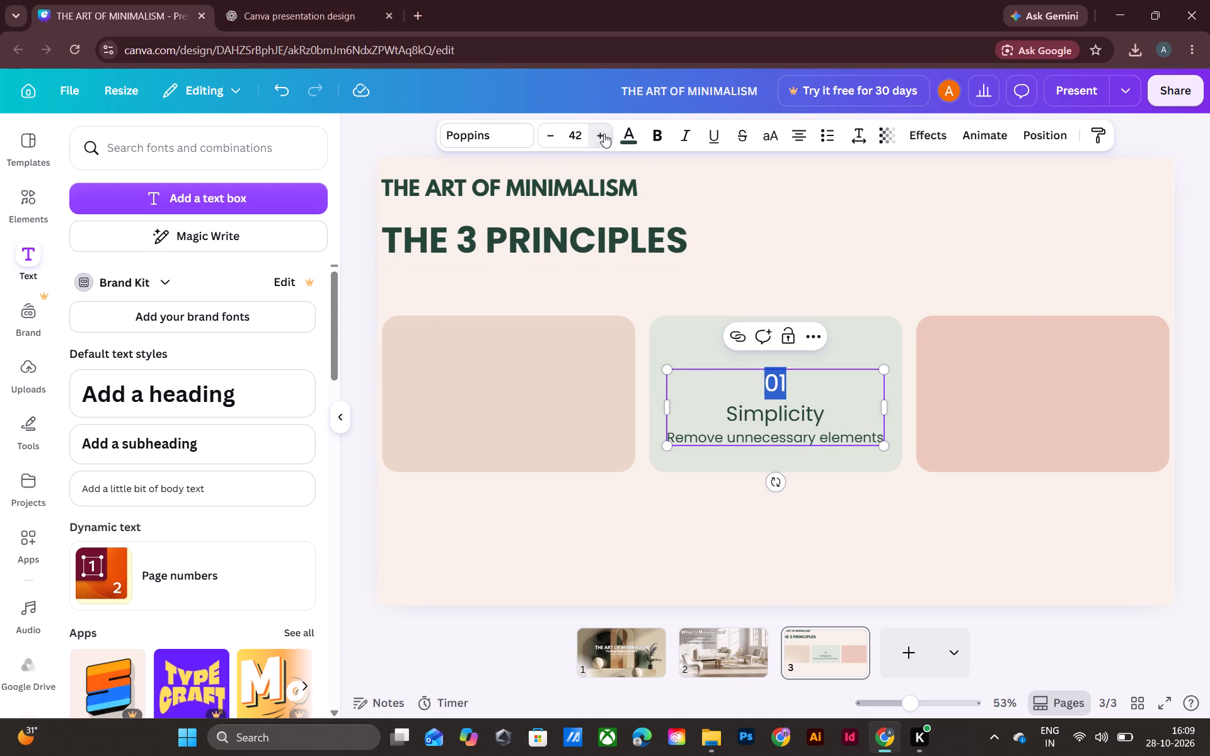
triple_click(604, 134)
click(604, 134)
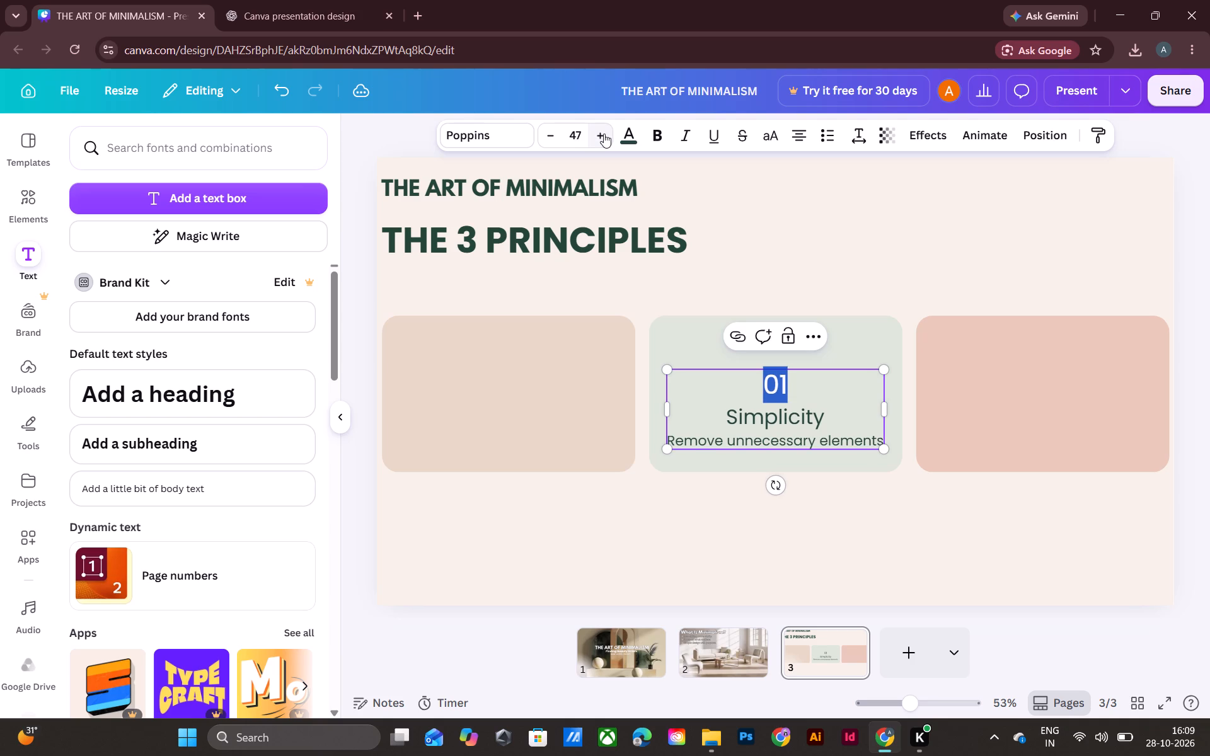
click(604, 134)
triple_click(604, 134)
click(604, 135)
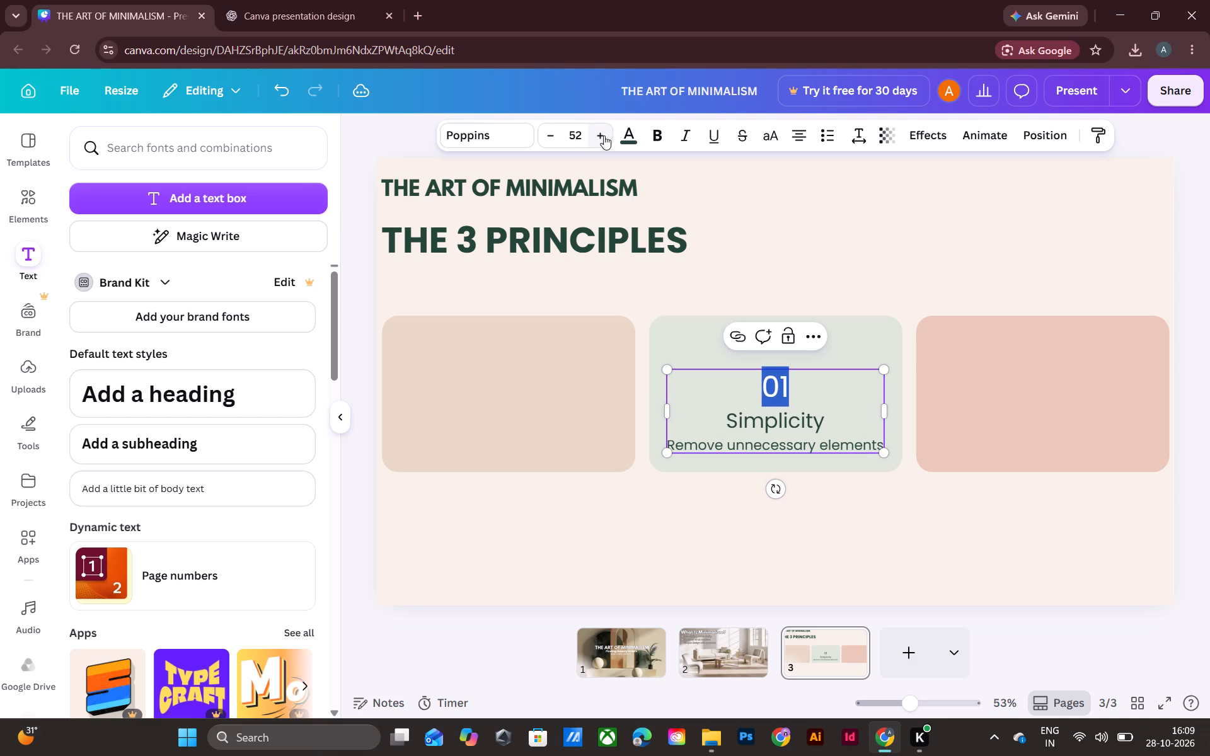
double_click(556, 137)
click(779, 212)
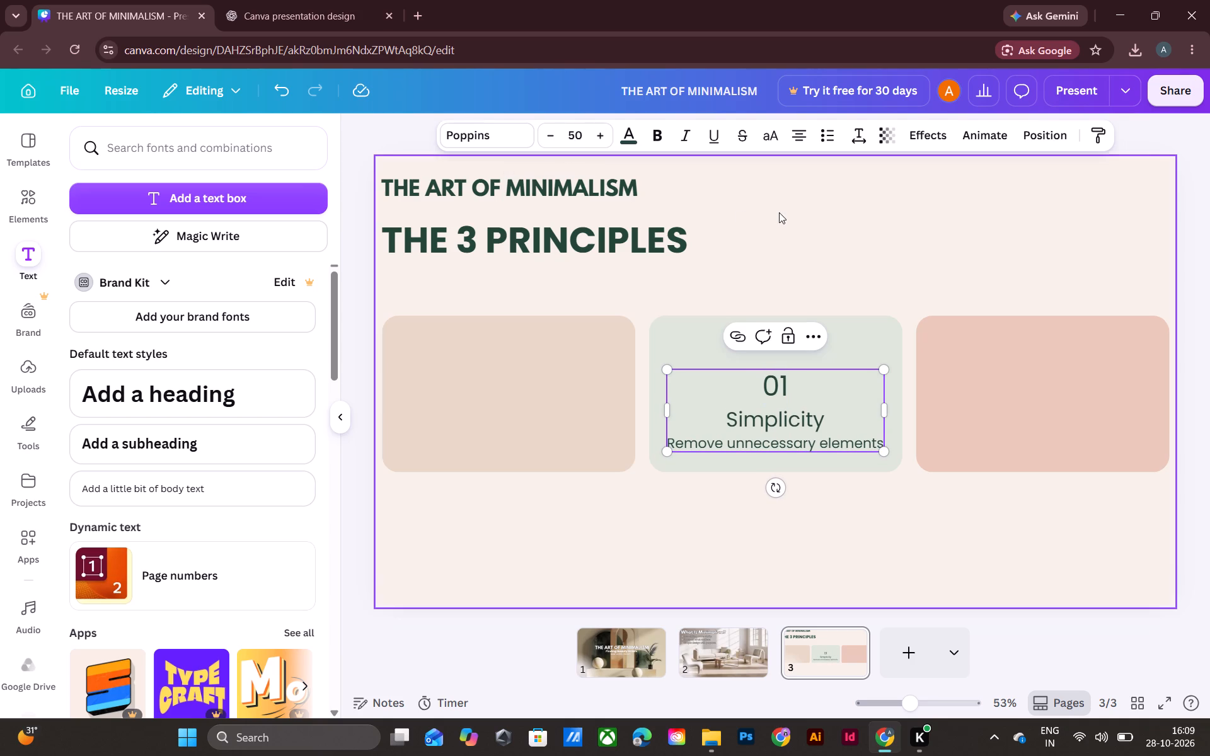
Move the Simplicity text box from the green card onto the beige card and centre it there.
drag(764, 416, 516, 389)
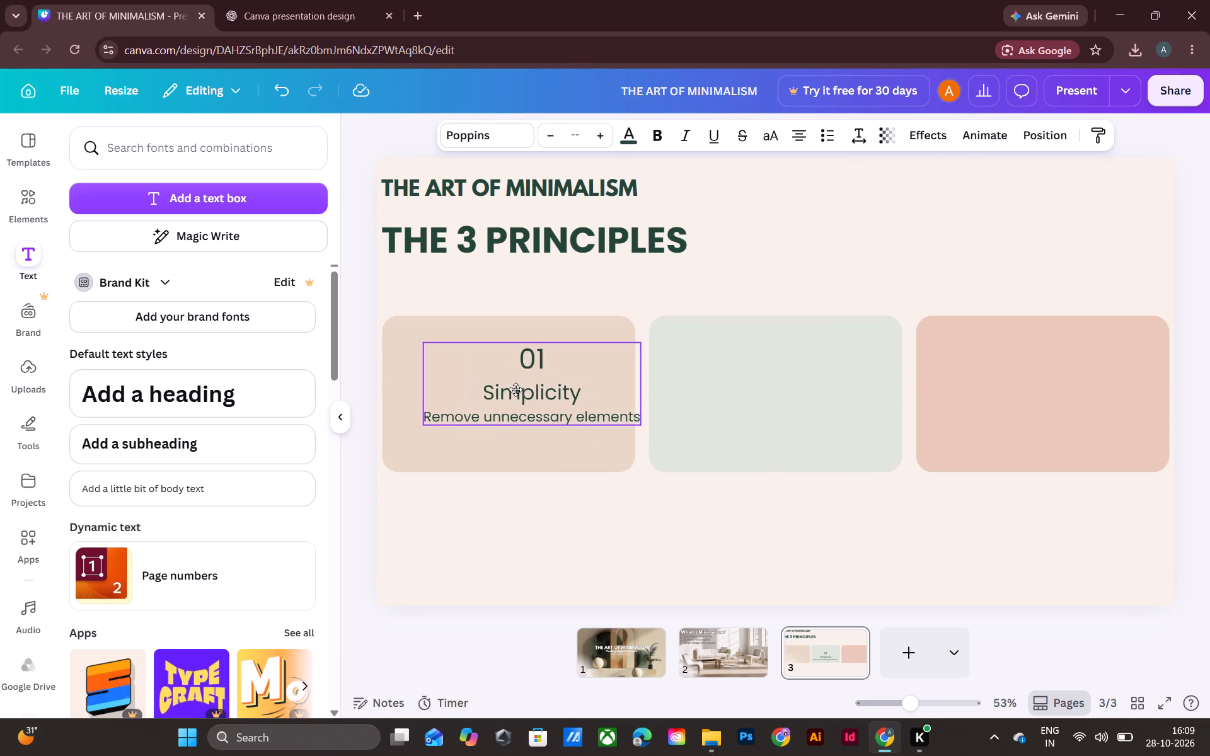
drag(516, 389, 487, 402)
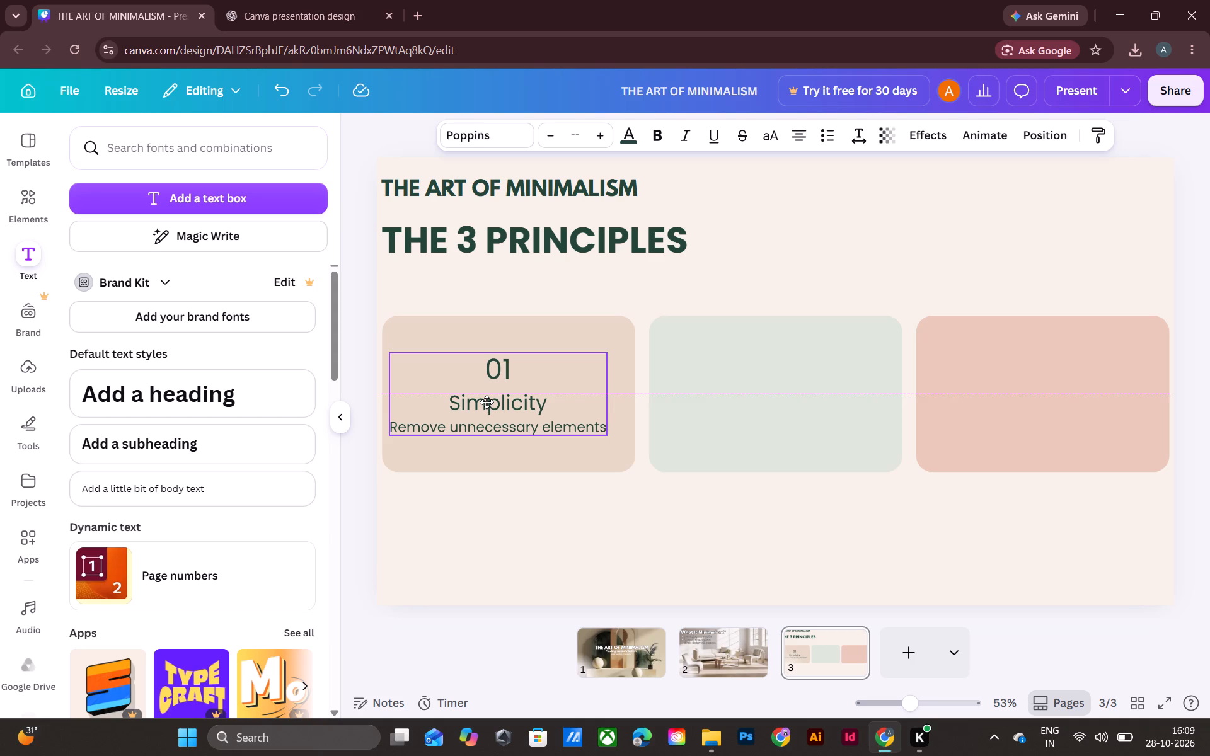
drag(487, 402, 493, 404)
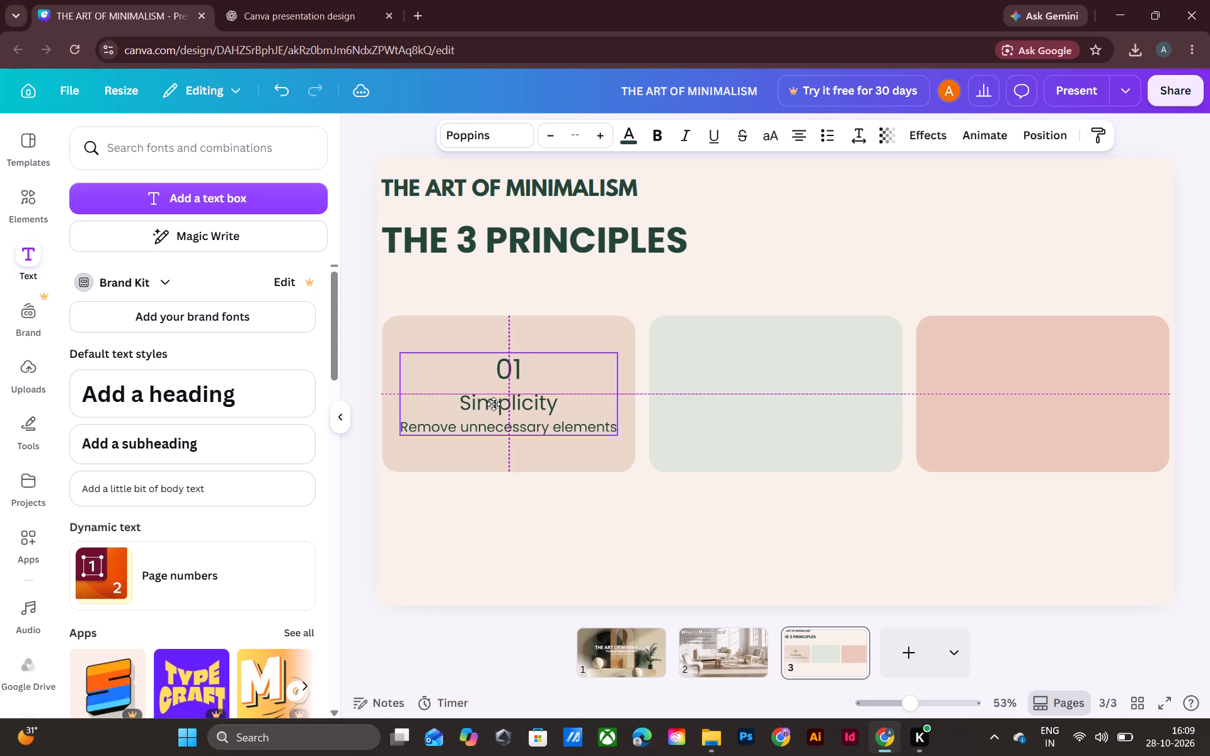
drag(493, 404, 491, 404)
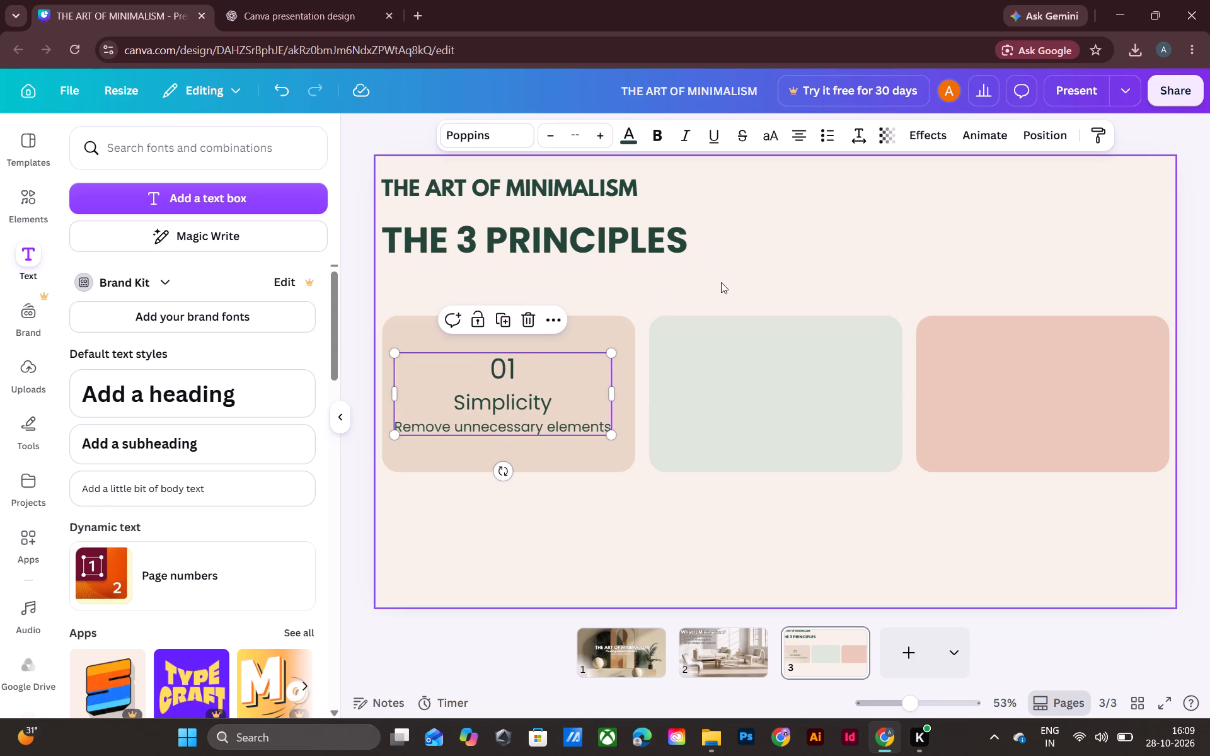
click(722, 282)
click(480, 413)
click(480, 413)
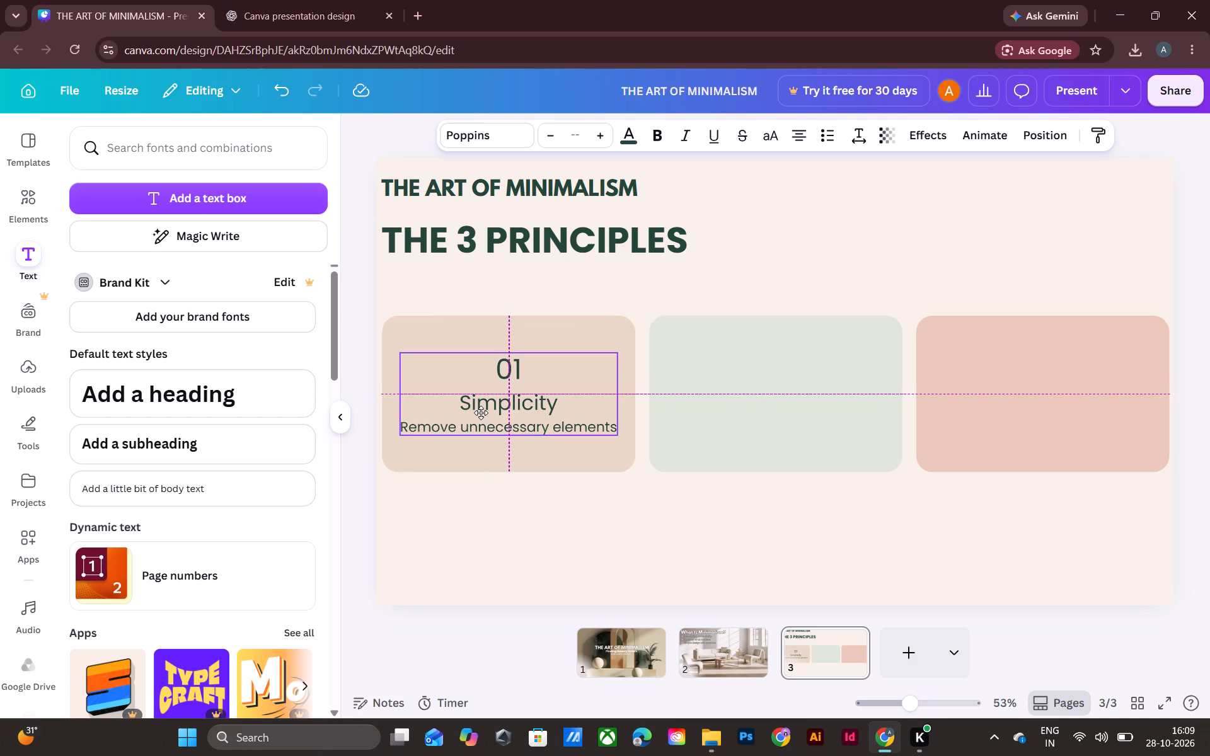
click(631, 282)
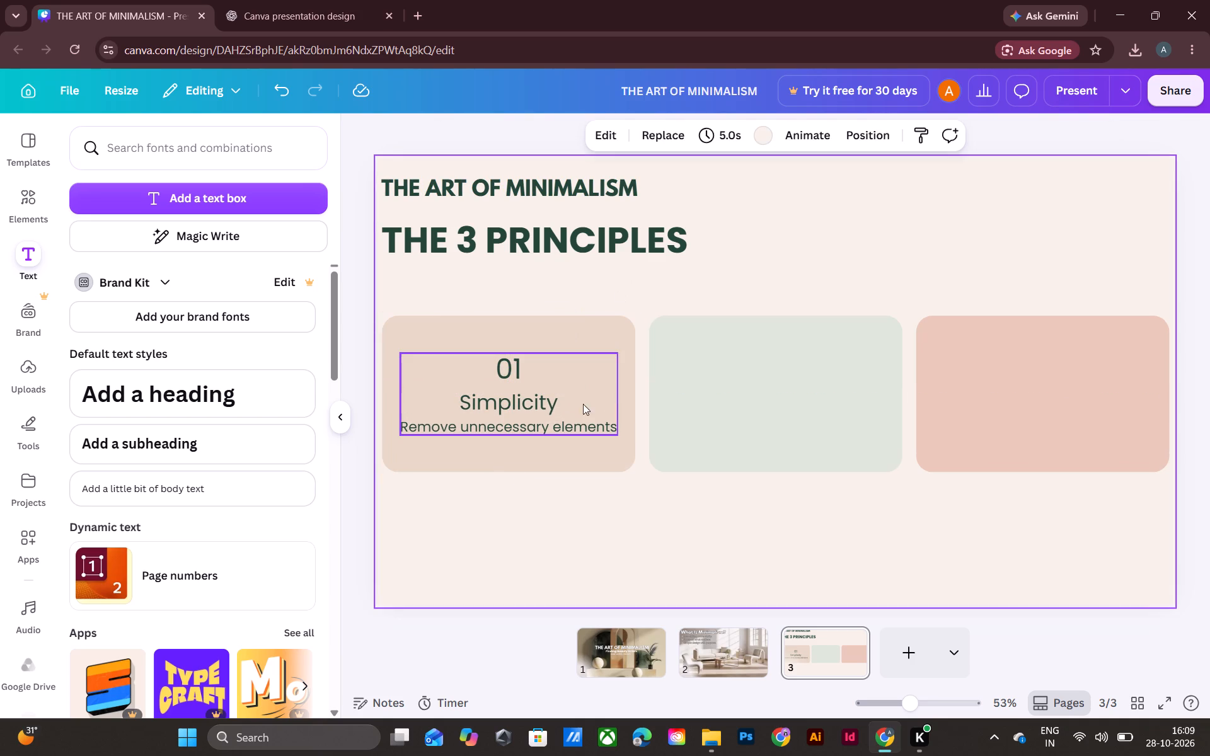
Set the Simplicity text box's line spacing to 1.77 and letter spacing to 146.
click(480, 423)
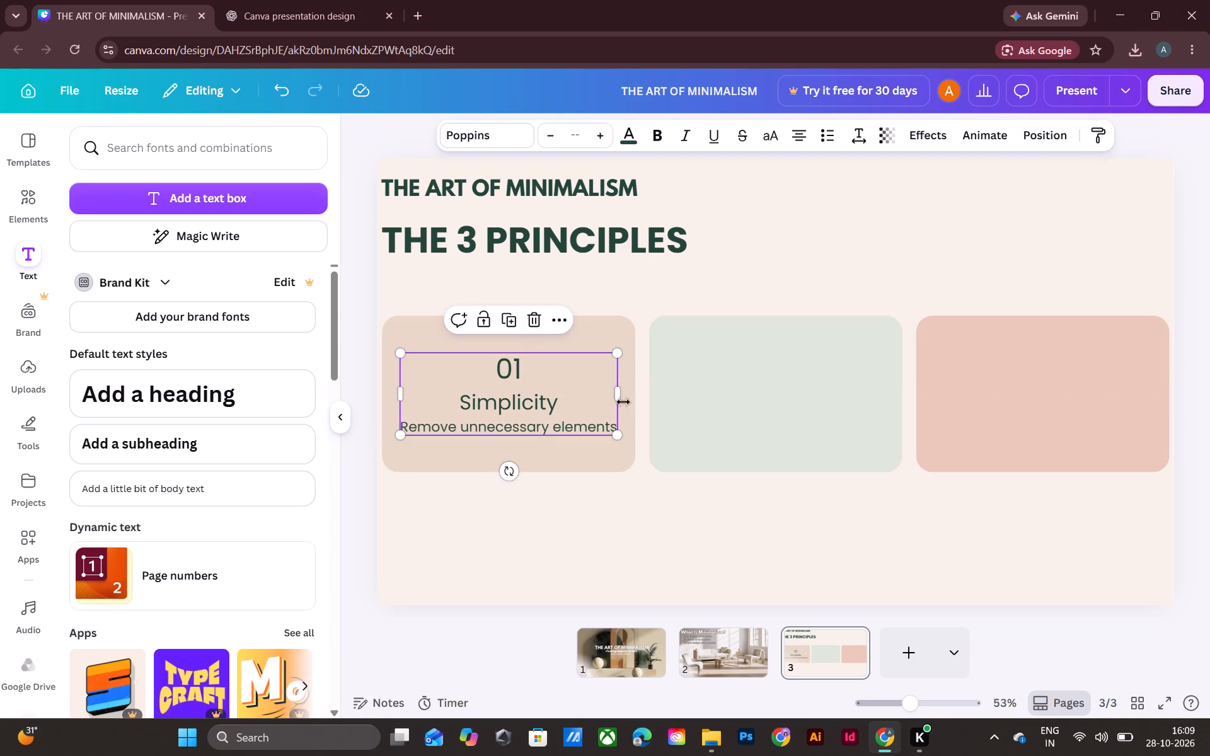
click(451, 376)
key(ctrl+a)
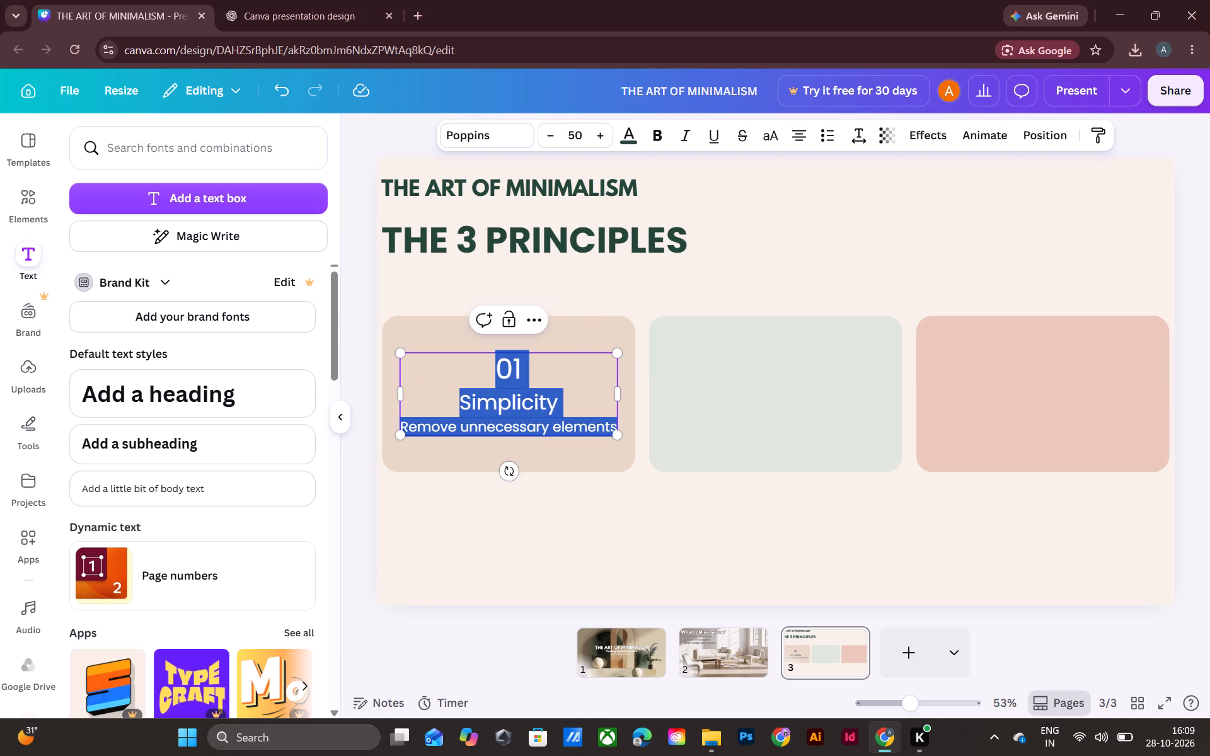
click(850, 138)
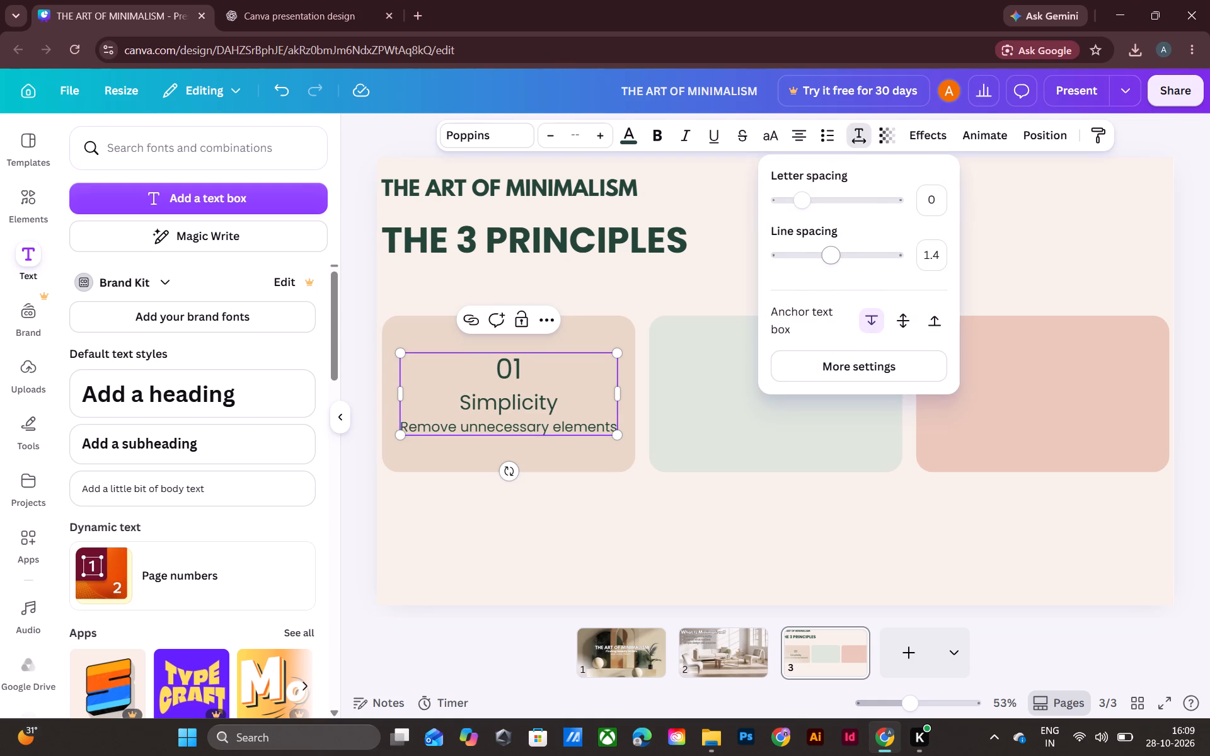
drag(834, 258, 840, 266)
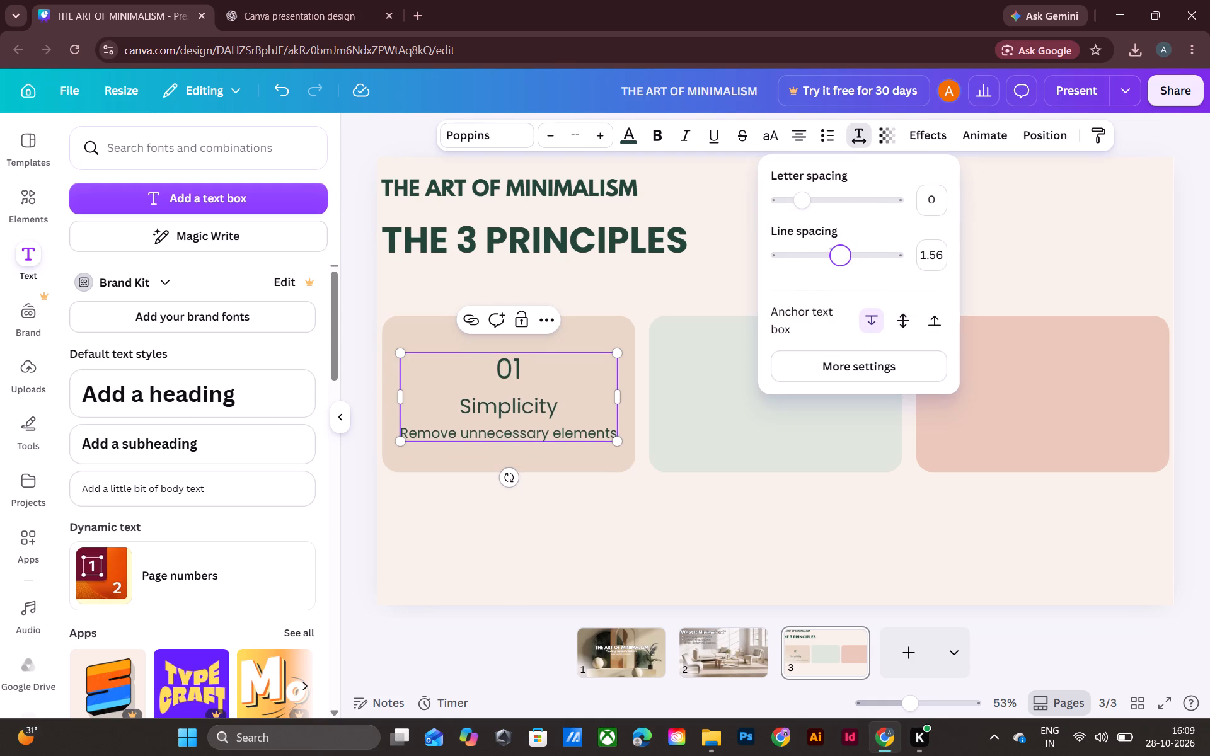
drag(840, 266, 853, 271)
drag(807, 204, 819, 203)
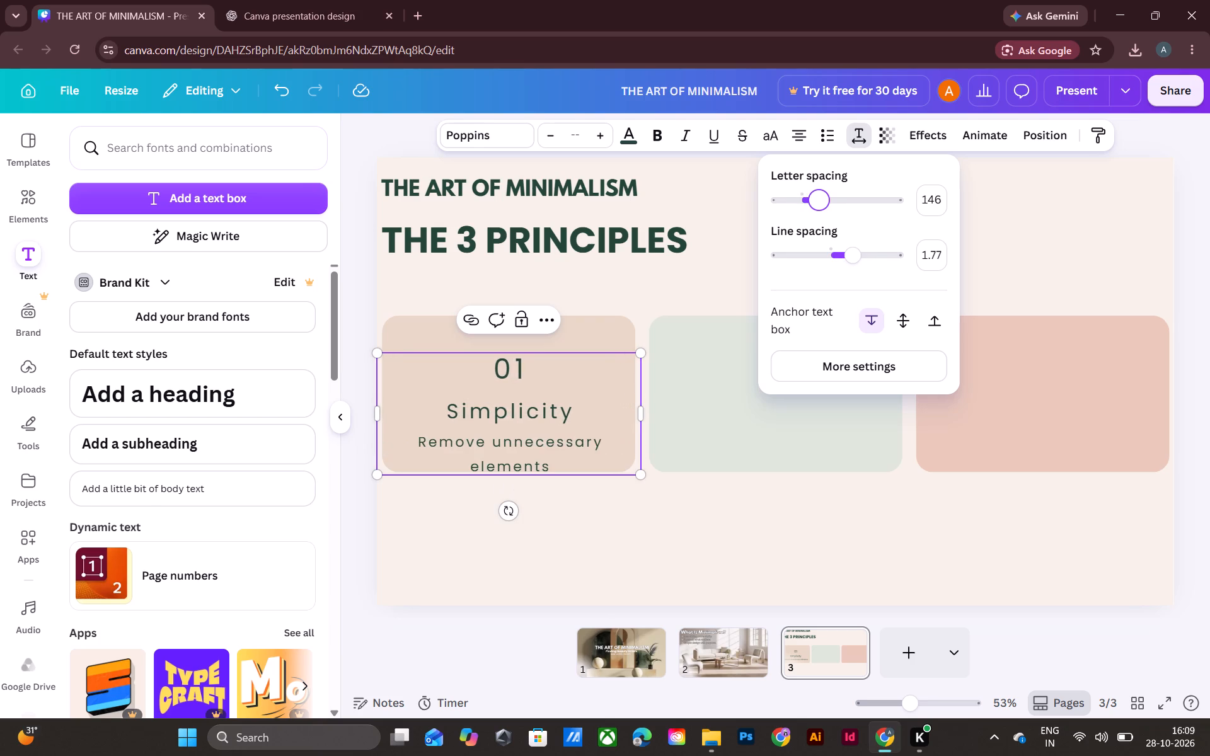
drag(819, 203, 819, 204)
click(1001, 219)
click(1209, 188)
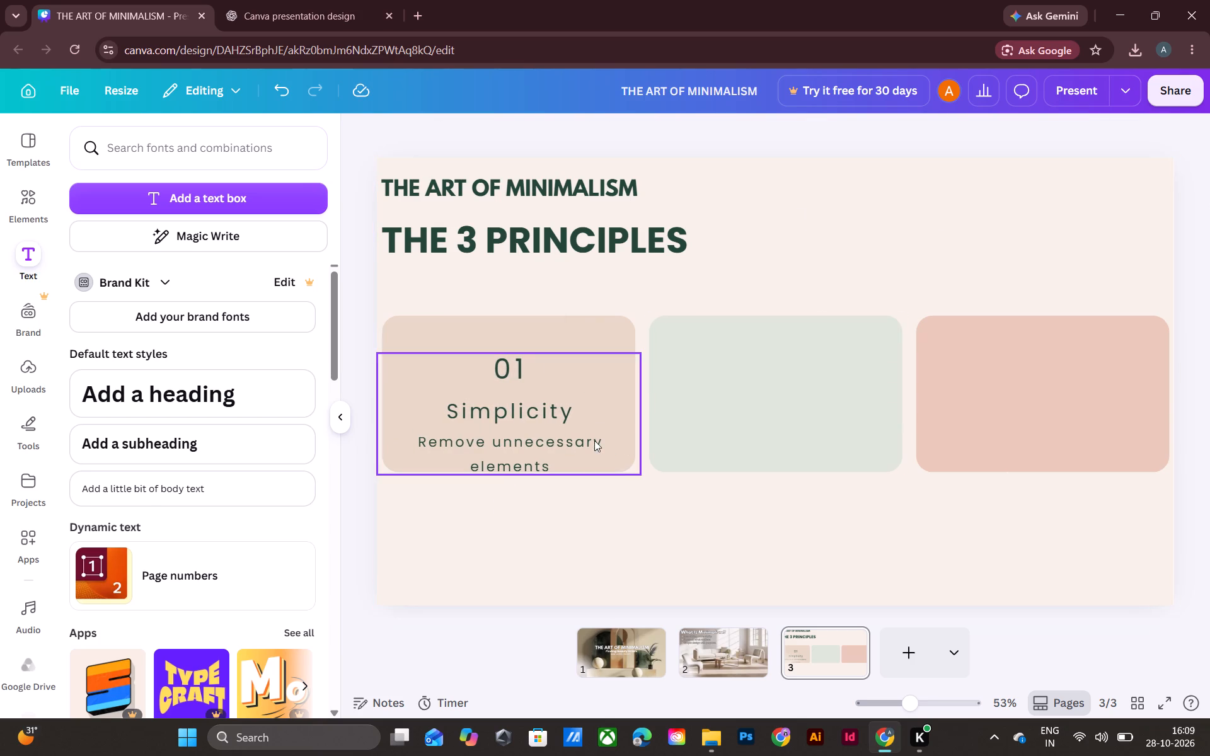
Move the Simplicity text box up so all its lines sit centred within the beige card.
click(506, 438)
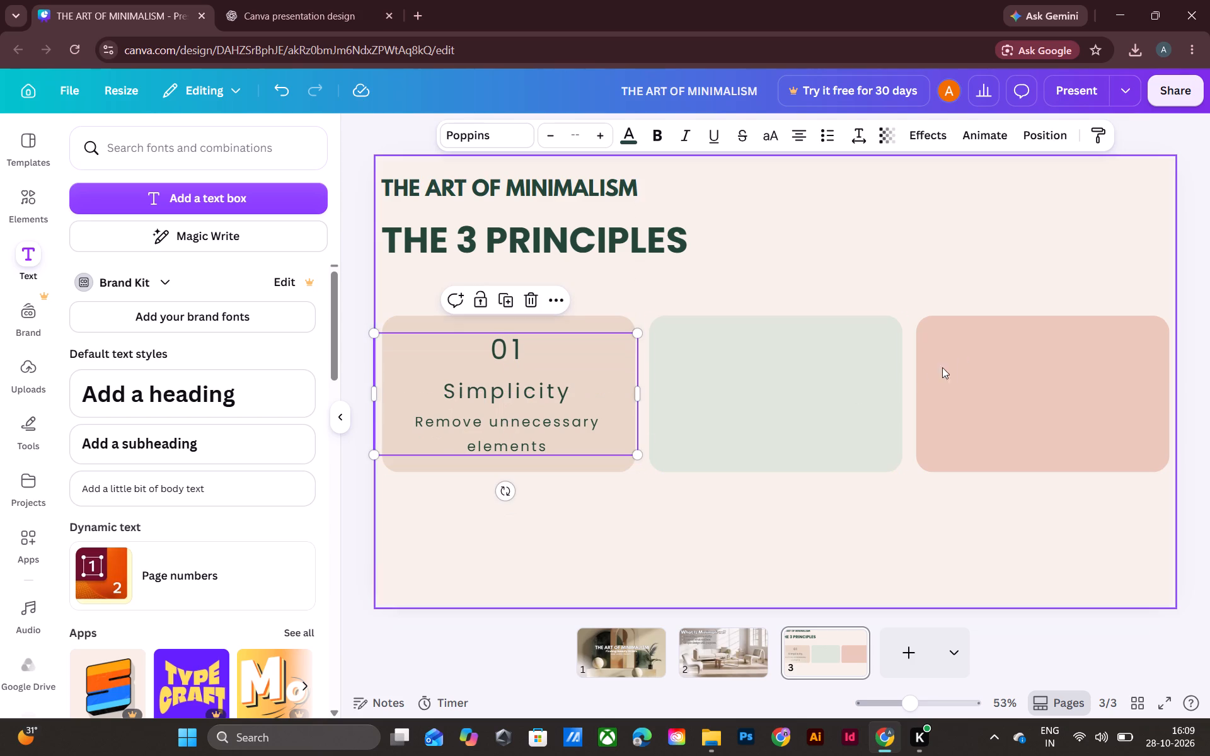
click(1209, 226)
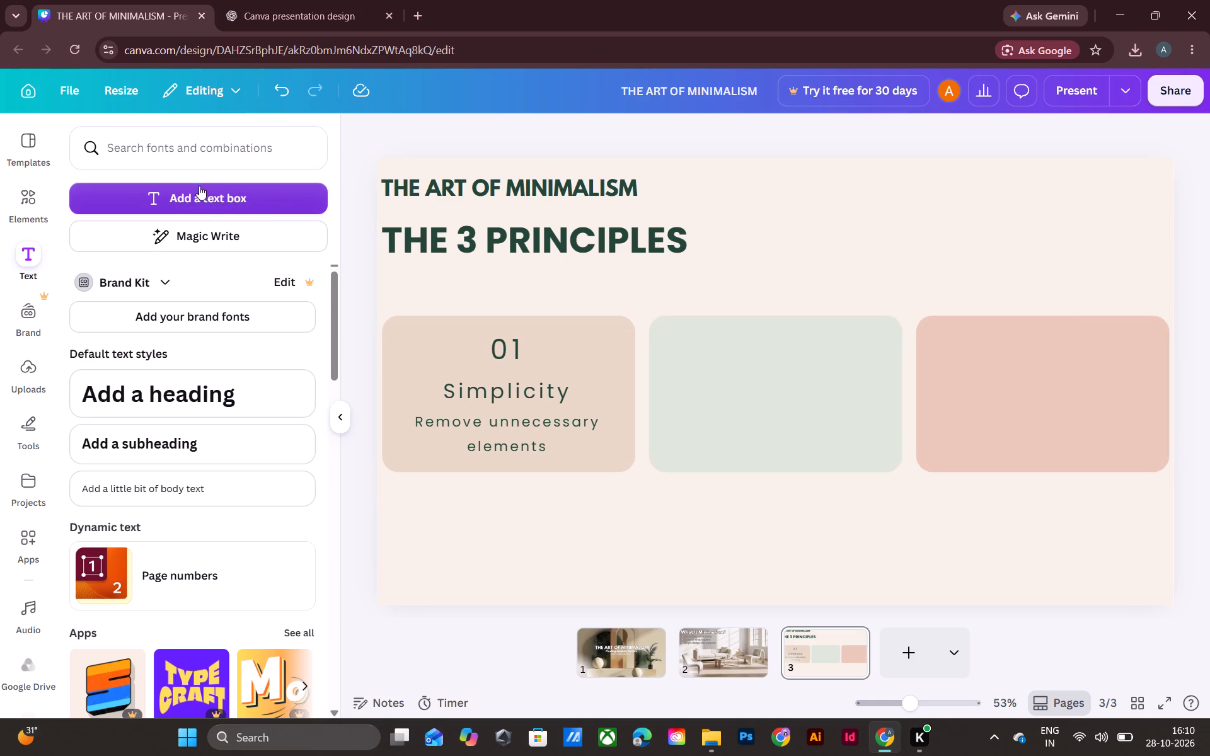
Add a text box on the green card reading "02" above "Balance", checking the title against the ChatGPT brief.
click(204, 203)
text(02)
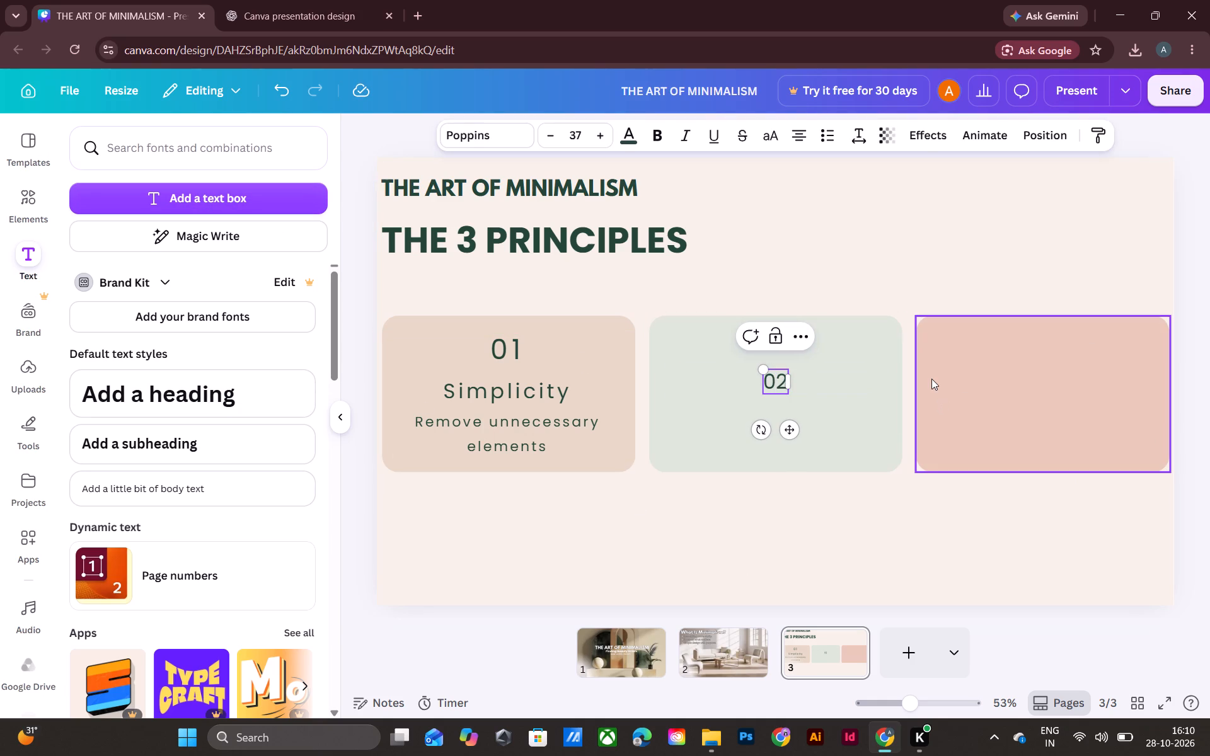
key(shift+Return)
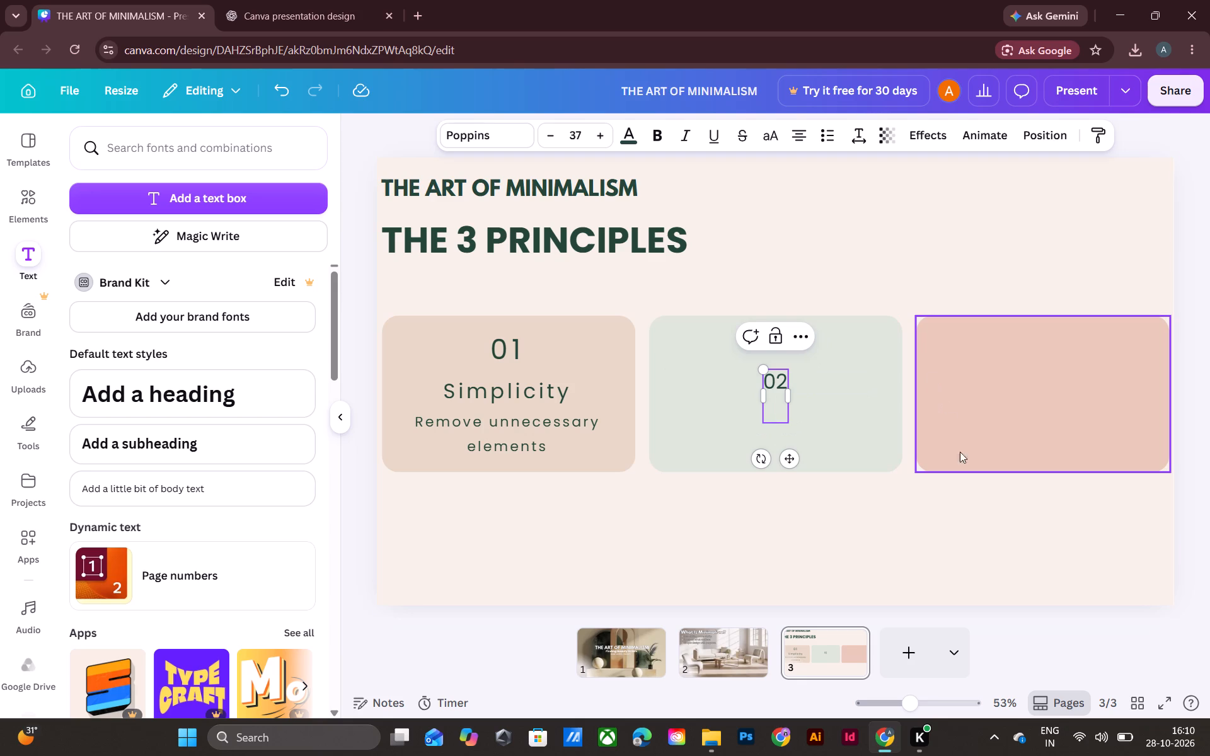
click(334, 0)
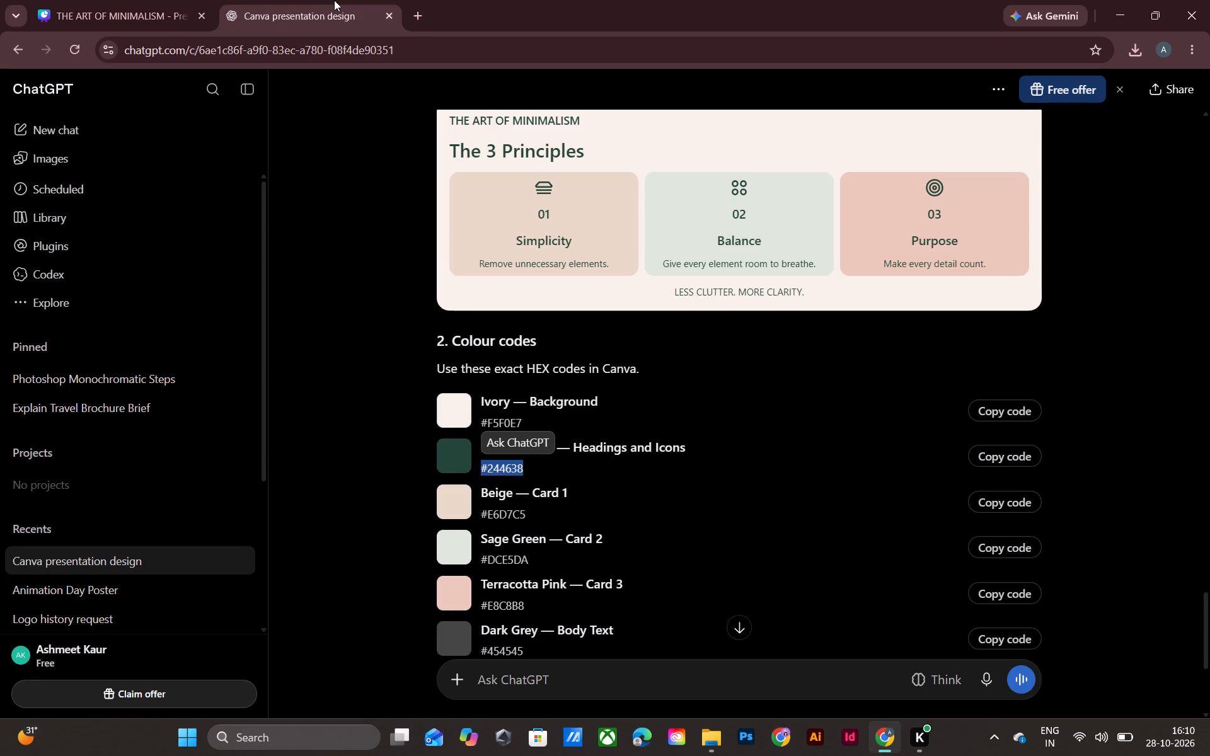
click(140, 9)
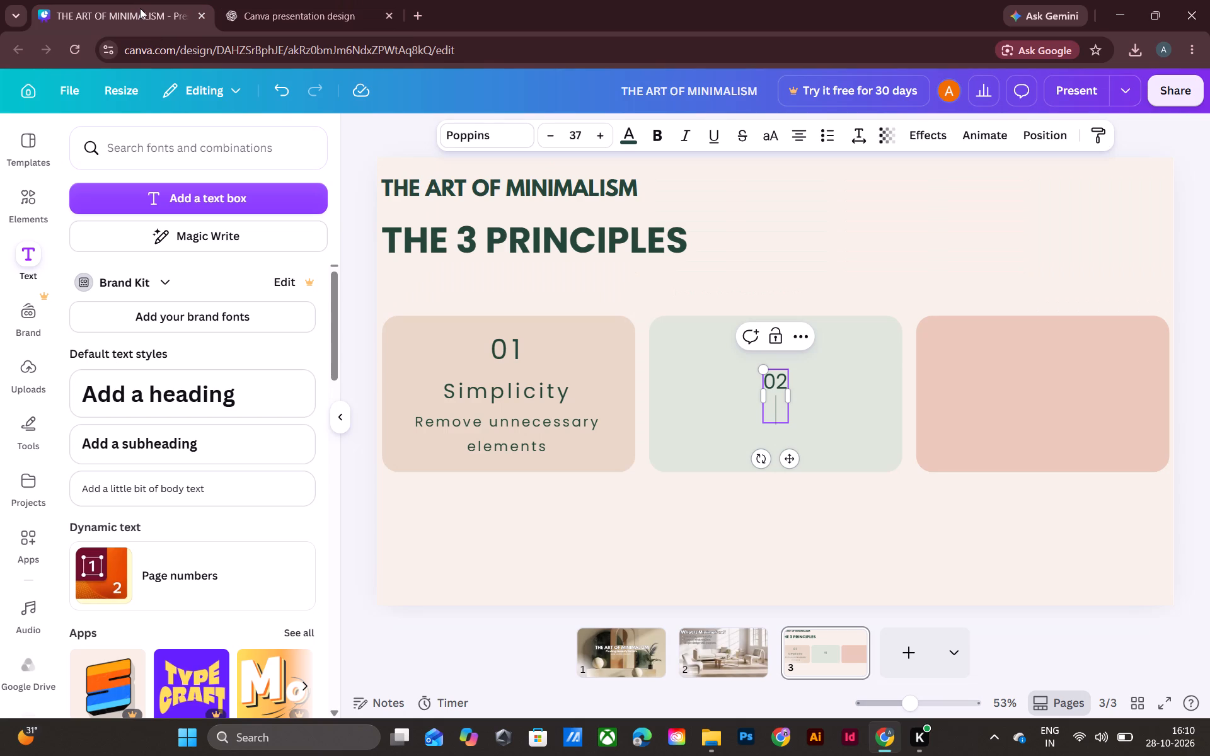
text(Balance)
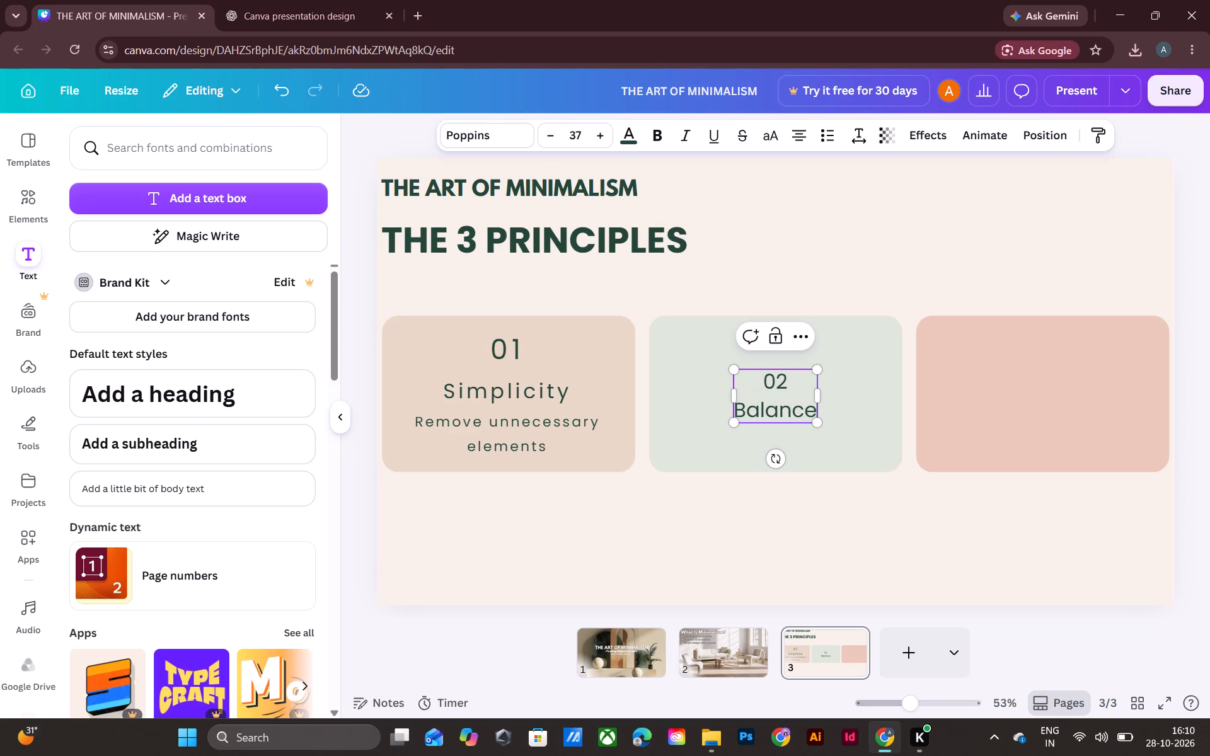
key(shift+Return)
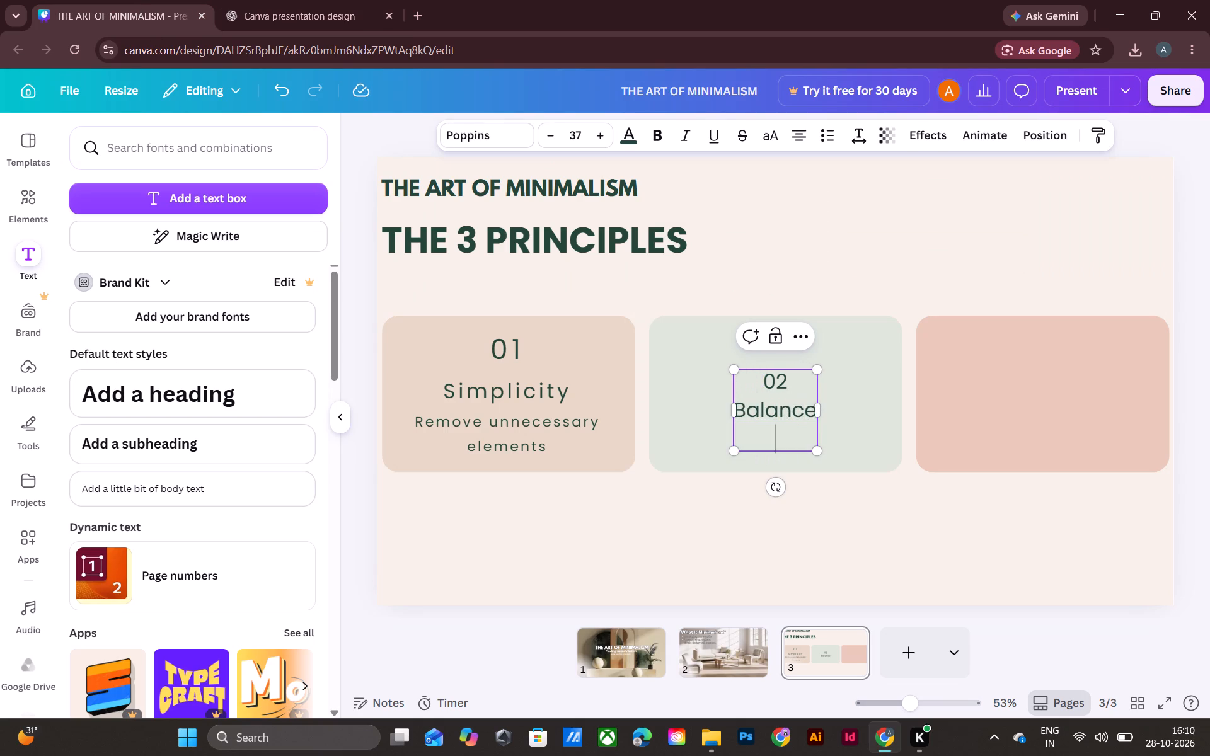
click(295, 17)
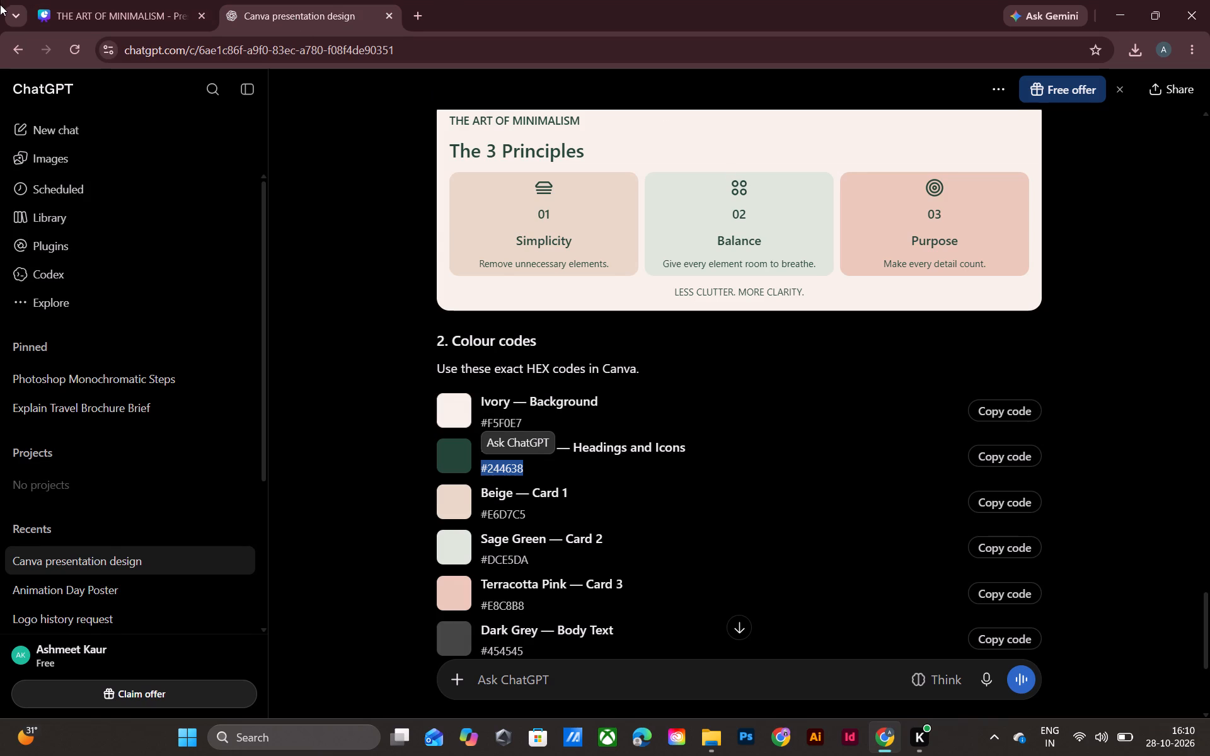
click(104, 9)
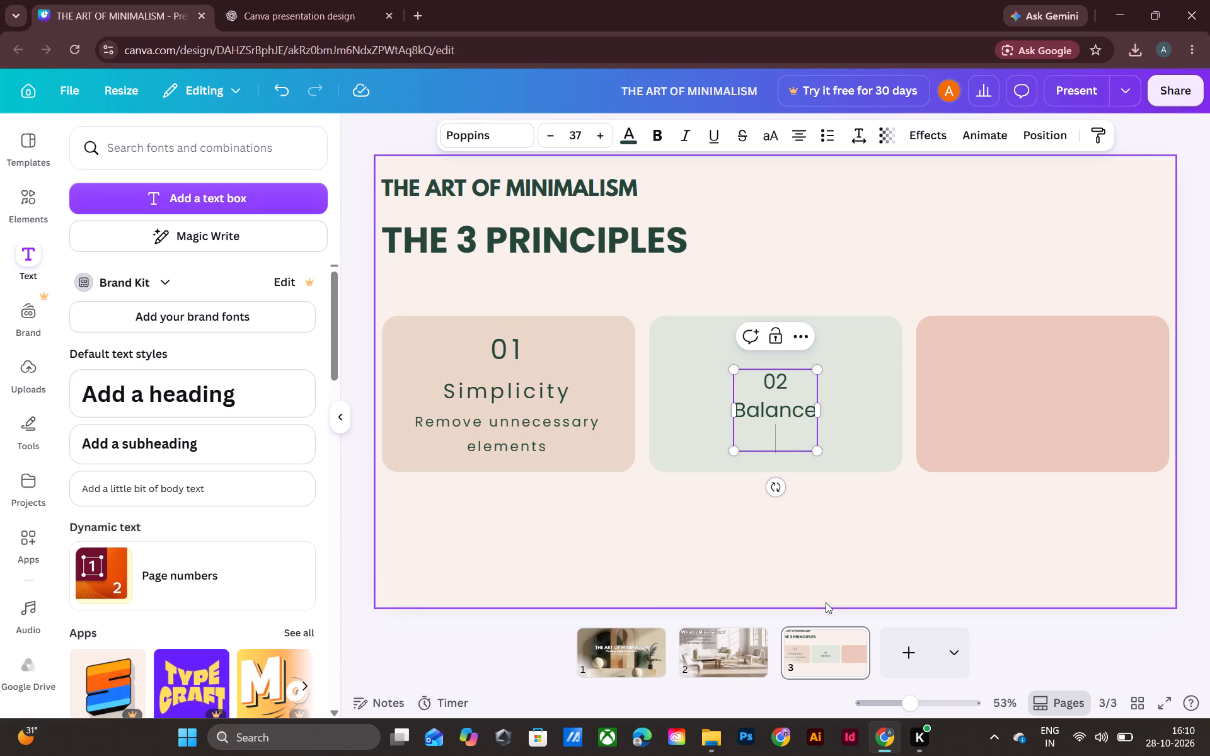
text(gi)
key(BackSpace)
key(BackSpace)
text(Give every elee)
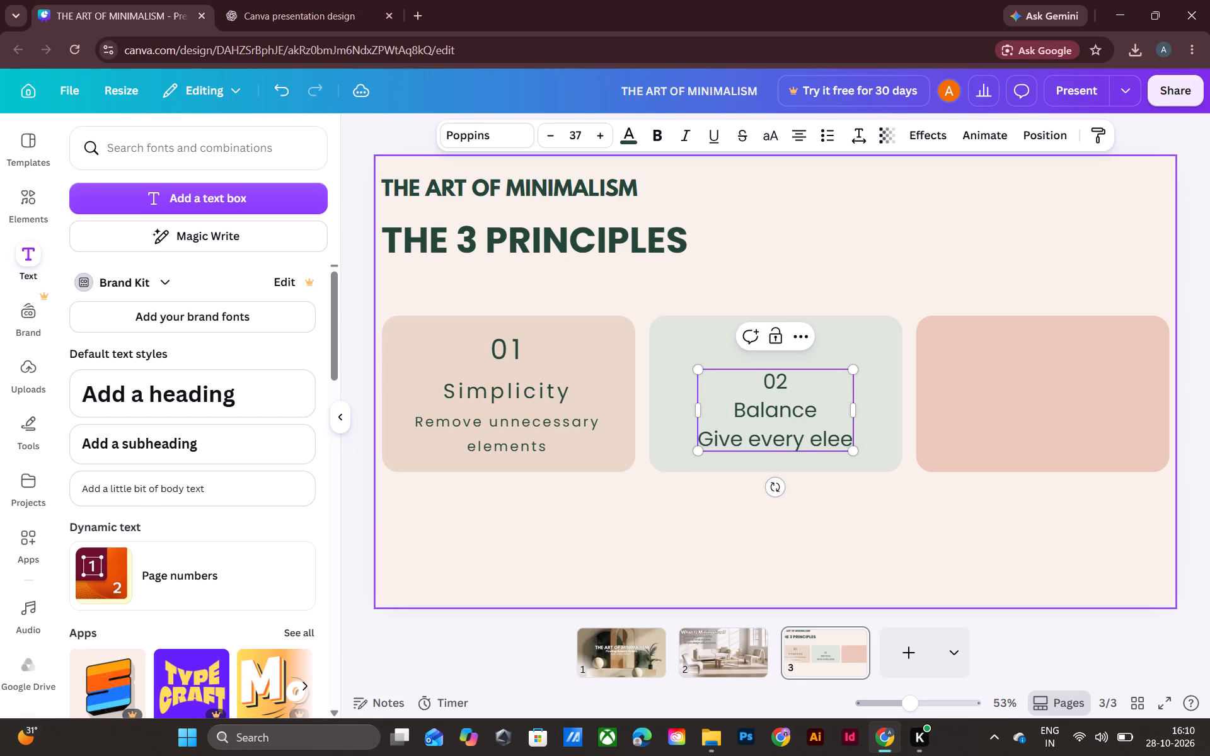
key(BackSpace)
text(ment)
key(space)
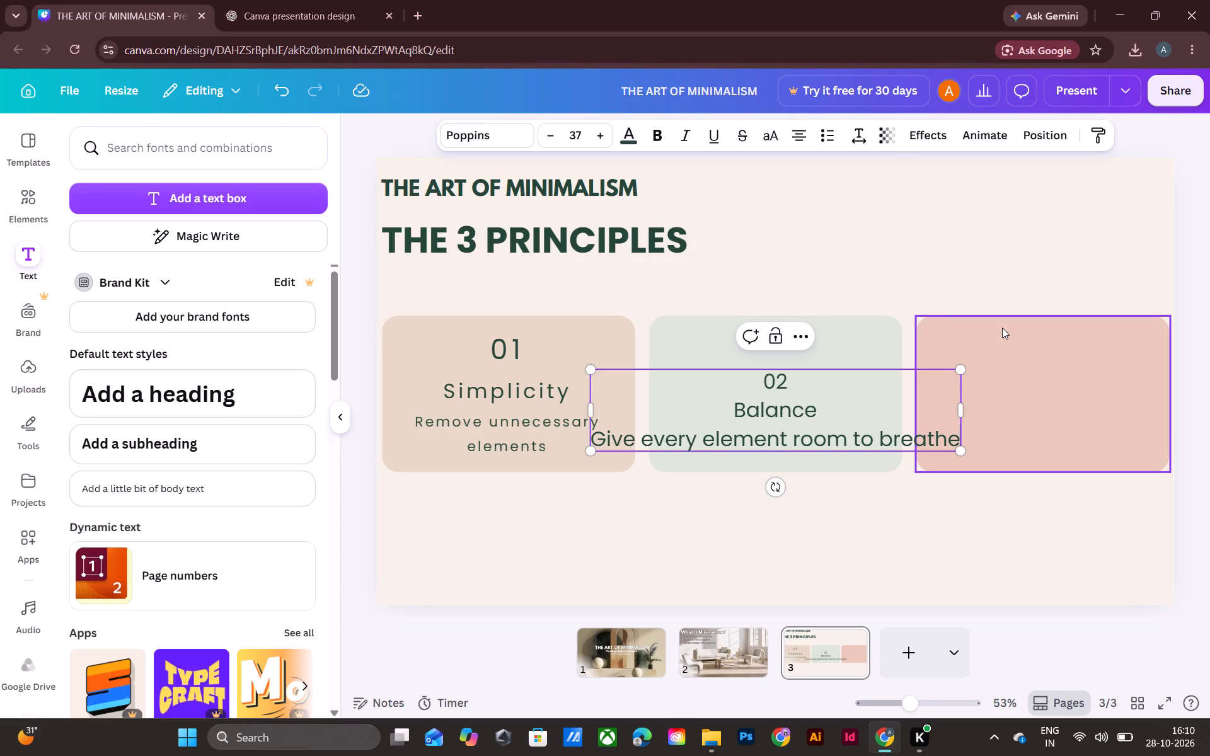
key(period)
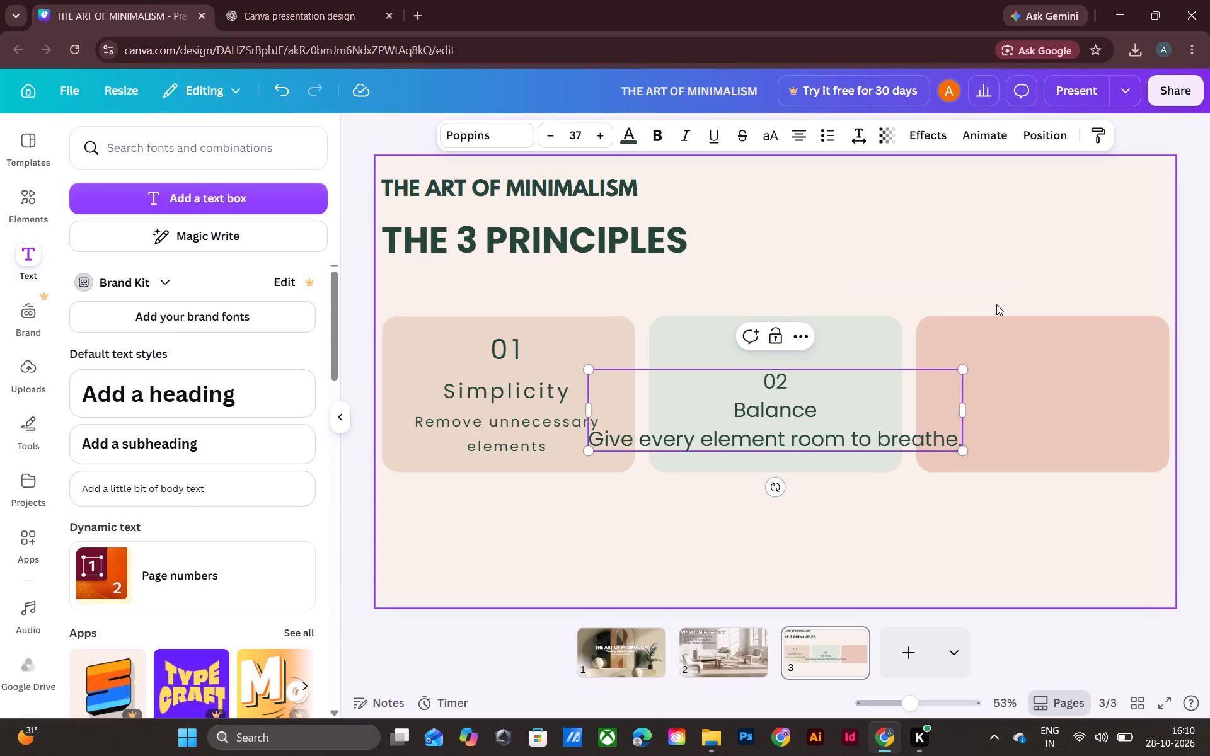
Set the number "02" on the green card to font size 50, matching the "01" on the beige card.
double_click(517, 352)
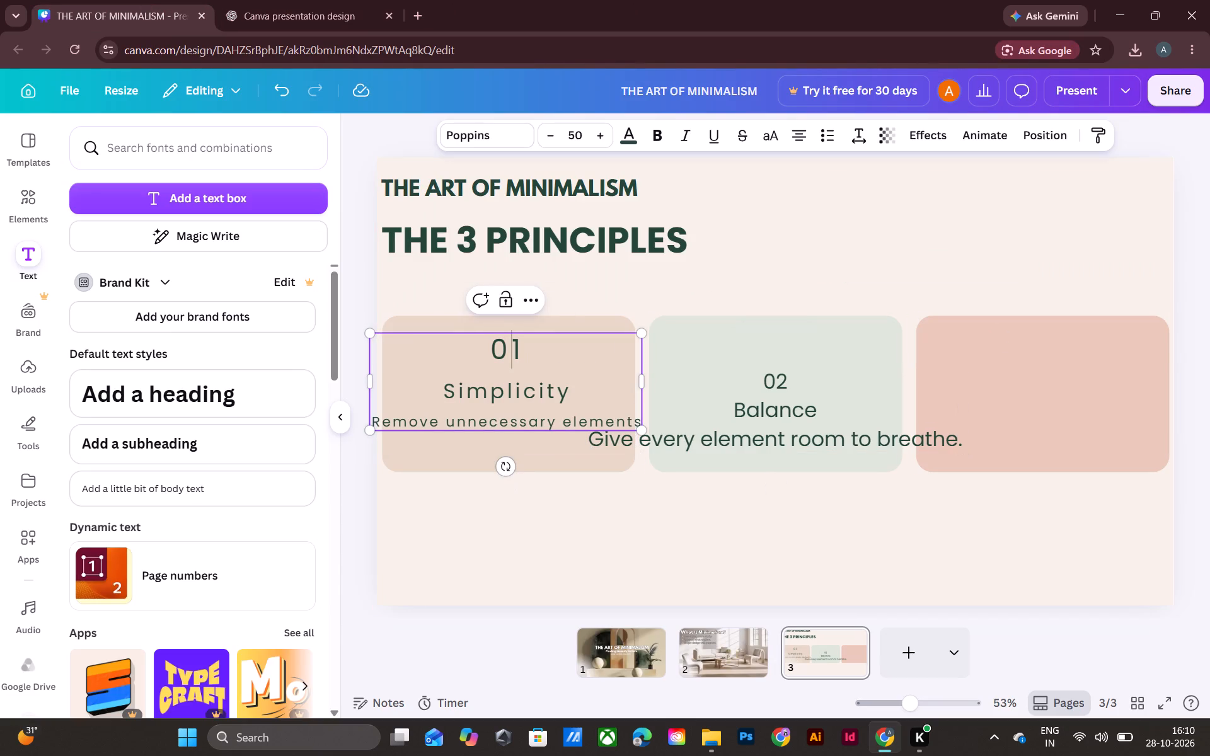
drag(788, 383, 780, 388)
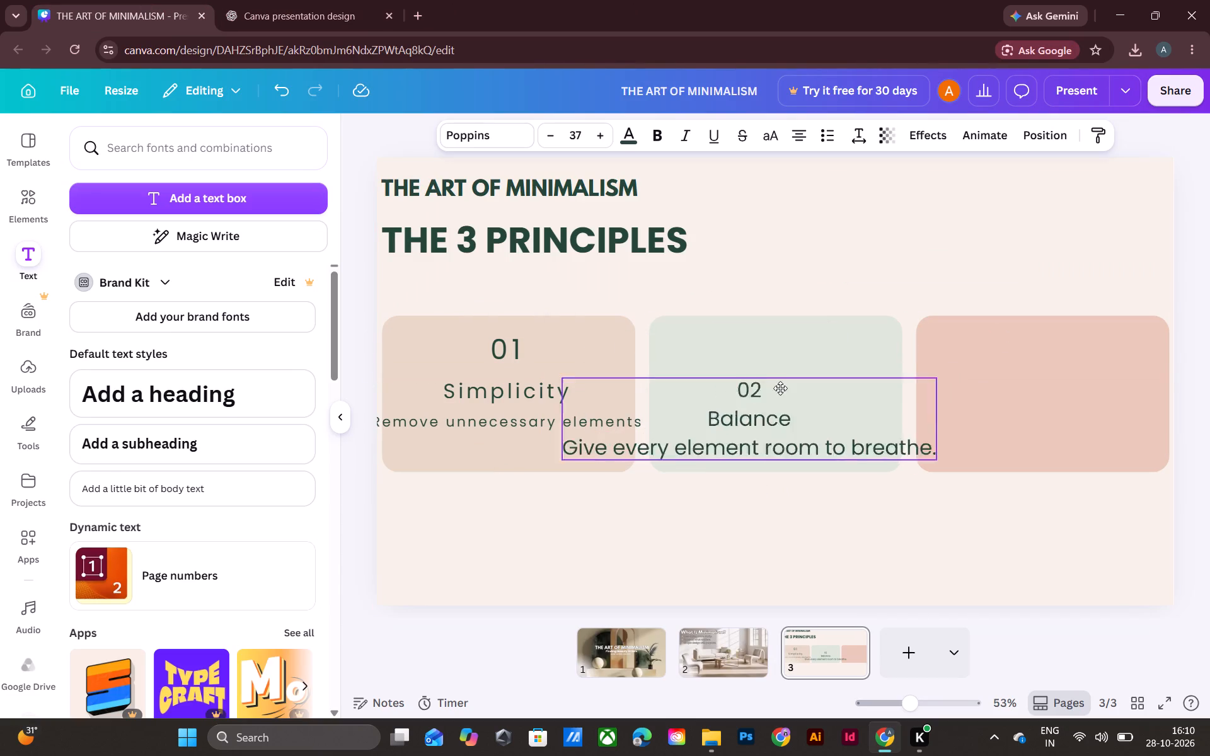
drag(780, 388, 804, 383)
double_click(810, 380)
drag(811, 380, 780, 382)
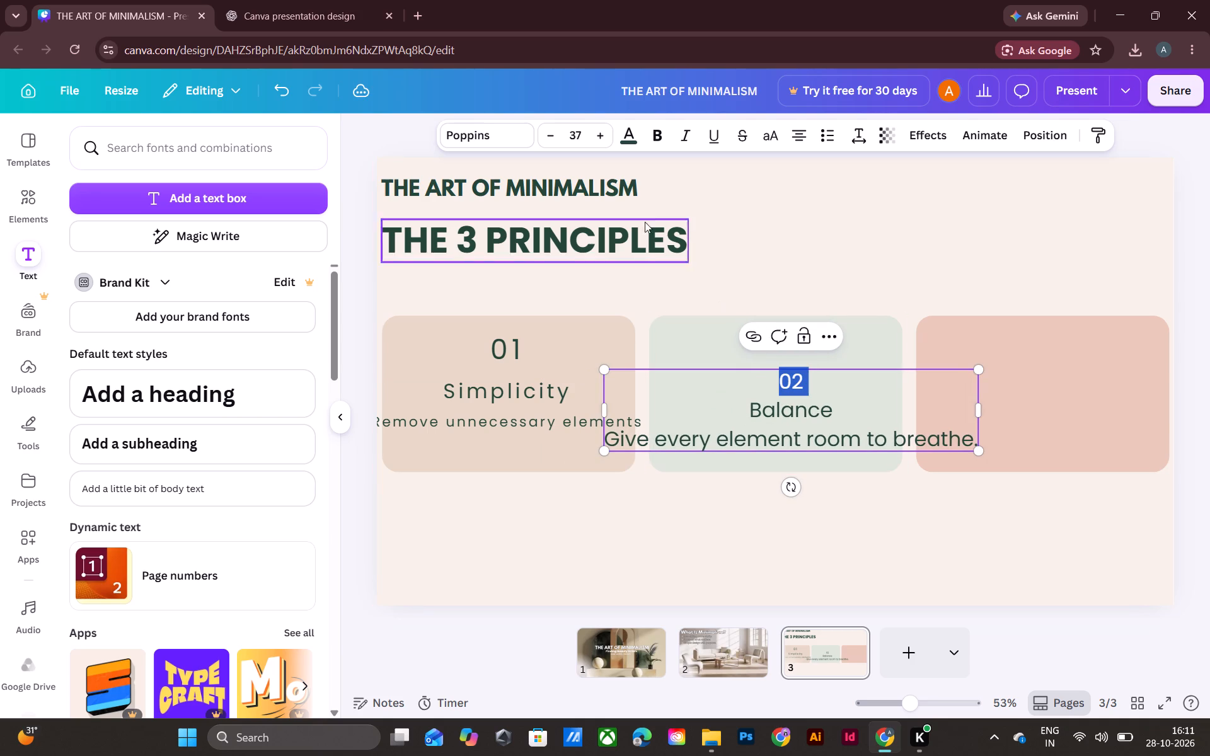
triple_click(609, 139)
triple_click(608, 139)
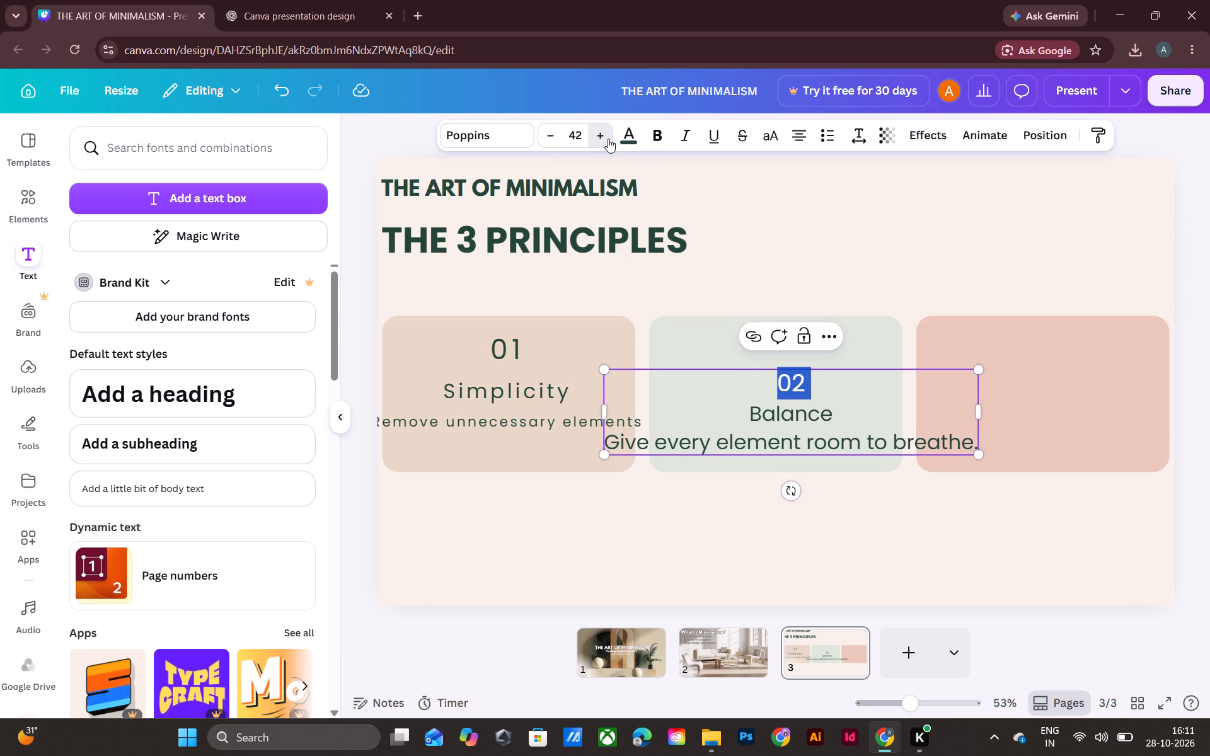
triple_click(608, 139)
triple_click(608, 139)
double_click(608, 139)
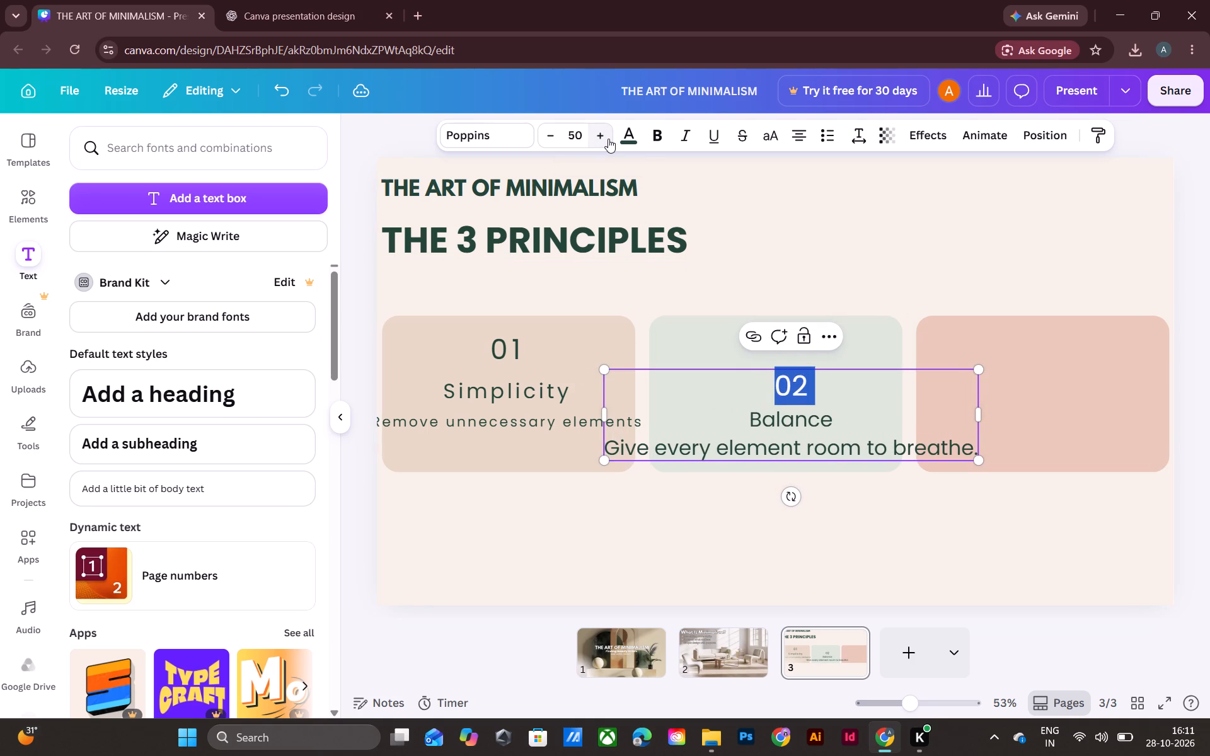
click(544, 135)
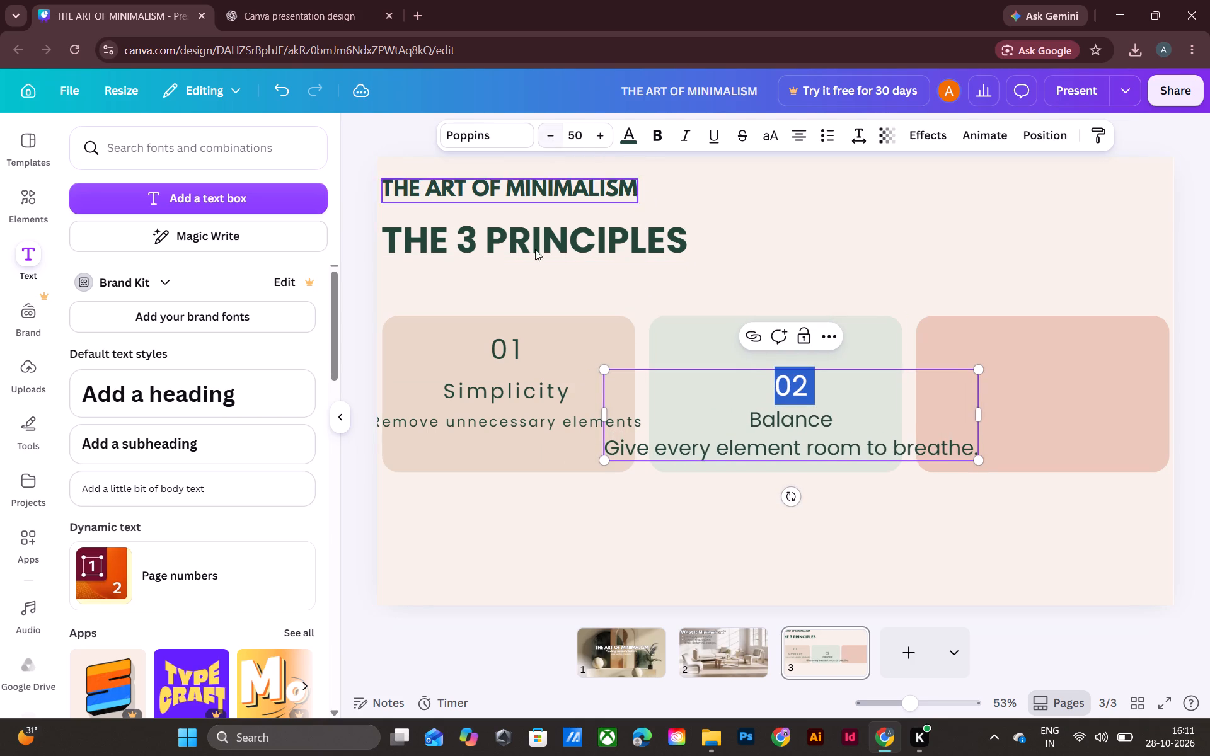
Compare the font sizes of the title and description lines in the Simplicity and Balance text boxes.
double_click(567, 391)
click(555, 388)
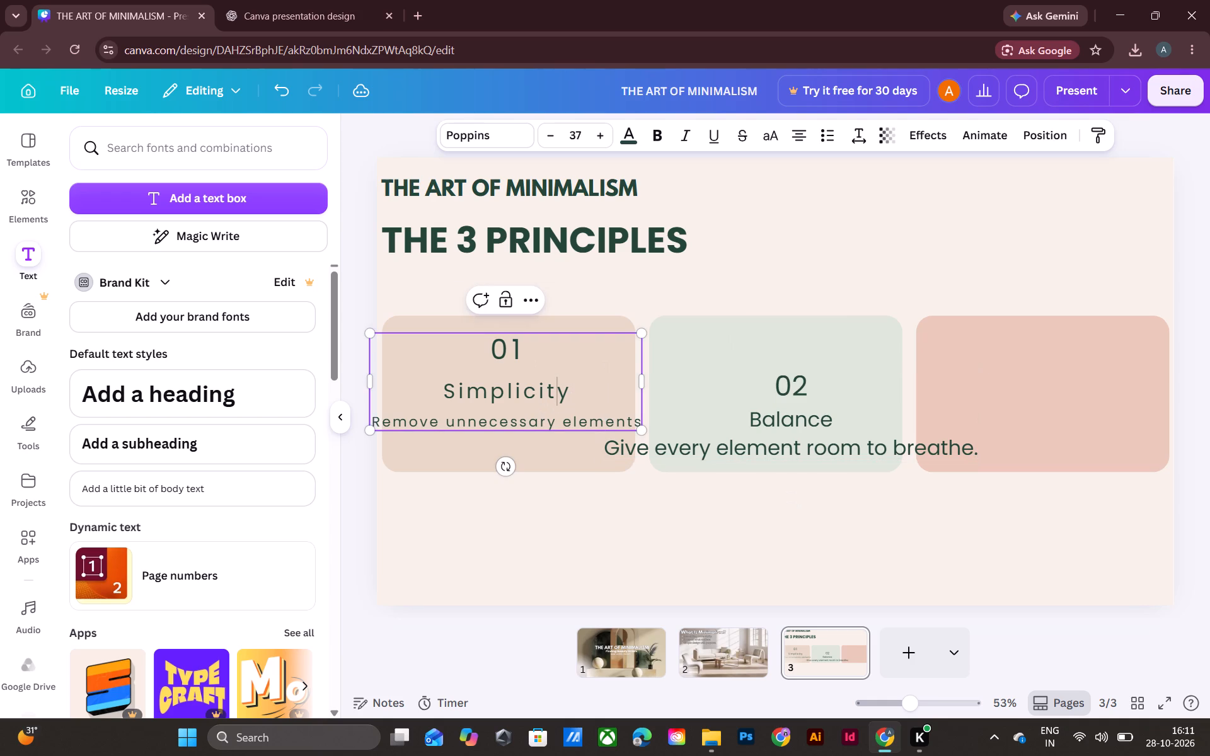
double_click(772, 418)
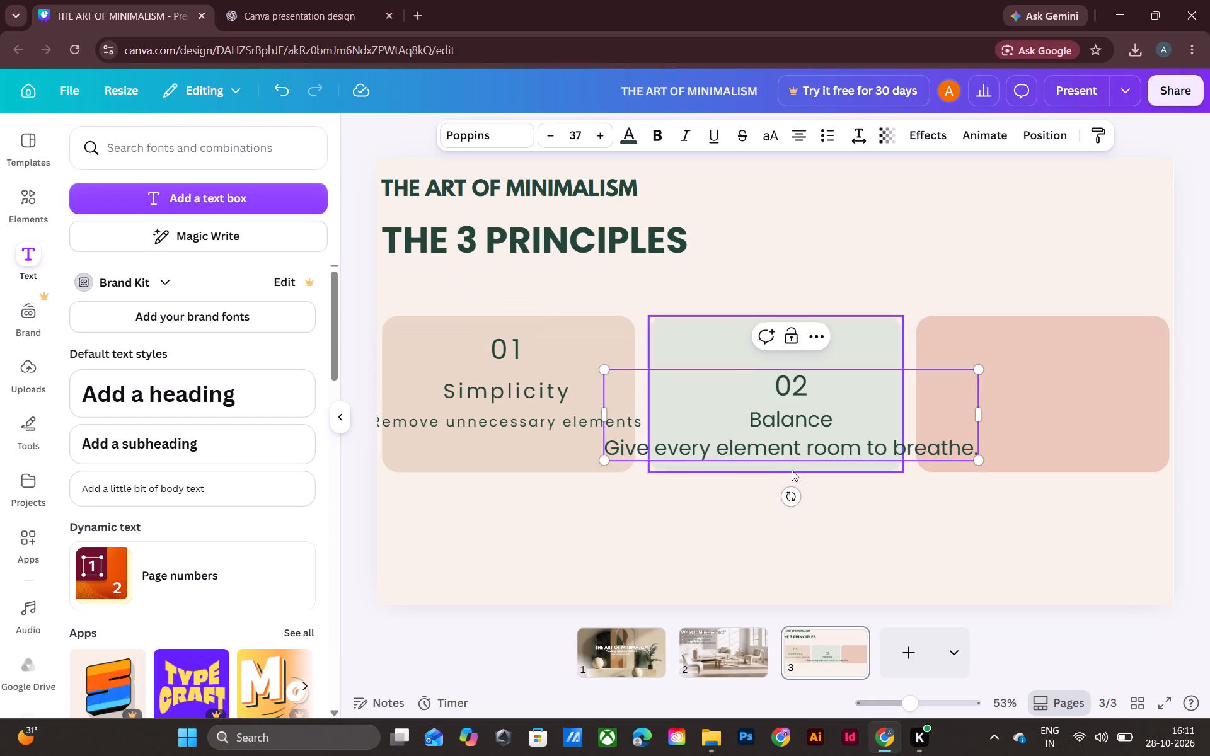
double_click(490, 418)
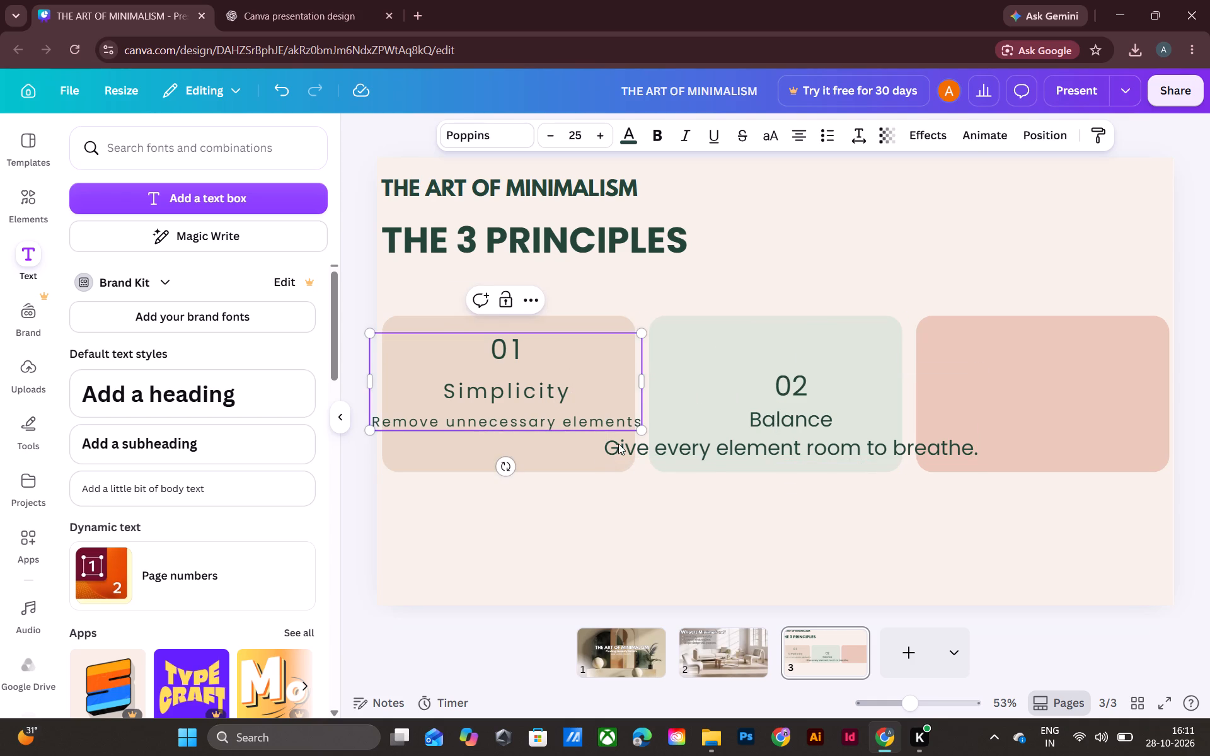
double_click(855, 445)
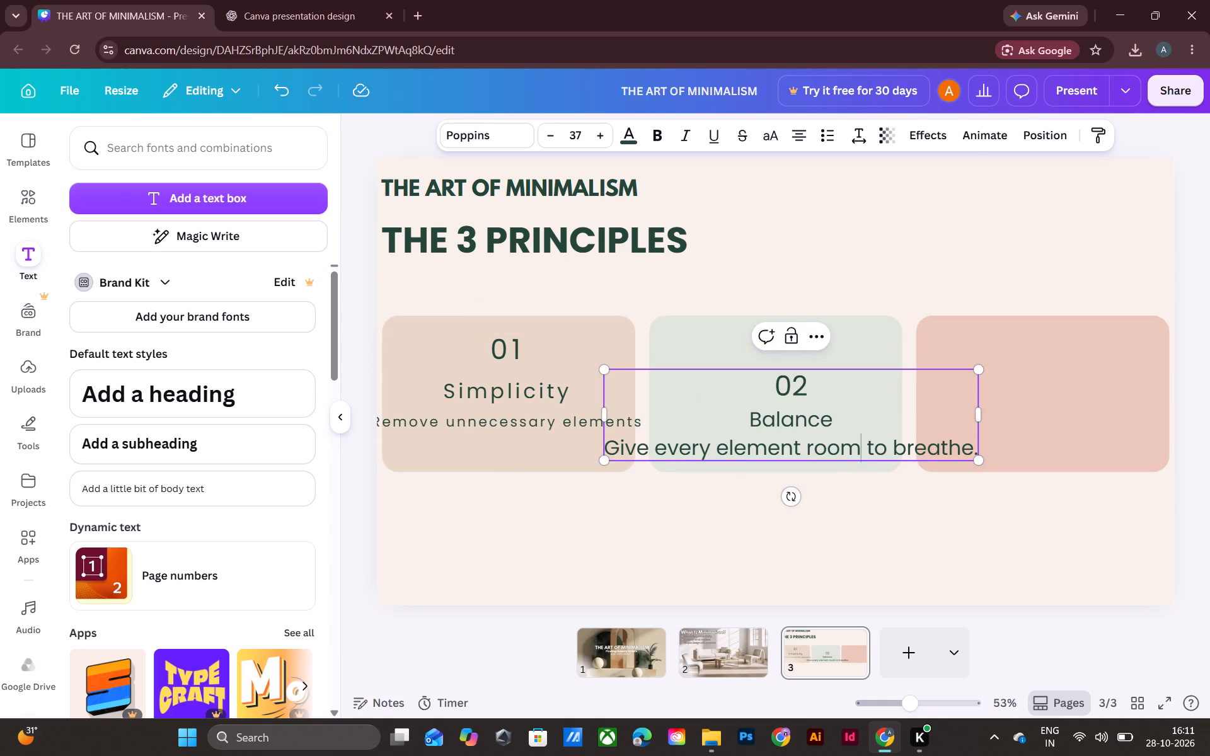
drag(975, 444, 919, 446)
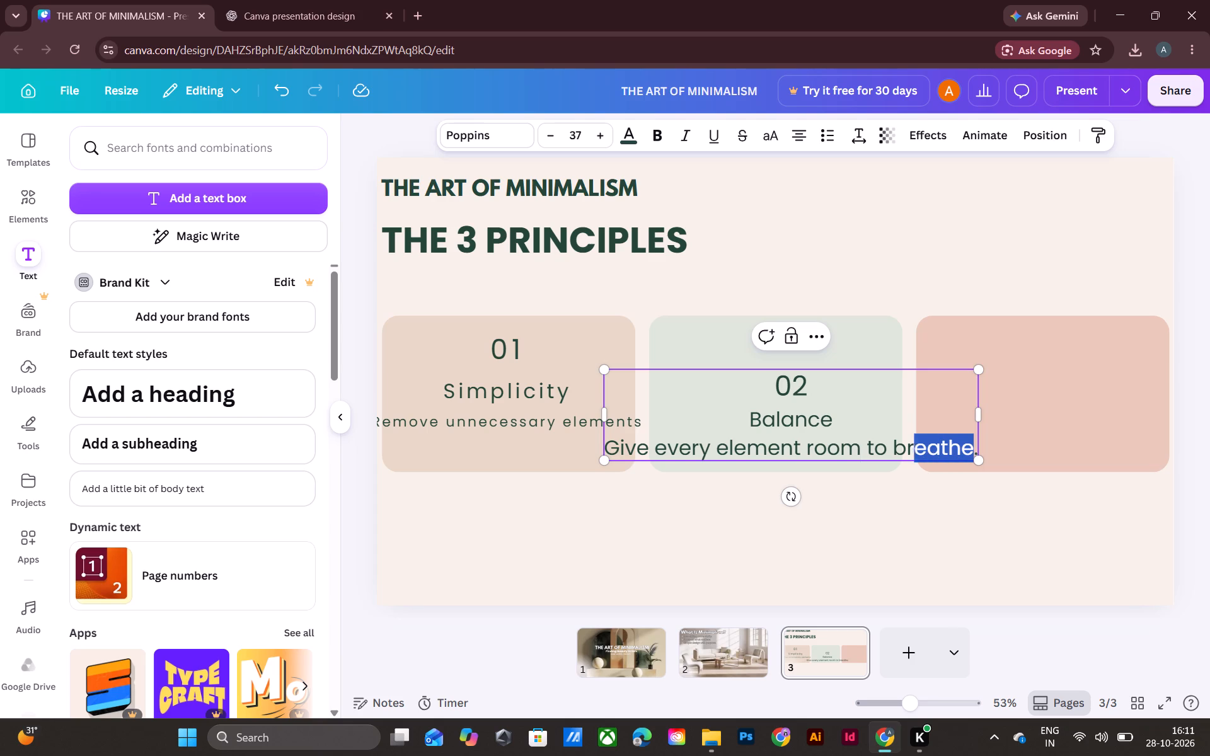
drag(919, 446, 596, 442)
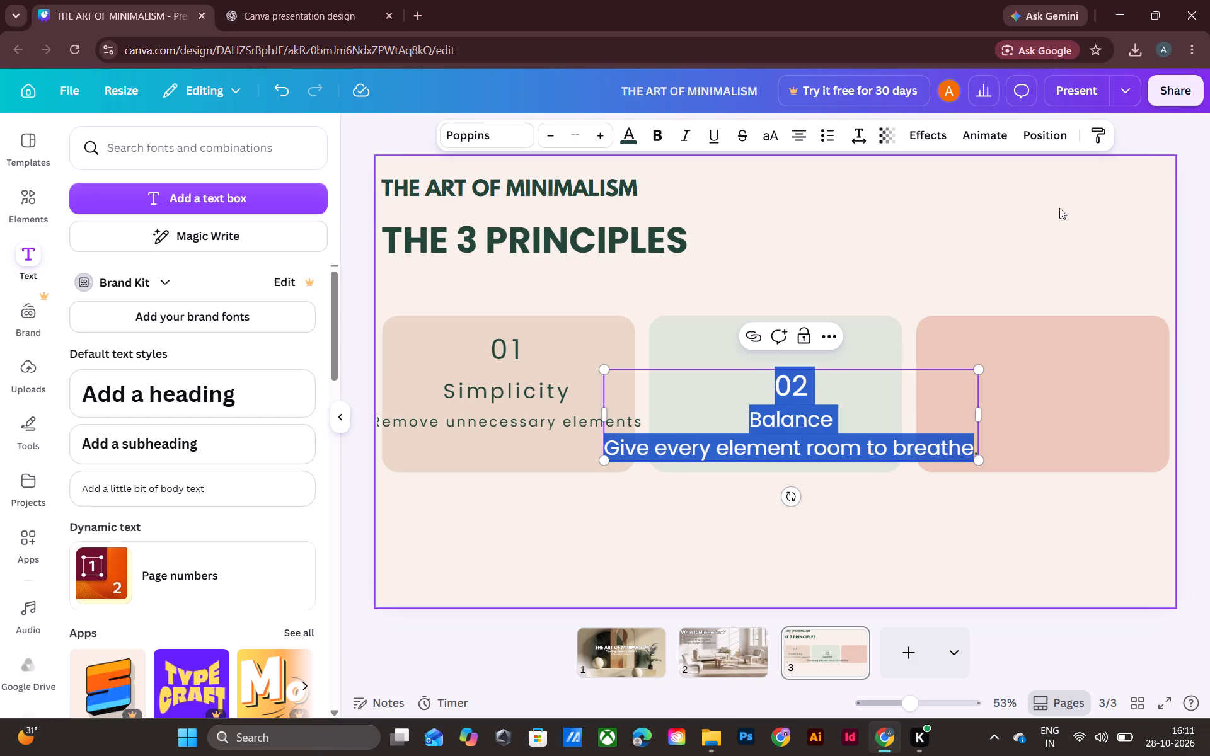
click(1059, 208)
click(909, 444)
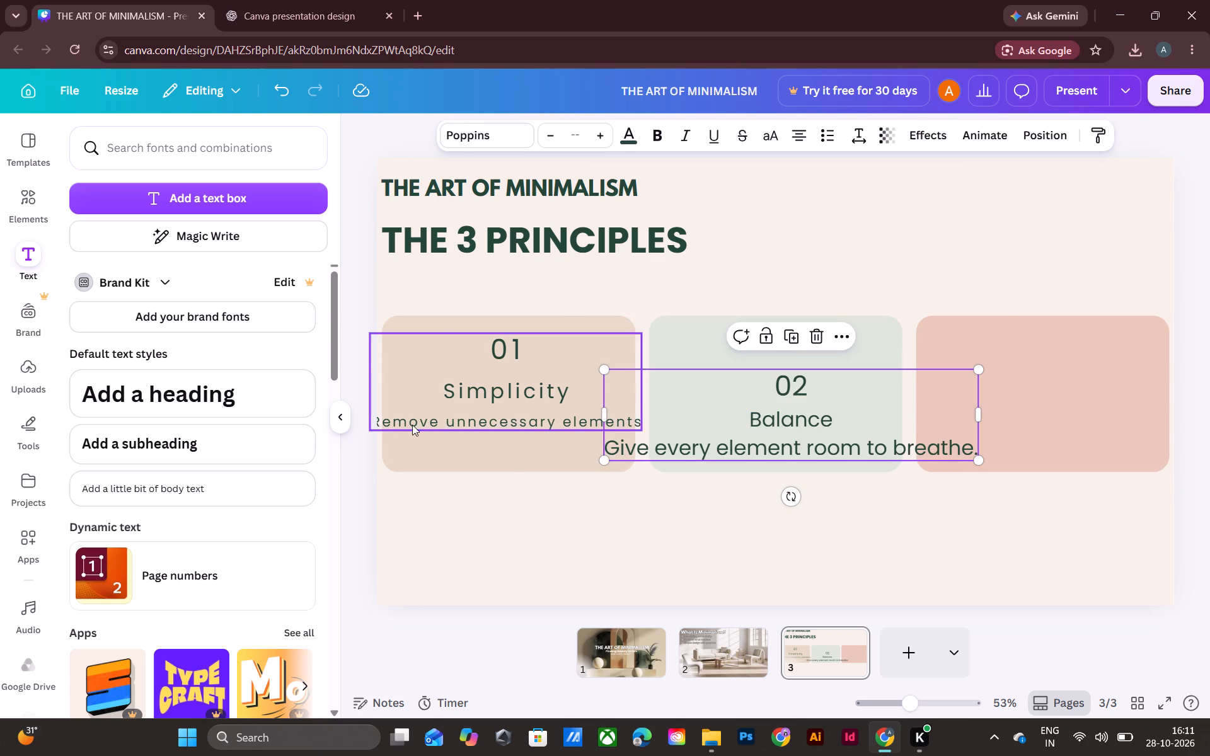
click(412, 425)
click(416, 423)
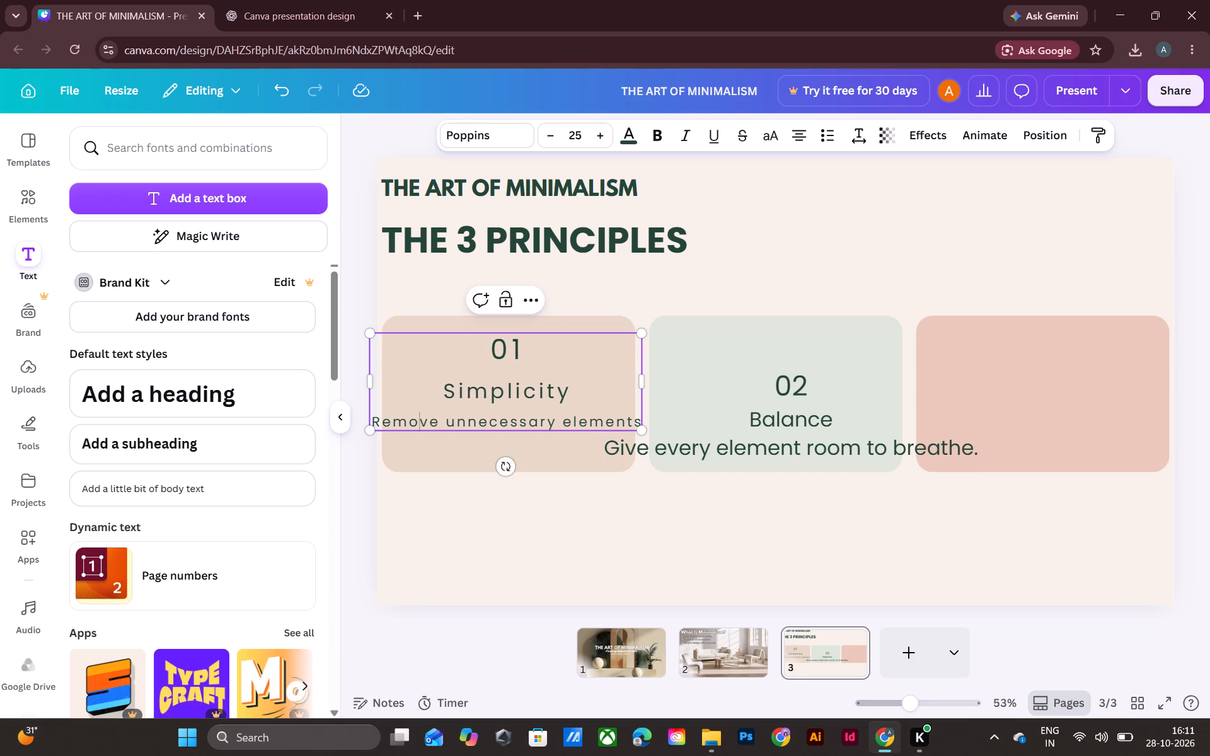
Narrow the Simplicity text box so its description wraps onto two lines, and position it centrally over the beige card.
click(727, 282)
click(521, 396)
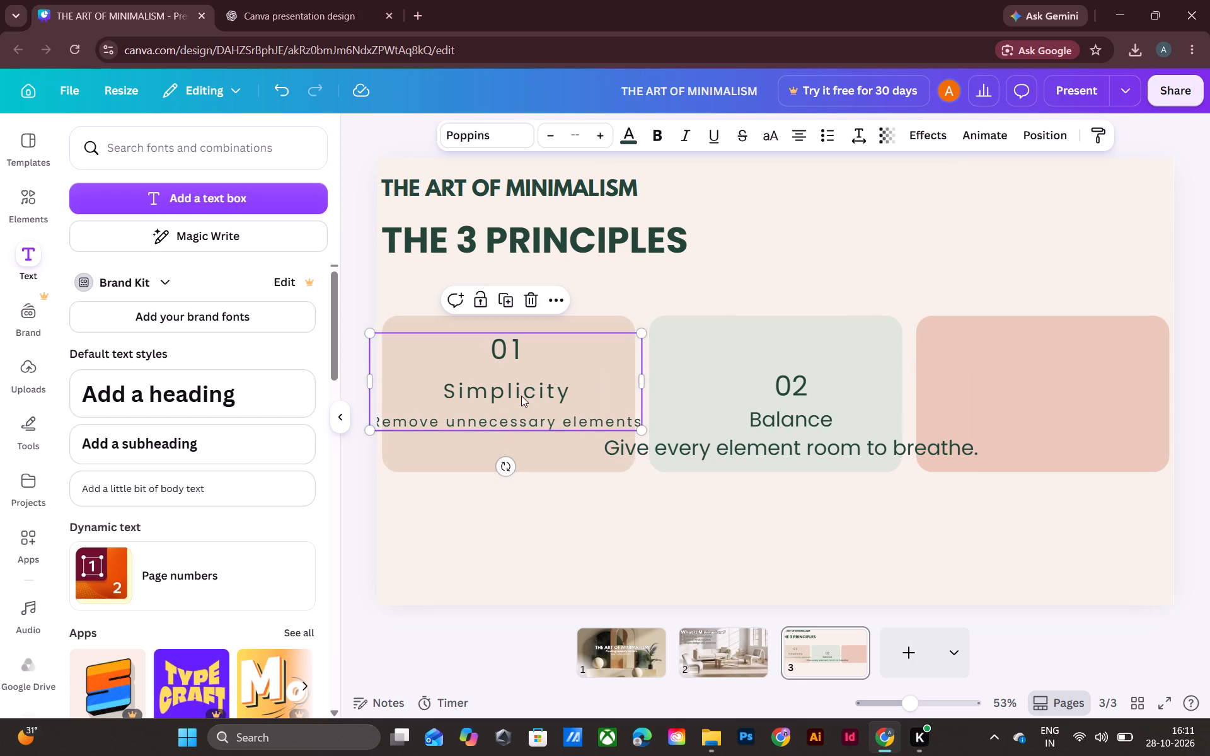
drag(645, 382, 638, 385)
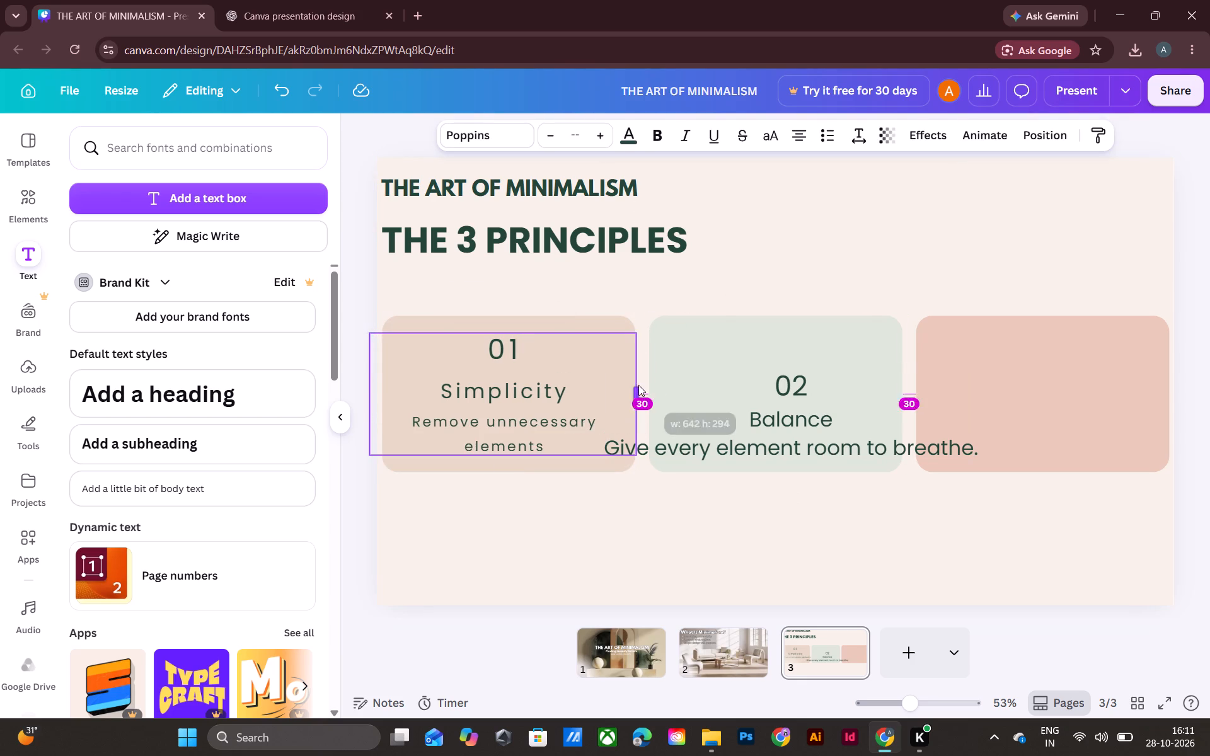
drag(638, 385, 628, 386)
click(754, 248)
drag(490, 409, 495, 408)
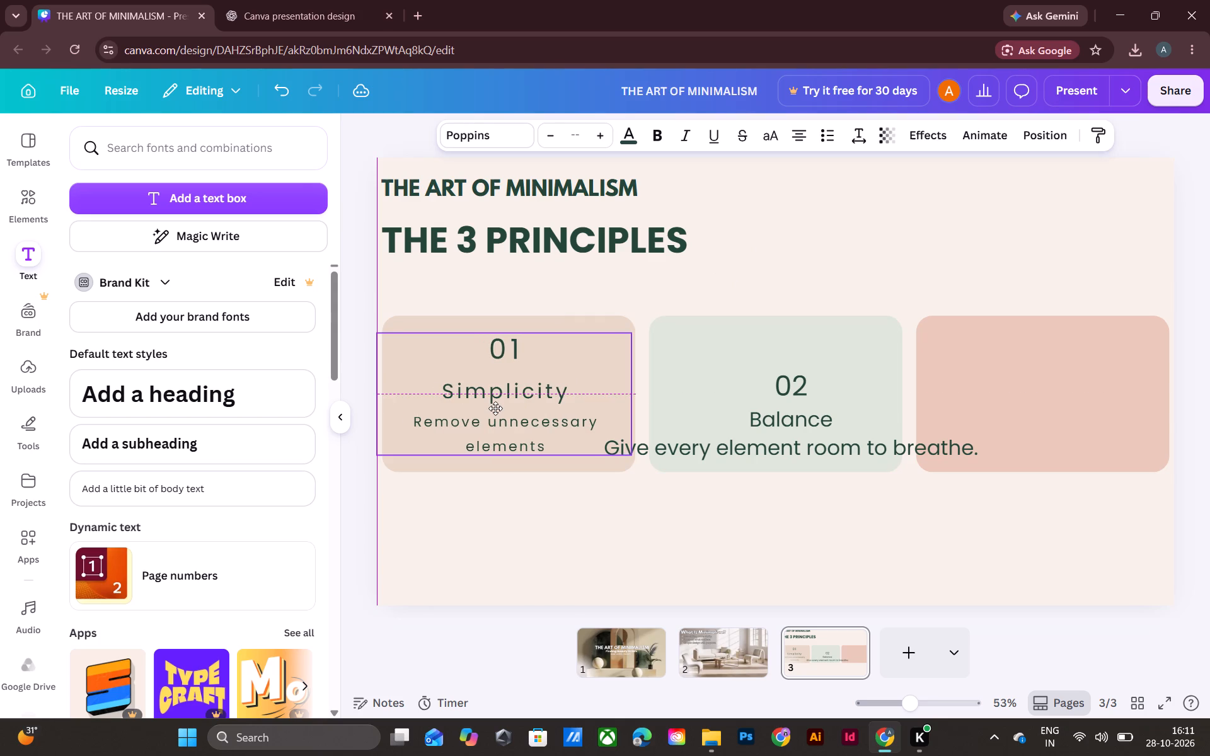
drag(495, 408, 502, 408)
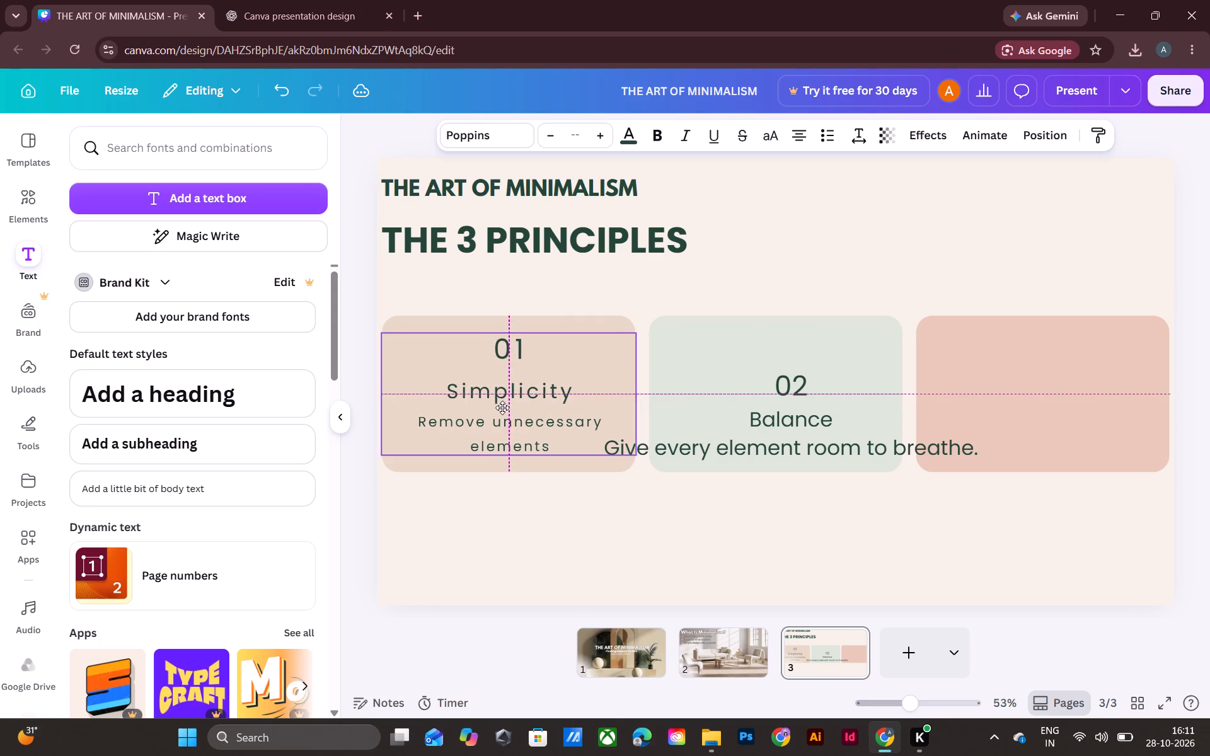
drag(502, 408, 503, 408)
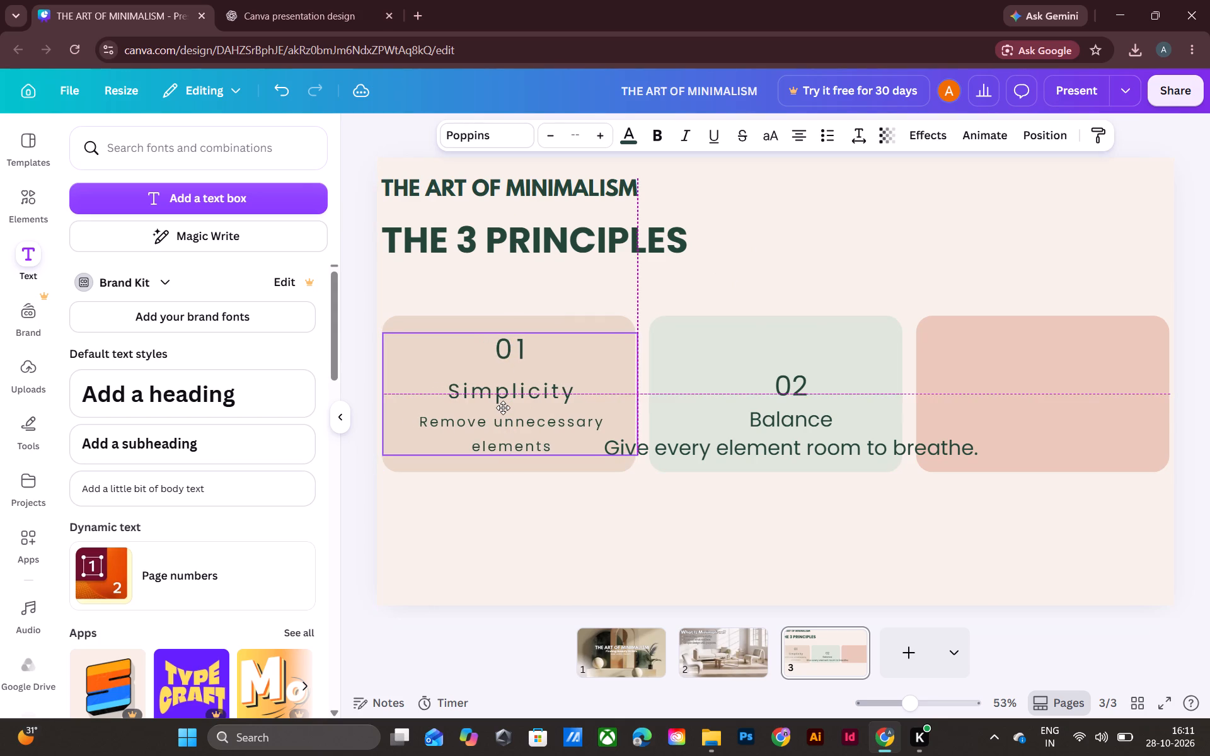
drag(503, 408, 504, 408)
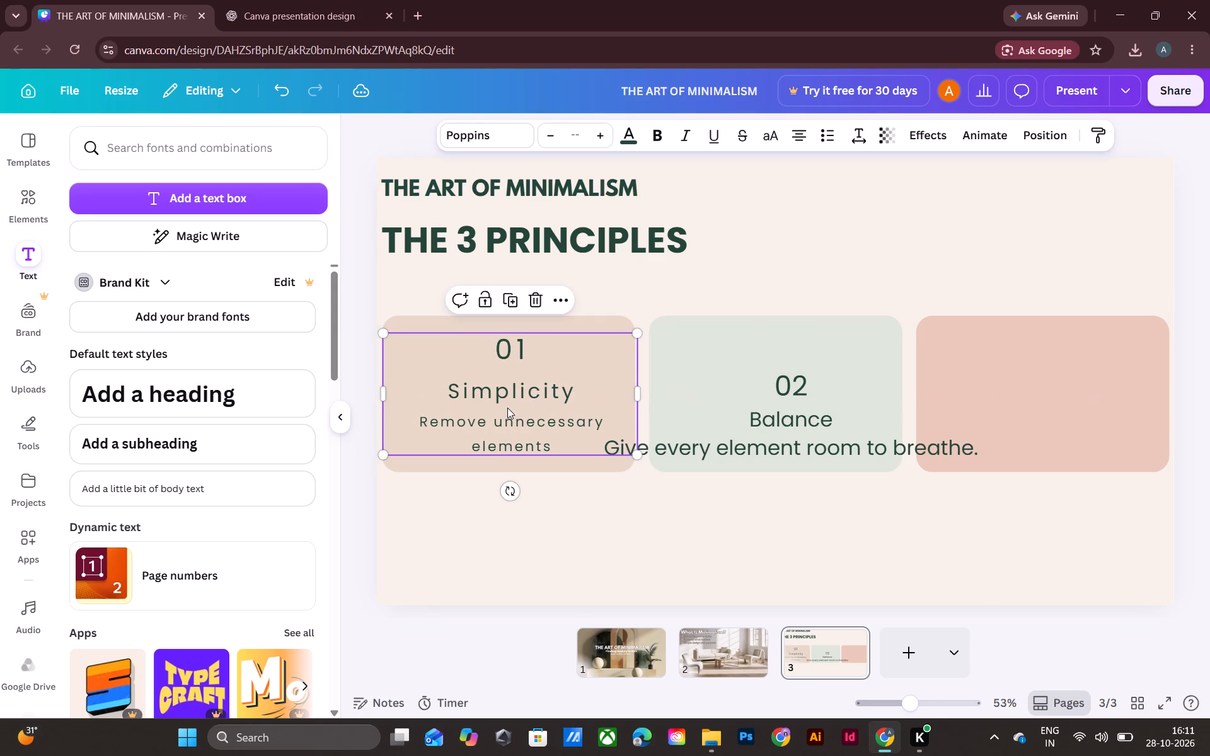
double_click(543, 420)
click(815, 230)
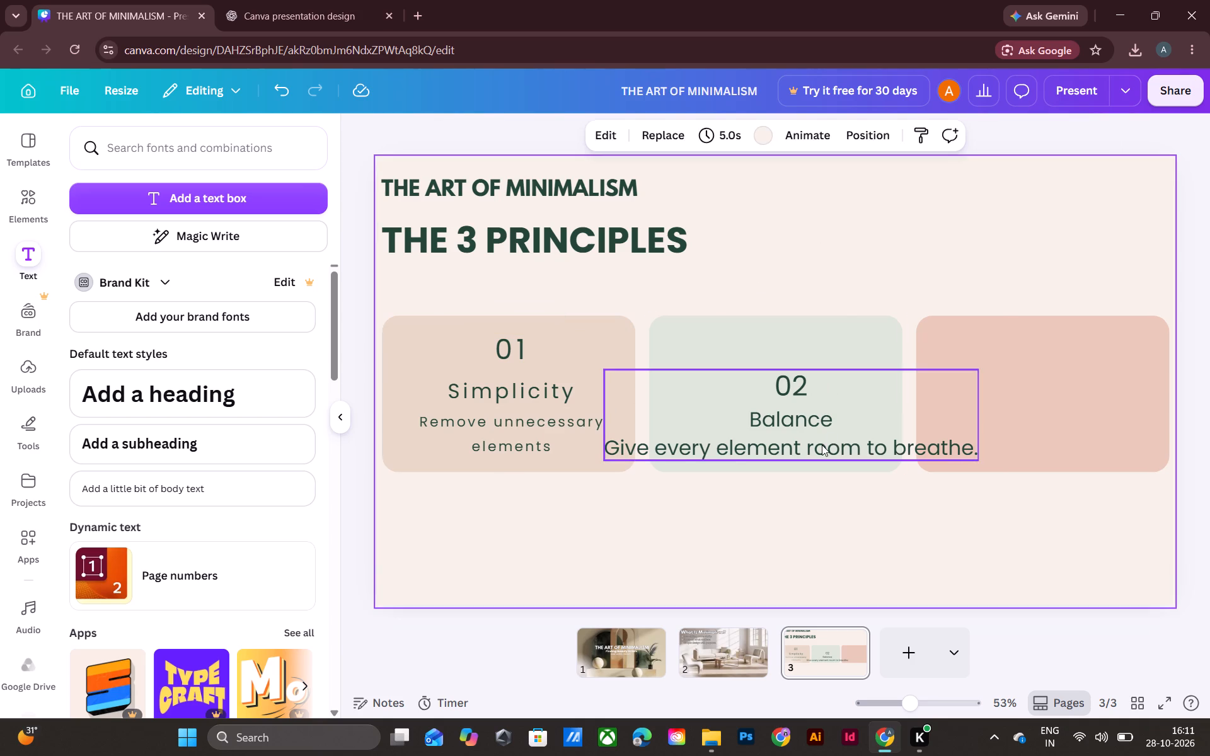
Reduce the line "Give every element room to breathe." to font size 25, matching the description on the Simplicity card.
double_click(819, 450)
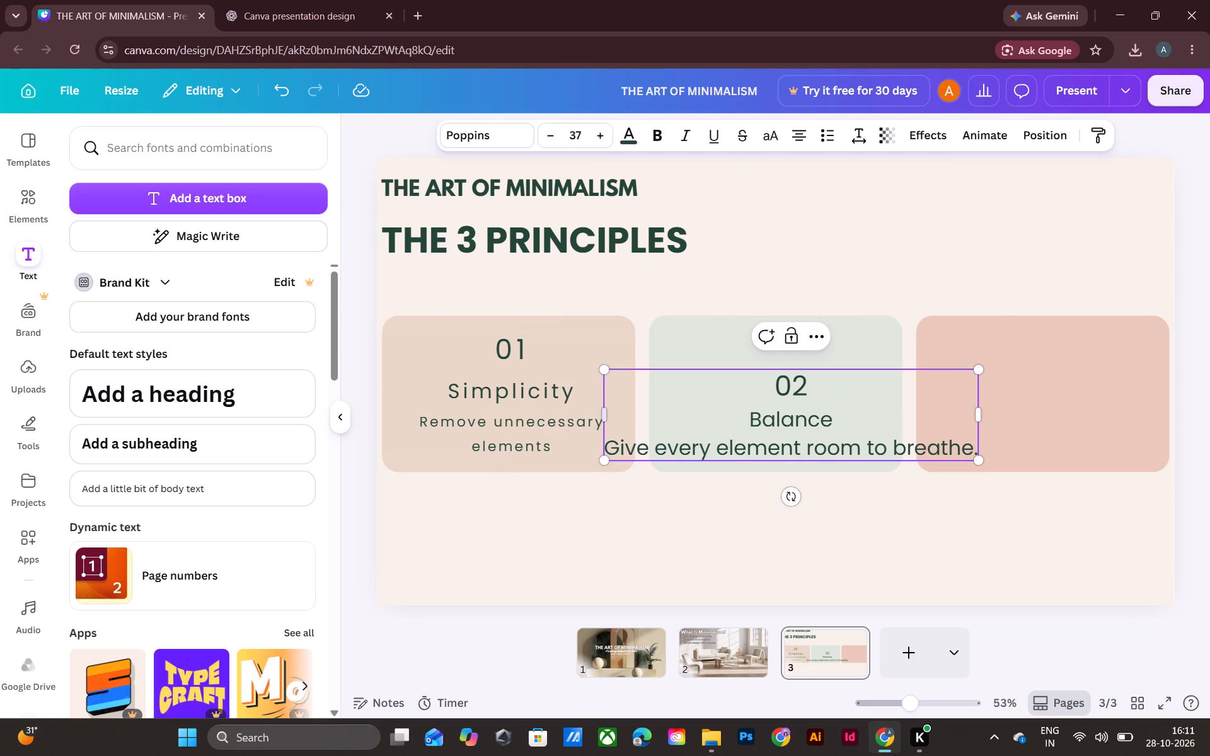
drag(611, 444, 944, 466)
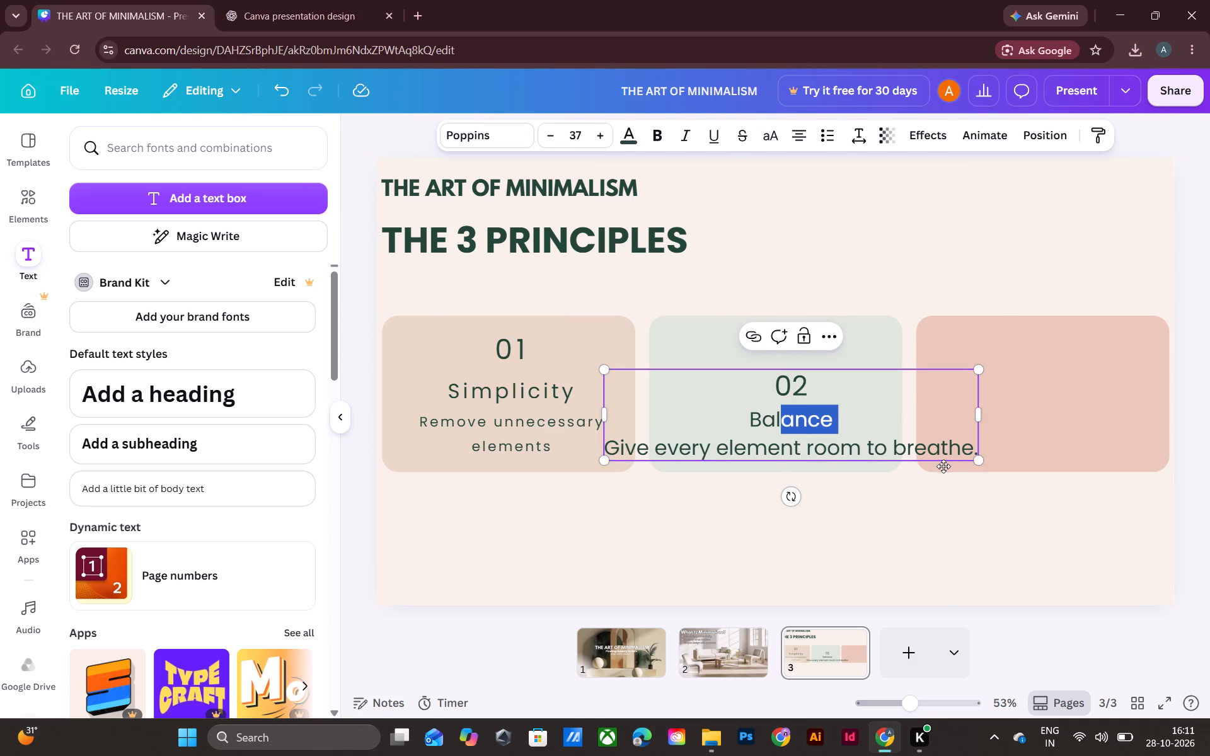
click(969, 438)
click(971, 442)
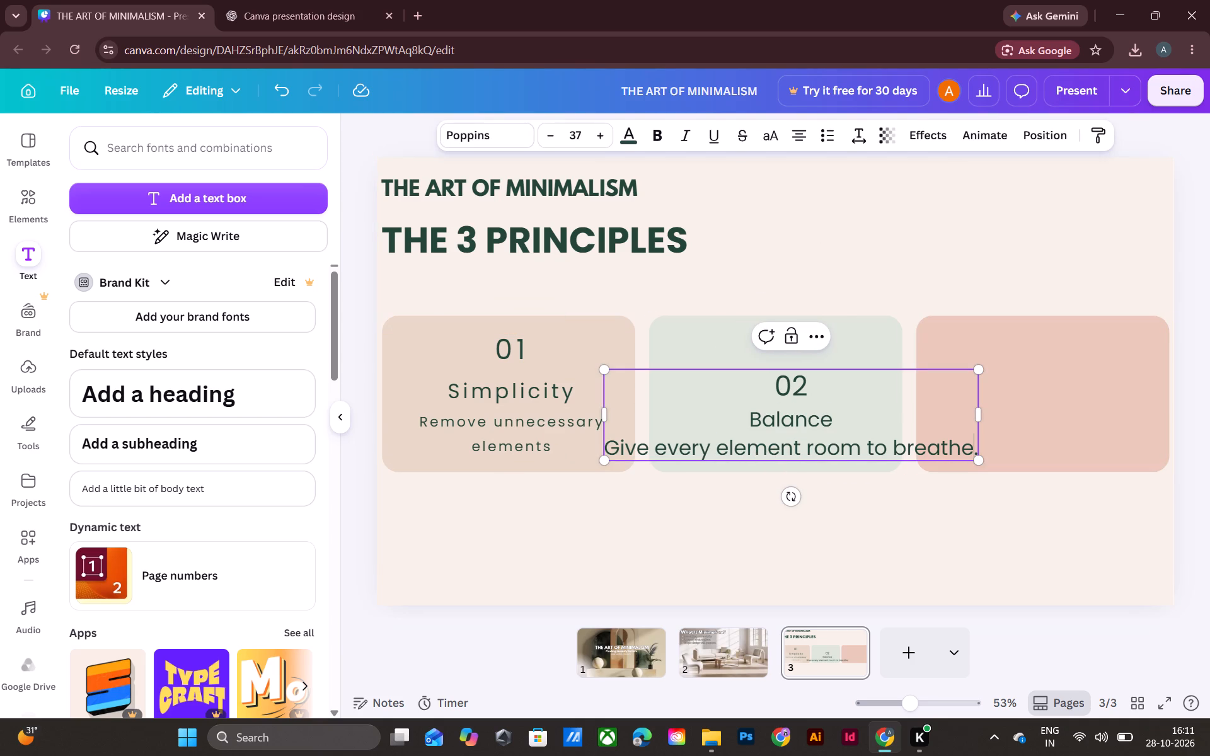
key(Right)
key(shift+Left)
key(shift+Left)
key(shift+Left)
key(shift+Left)
key(shift+Left)
key(shift+Left)
key(shift+Left)
key(shift+Left)
key(shift+Left)
key(shift+Left)
key(shift+Left)
key(shift+Left)
key(shift+Left)
key(shift+Left)
key(shift+Left)
key(shift+Left)
key(shift+Left)
key(shift+Left)
key(shift+Left)
key(shift+Left)
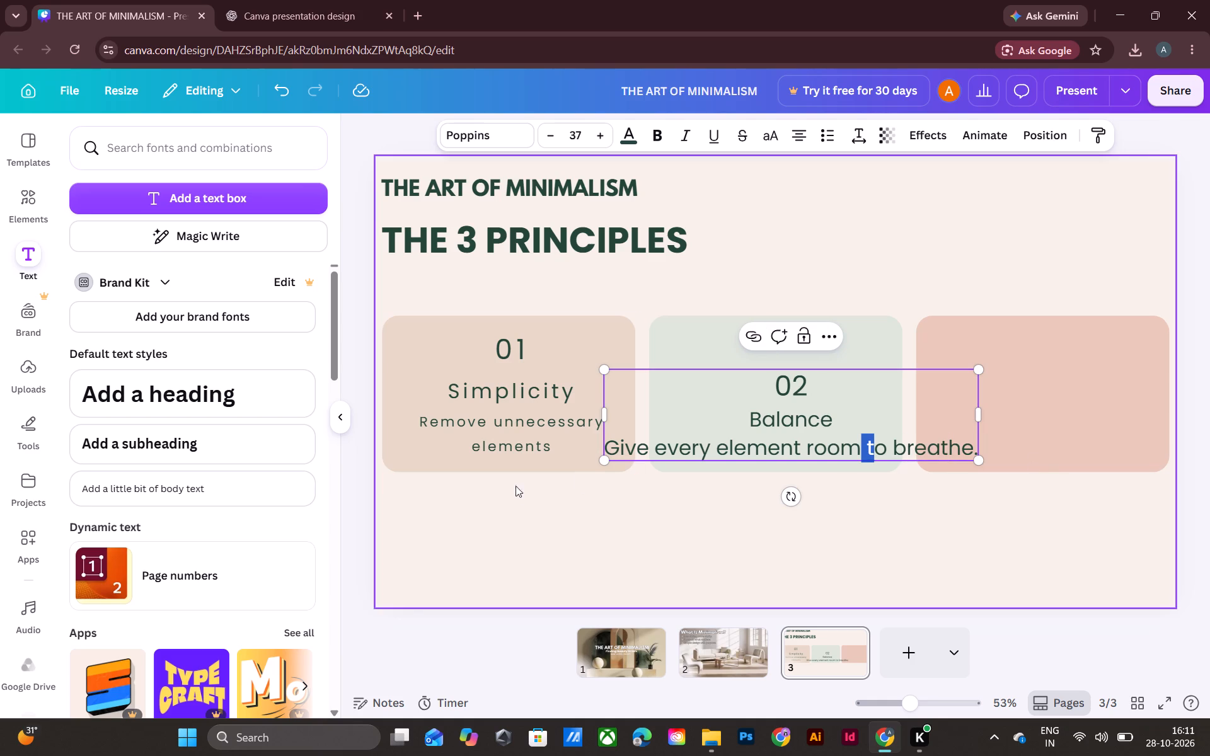
drag(606, 444, 815, 445)
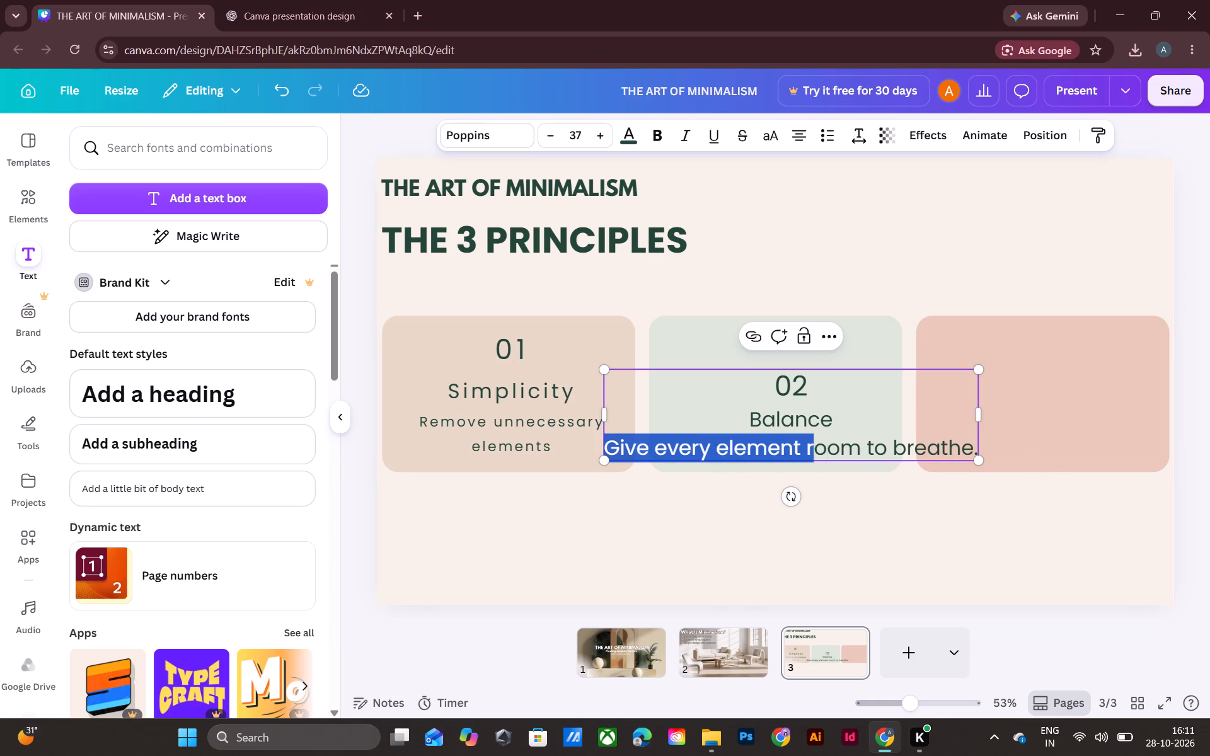
drag(815, 445, 971, 445)
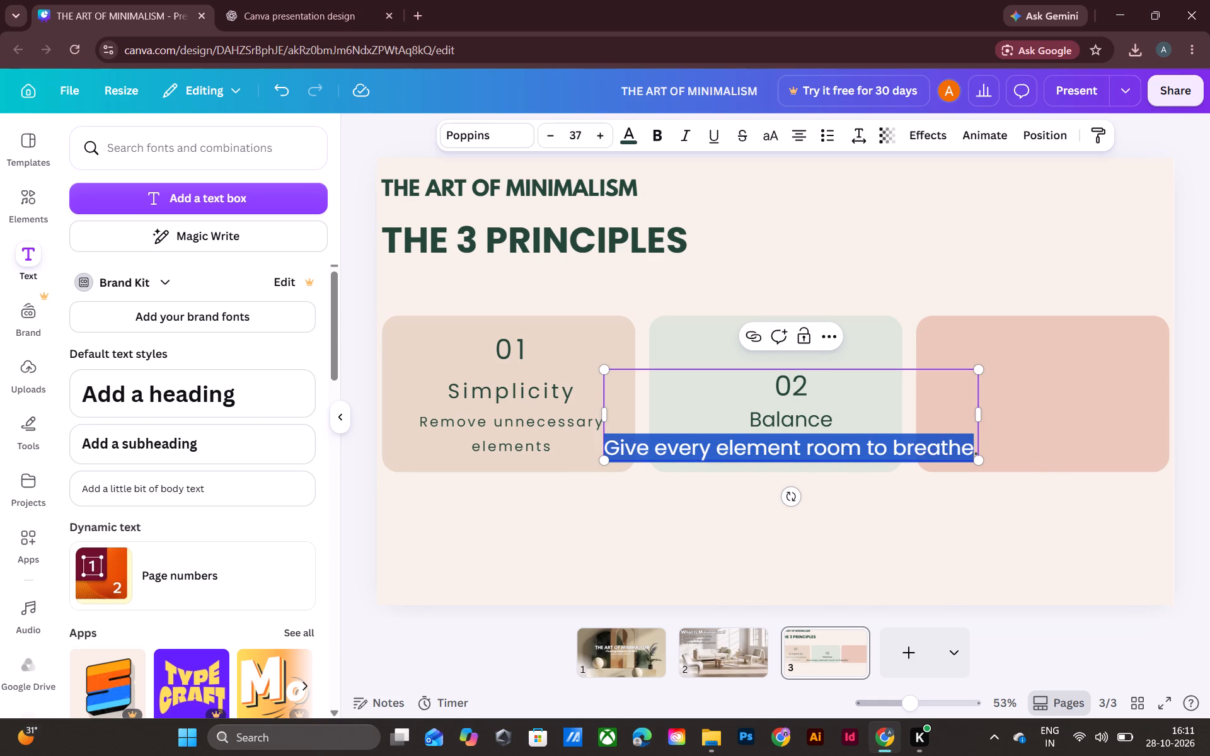
drag(971, 445, 969, 445)
key(shift+Right)
click(555, 144)
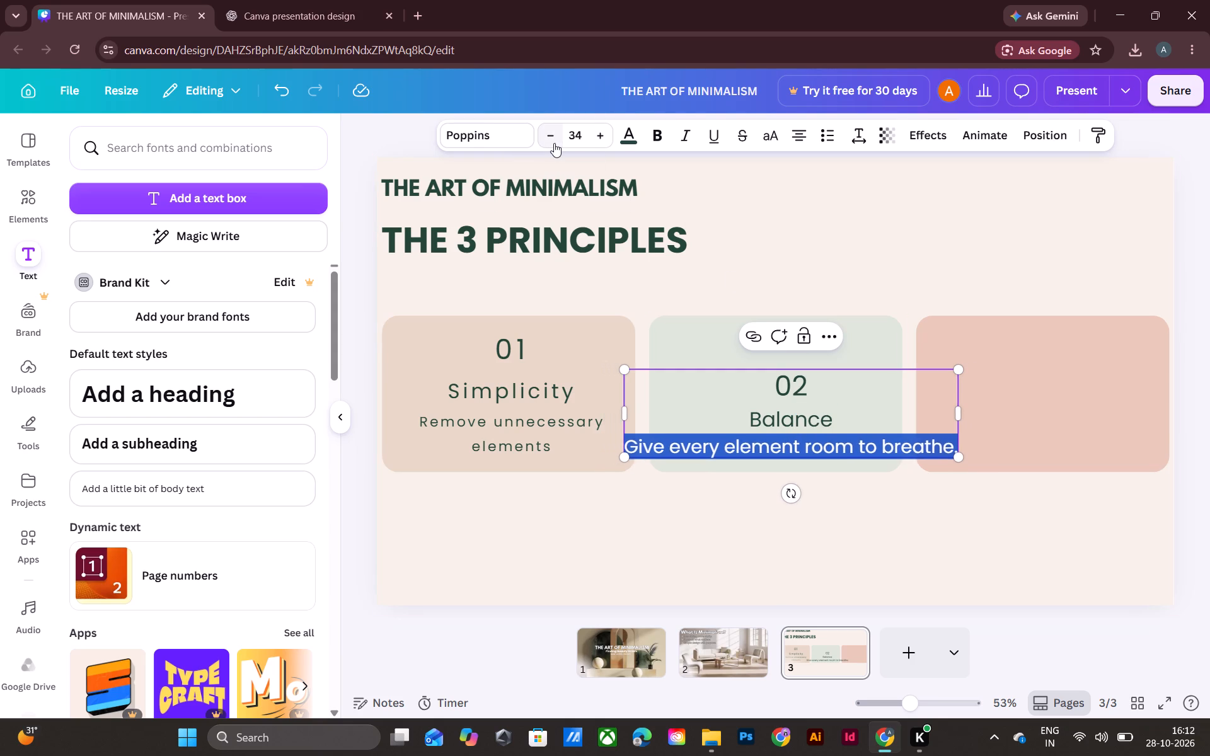
triple_click(554, 143)
triple_click(554, 143)
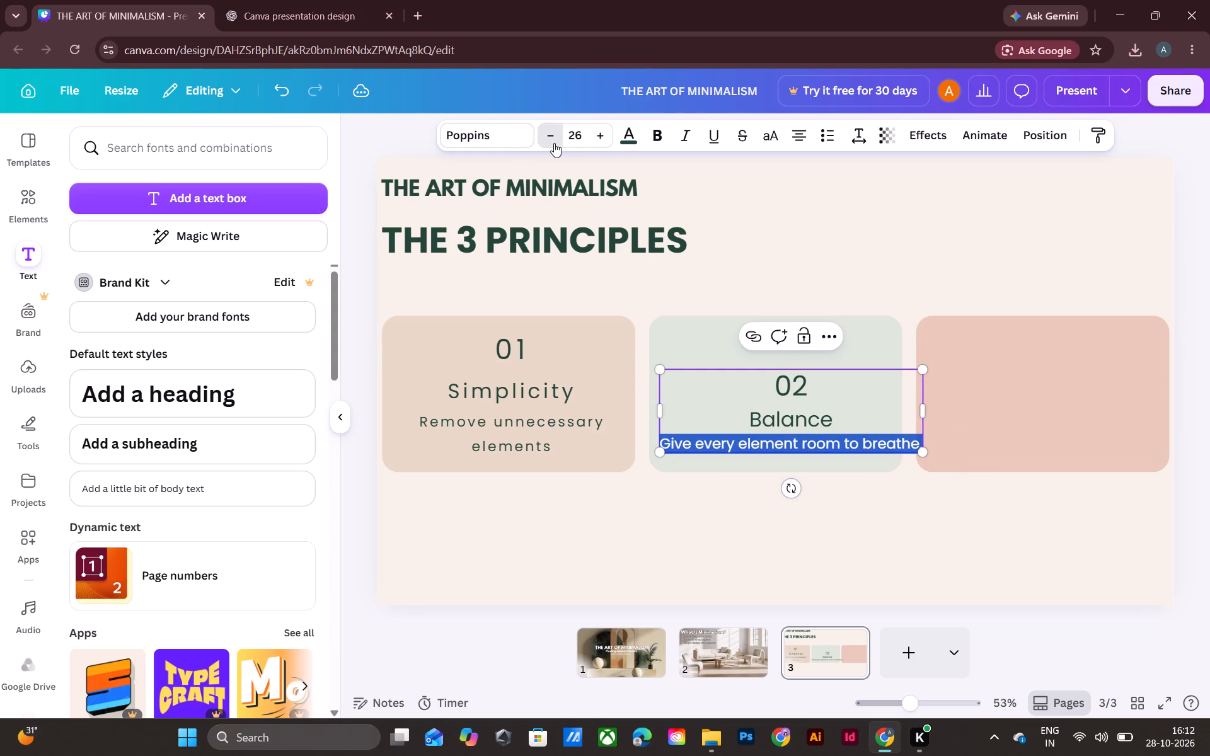
click(797, 216)
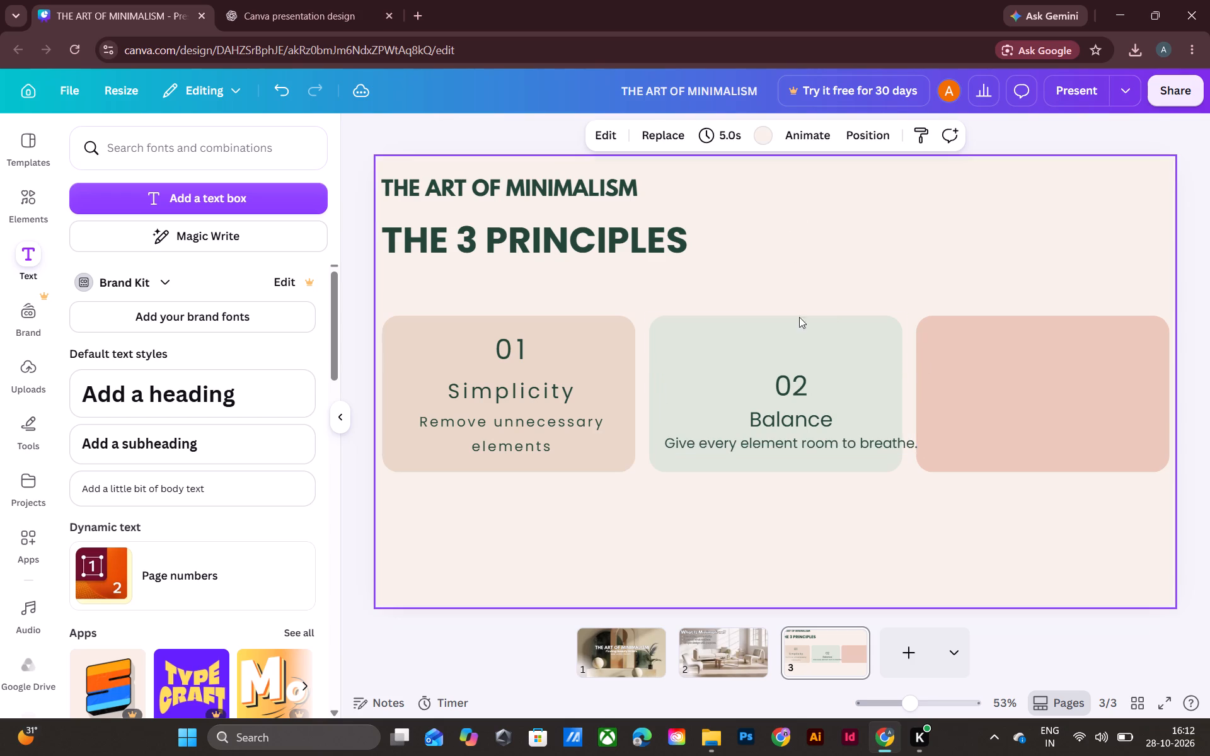
Set the Balance text box's line spacing to 1.77, matching the spacing of the Simplicity text box.
click(490, 416)
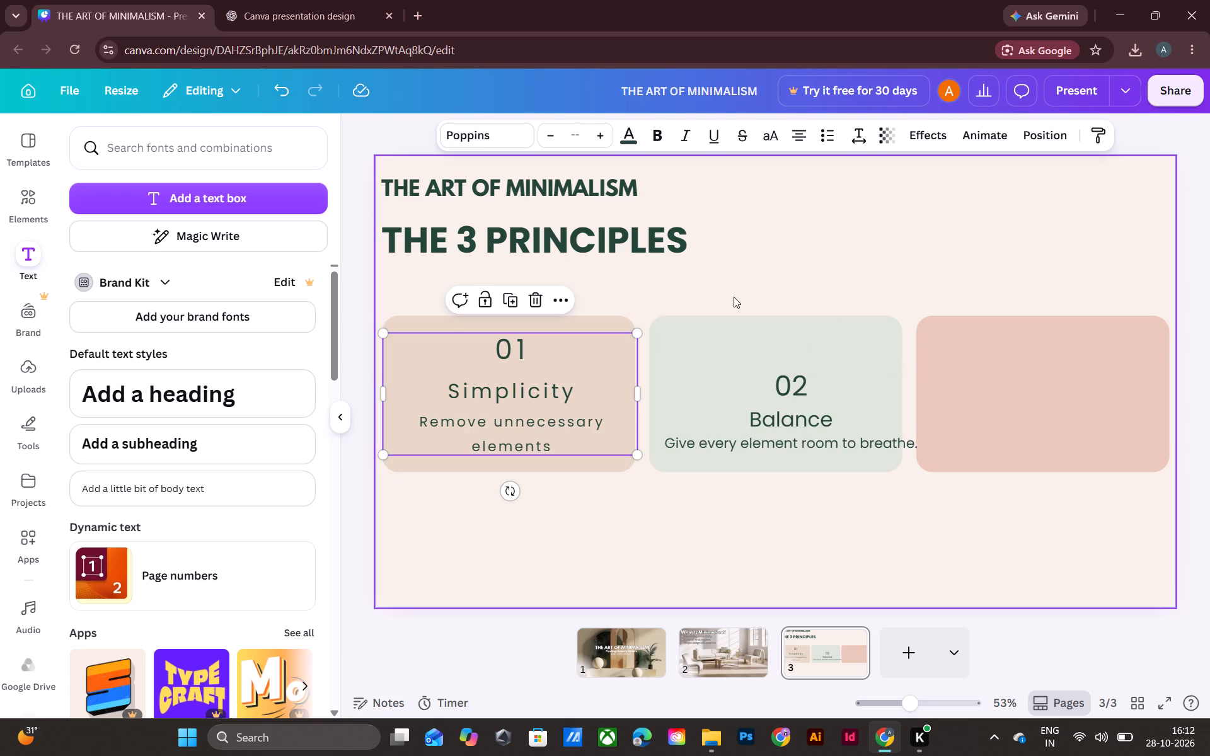
click(848, 146)
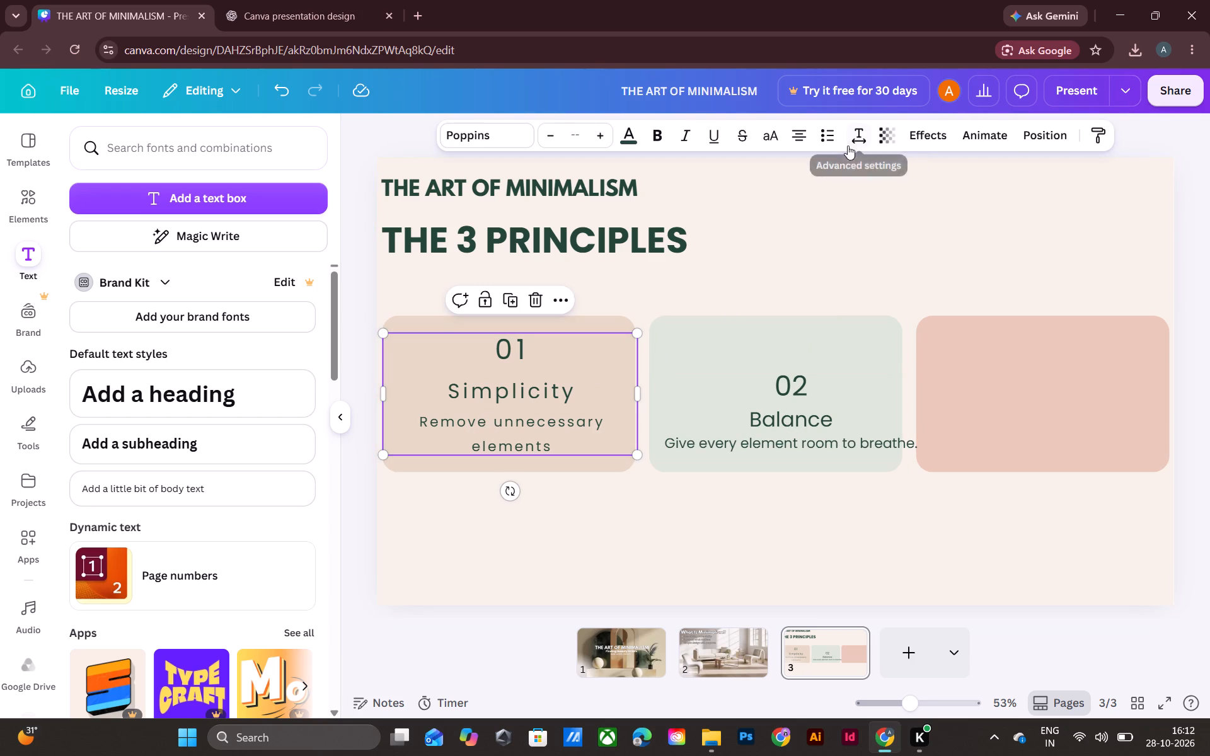
click(857, 134)
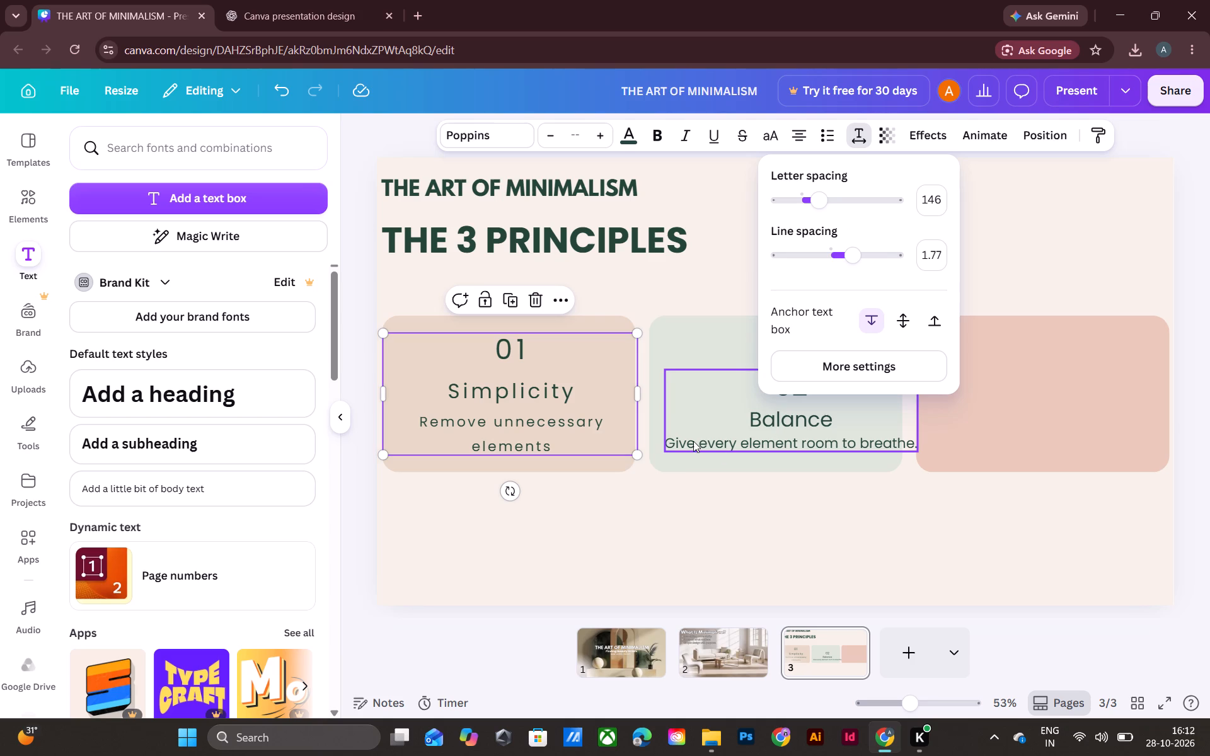
click(839, 438)
click(869, 139)
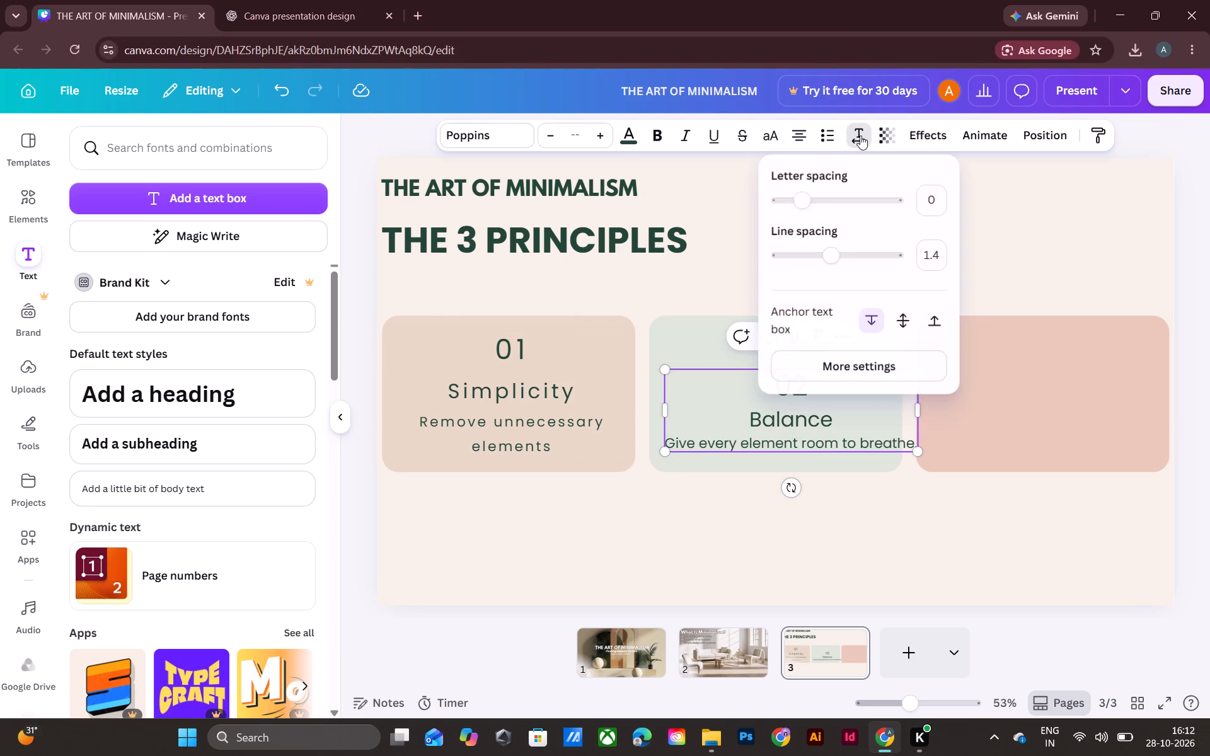
click(858, 134)
click(859, 133)
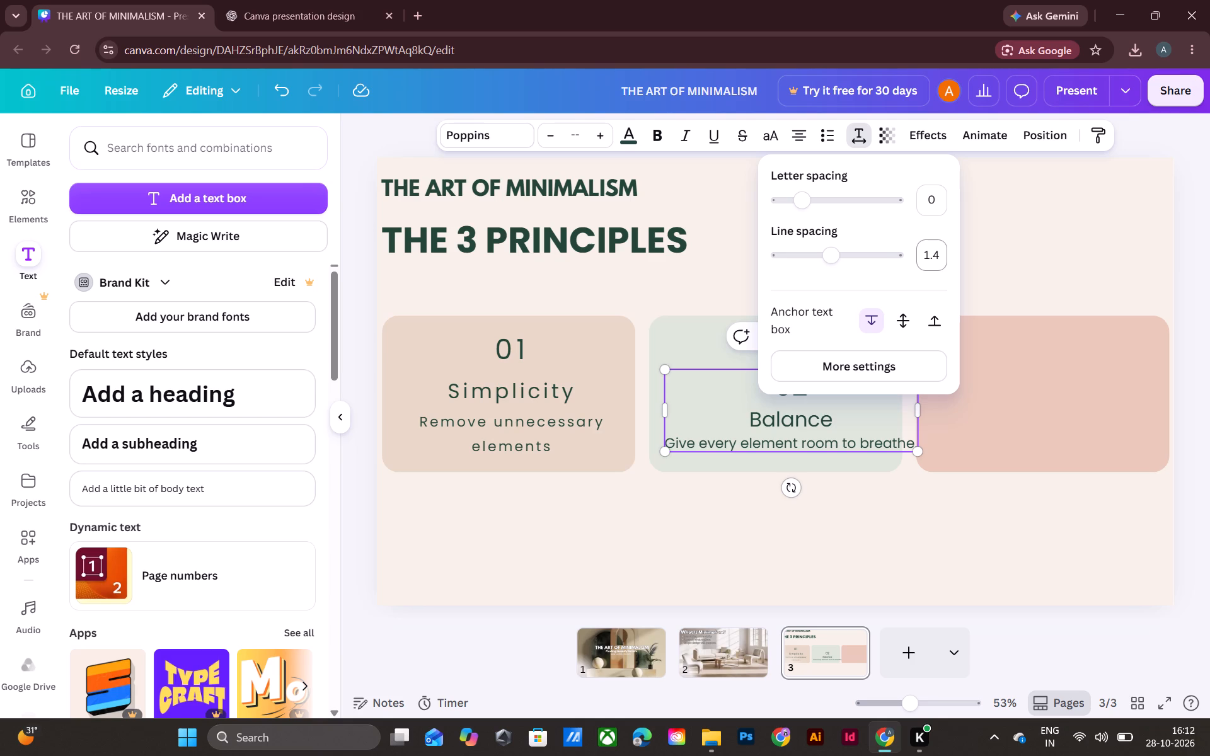
click(942, 255)
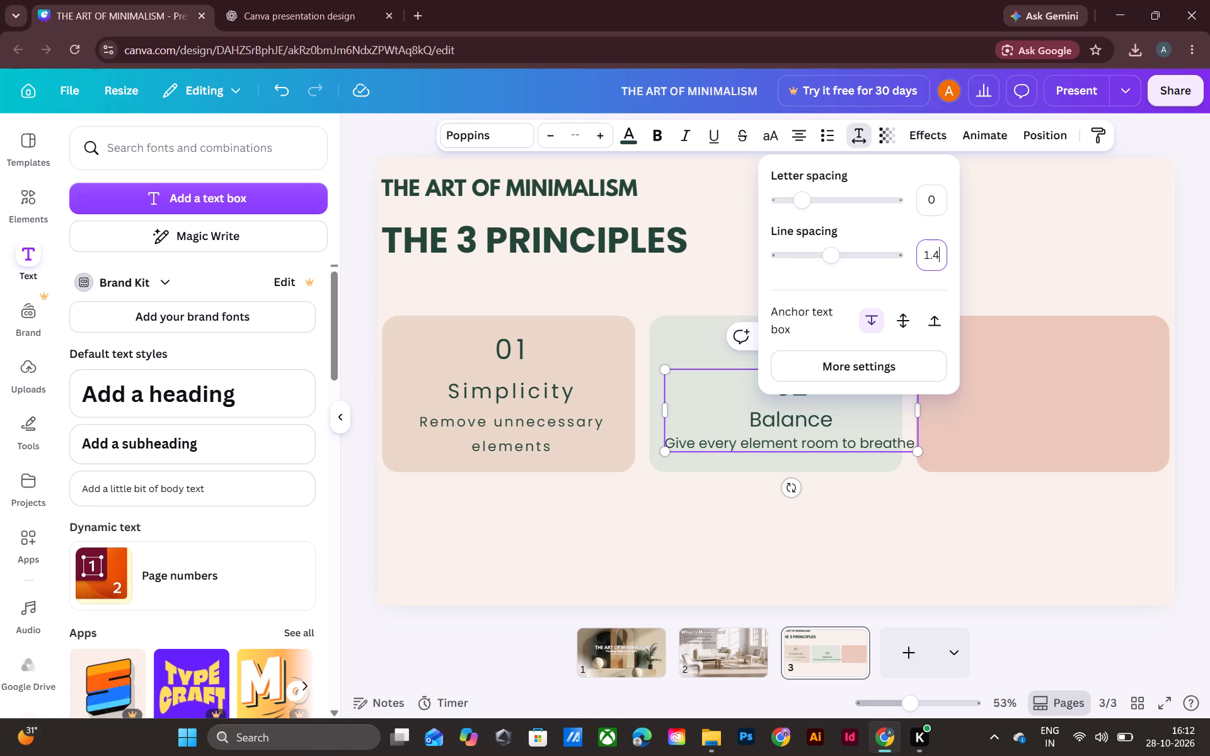
click(940, 257)
key(BackSpace)
text(77)
Set the letter spacing of the whole Balance text box to 125.
click(936, 202)
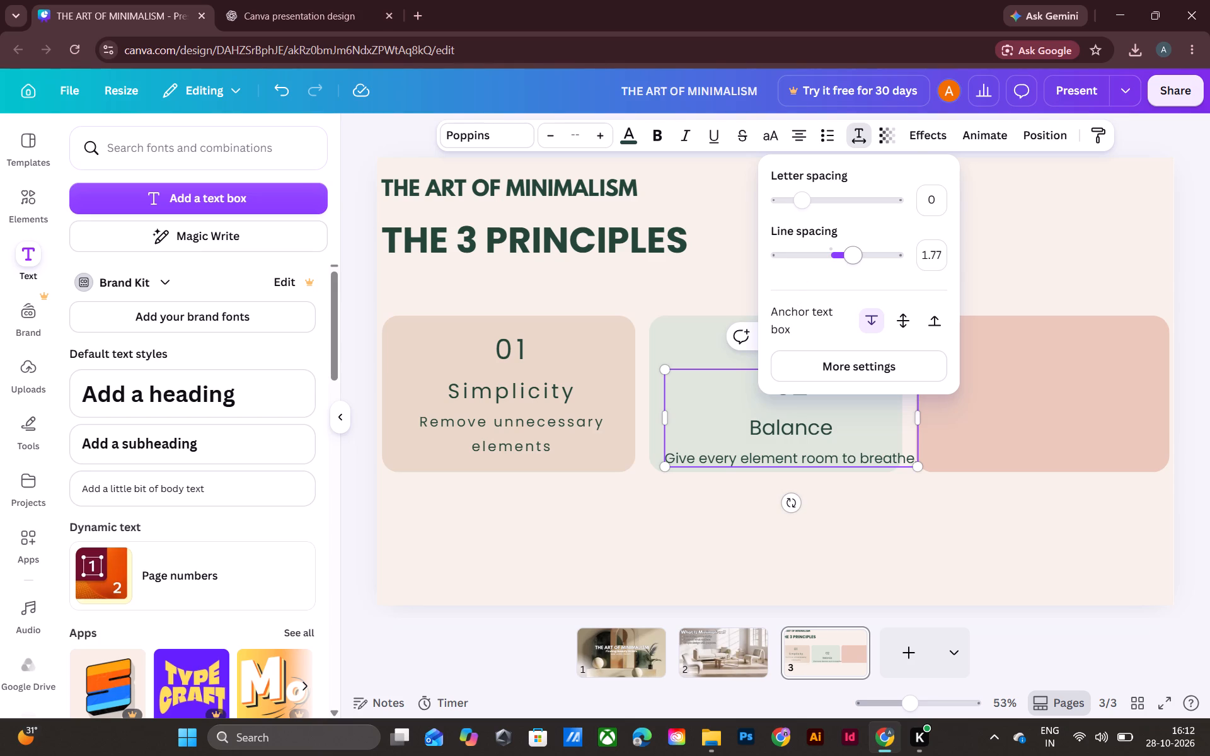
key(1)
click(942, 197)
key(BackSpace)
text(132)
key(BackSpace)
key(BackSpace)
text(25)
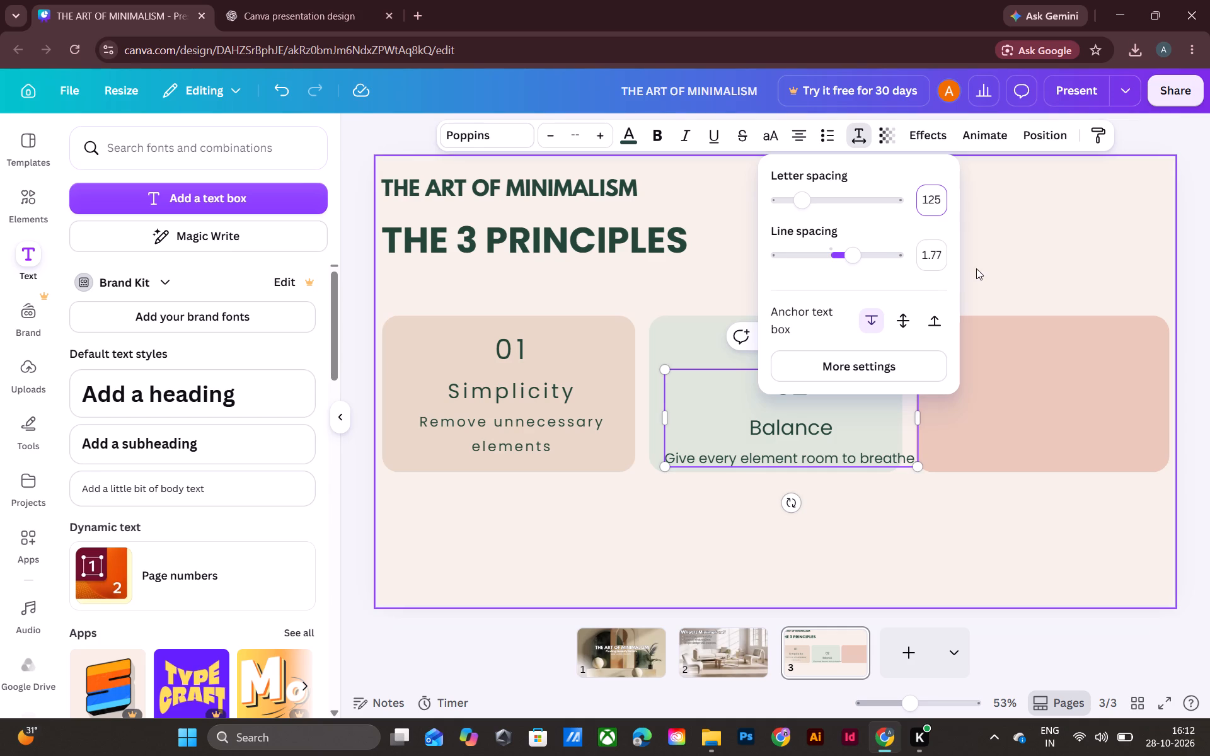
click(937, 252)
click(1006, 230)
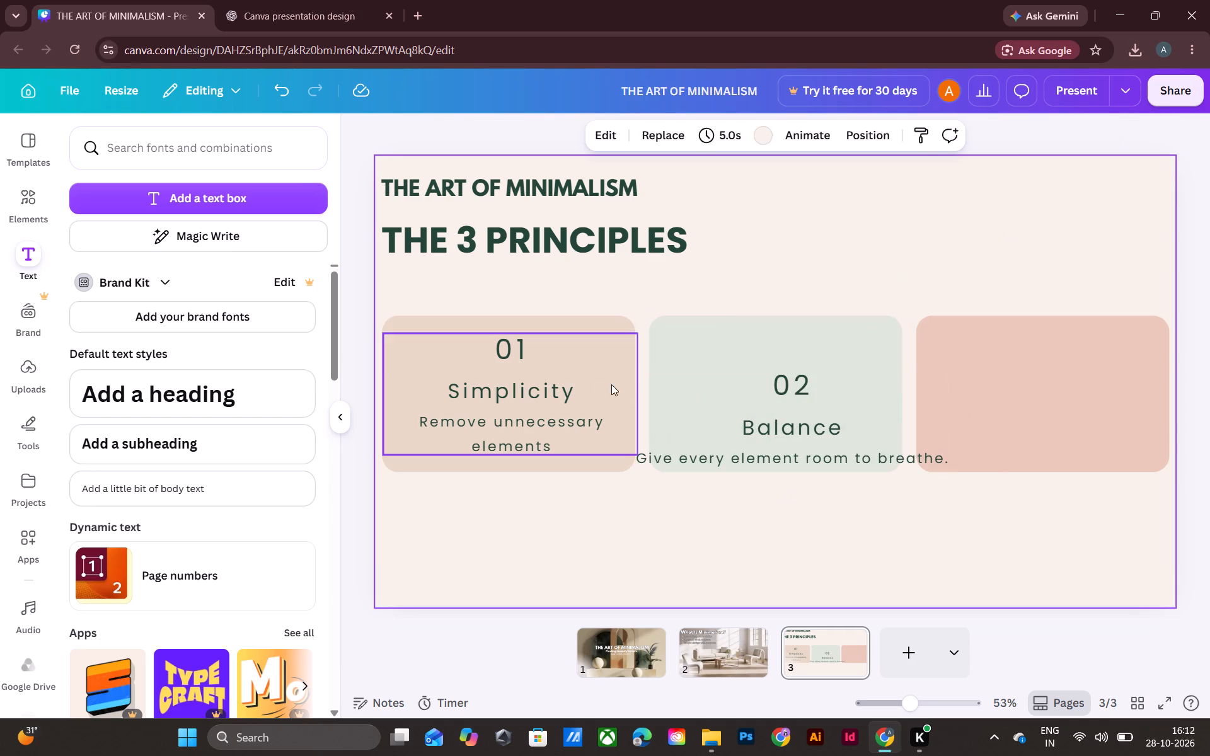
Set the letter spacing of the line "Give every element room to breathe." to 146, matching the Simplicity description.
double_click(556, 427)
click(556, 421)
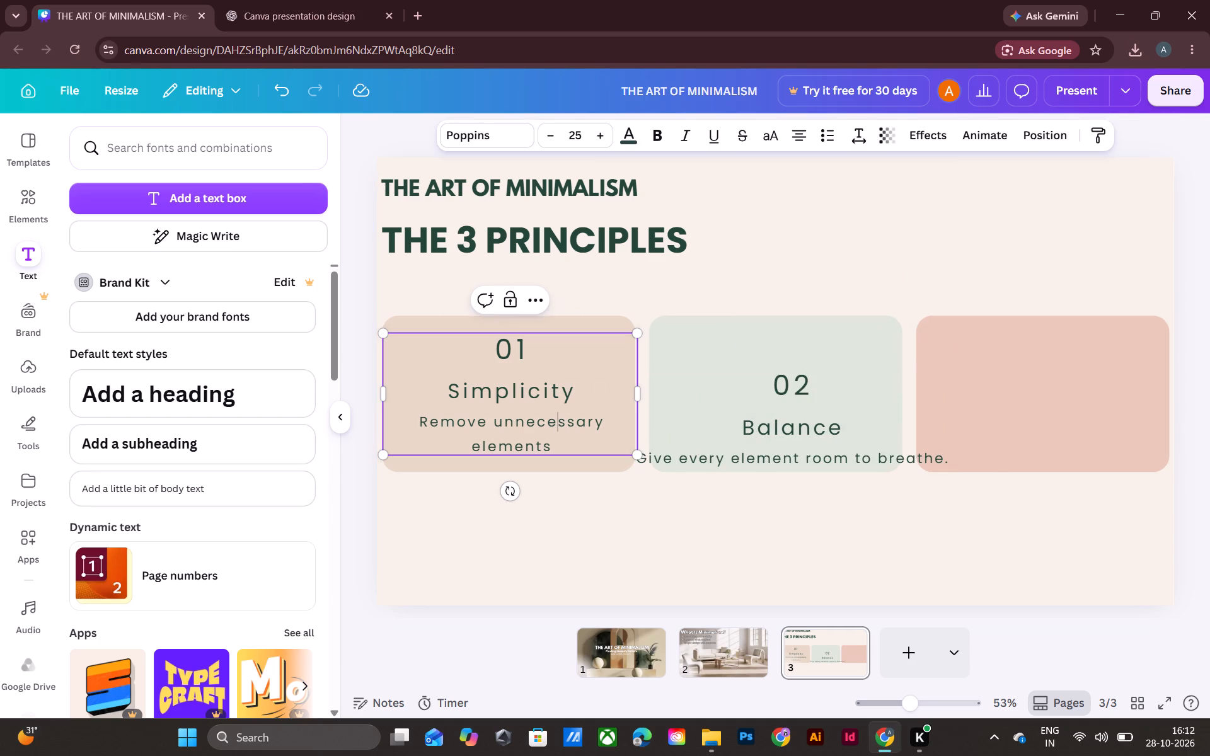
click(858, 132)
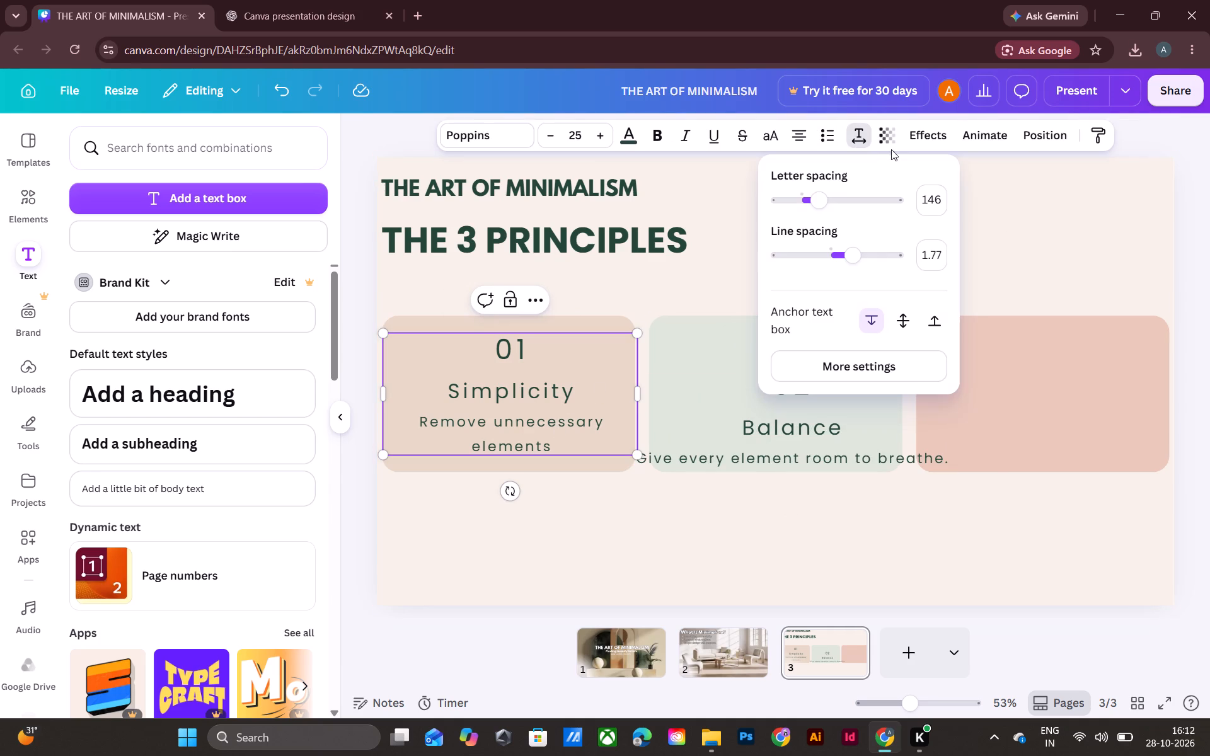
double_click(831, 455)
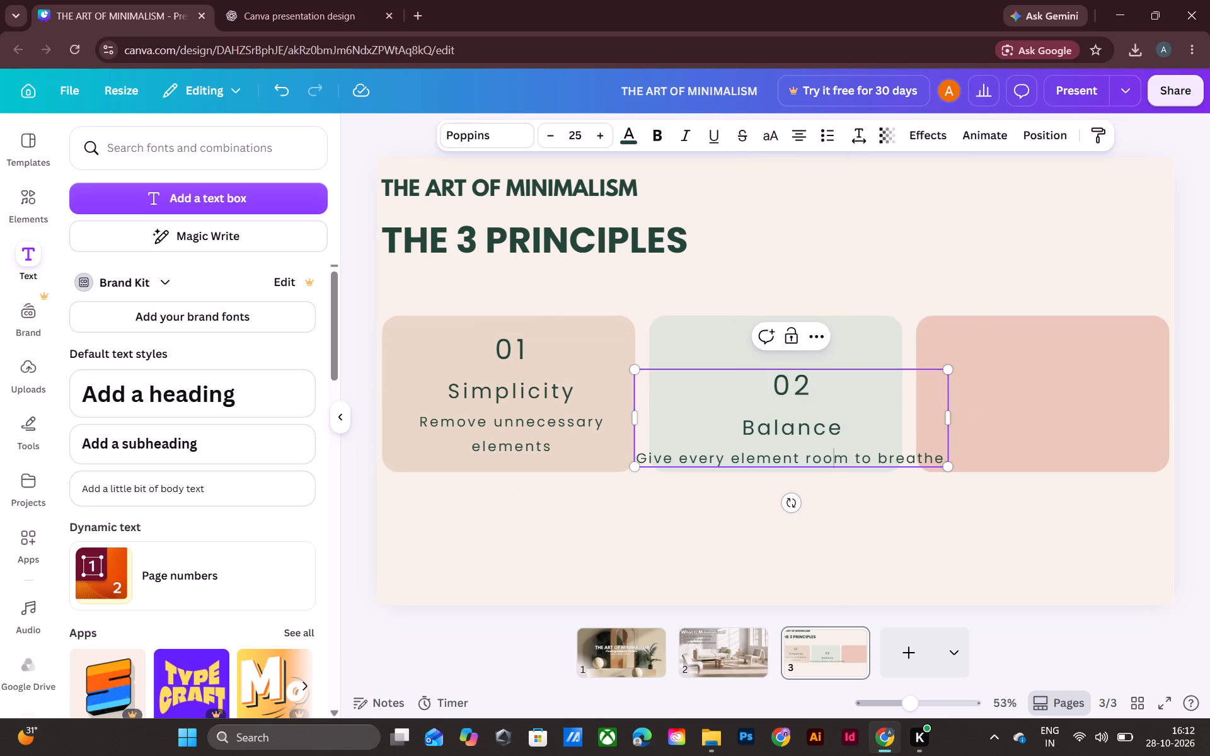
drag(640, 459, 872, 476)
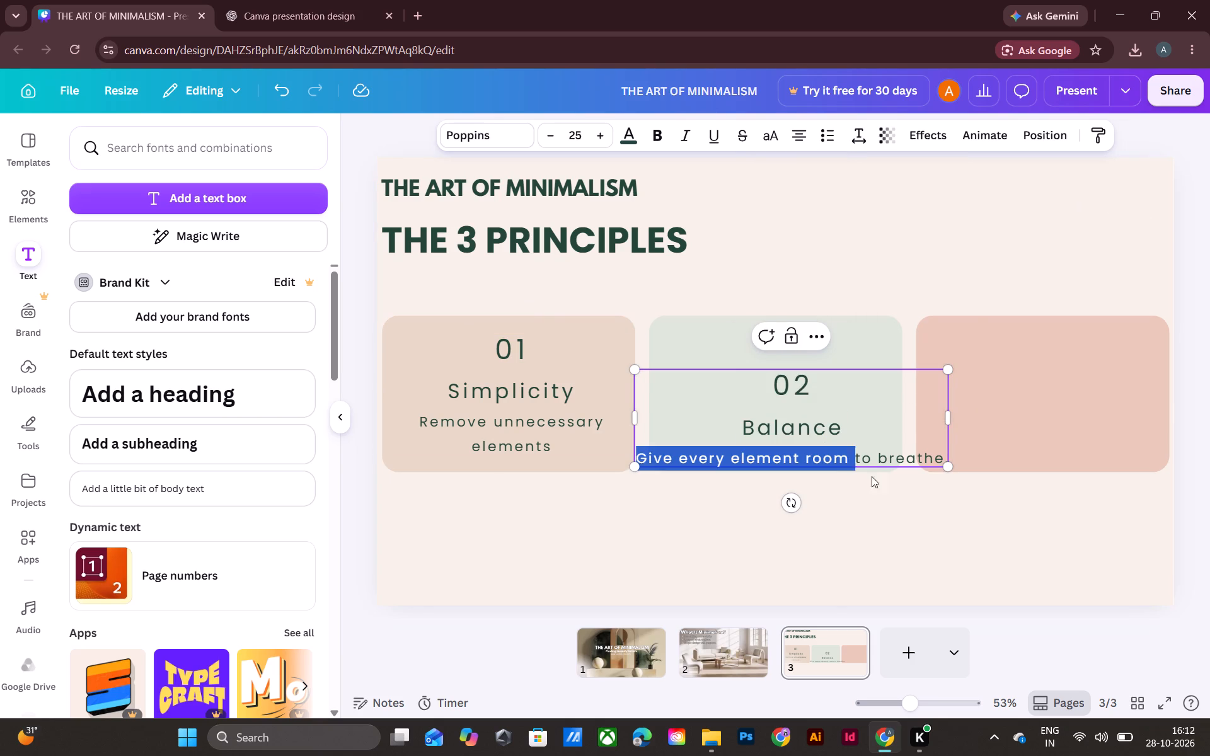
drag(872, 476, 940, 482)
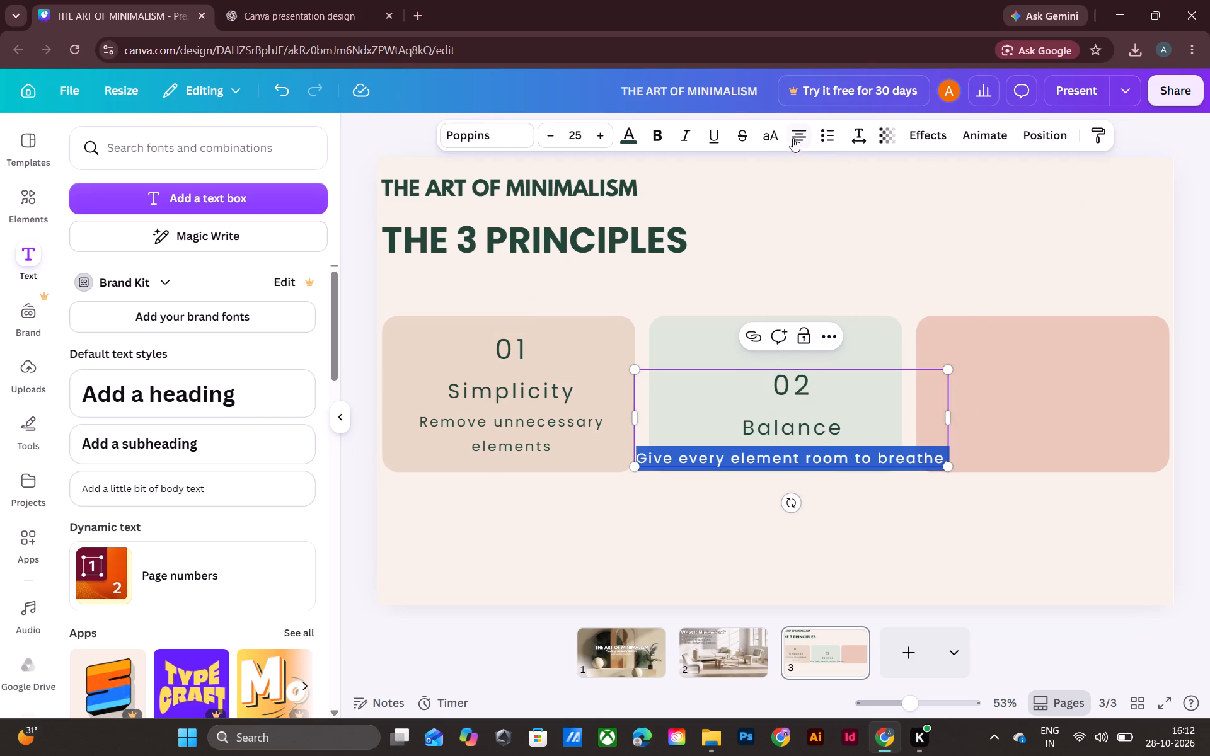
click(858, 133)
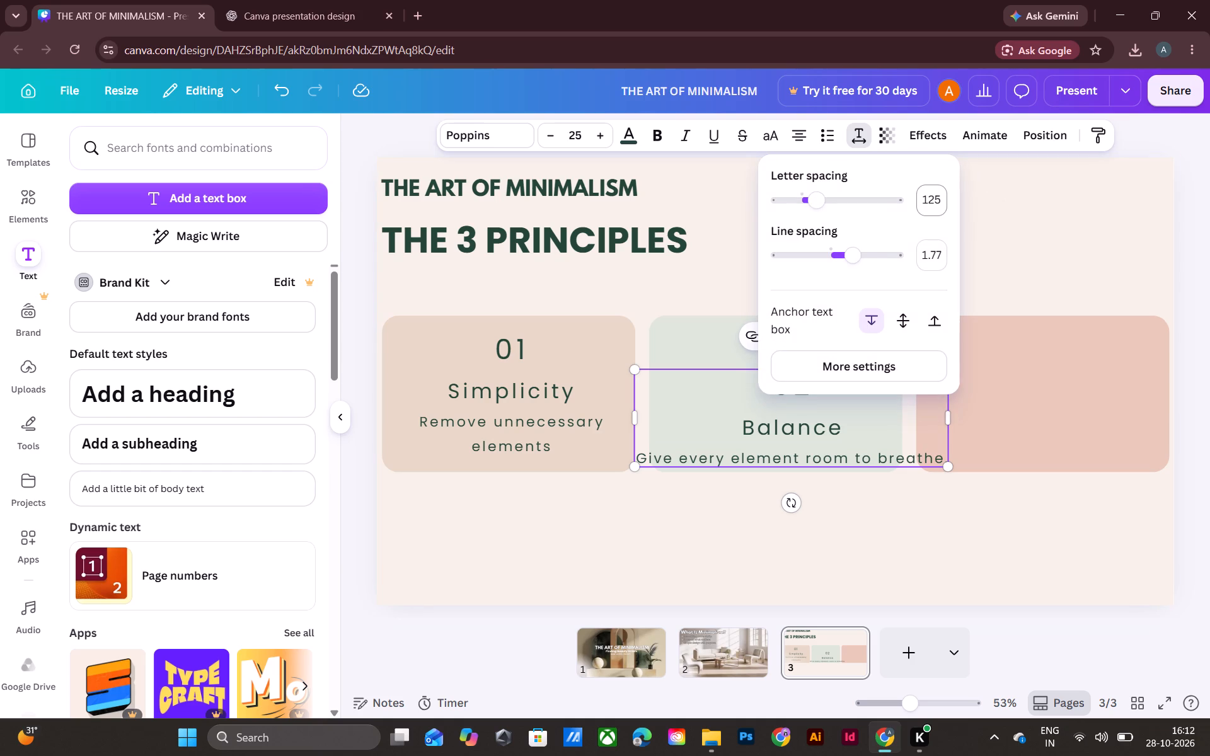
click(941, 195)
key(BackSpace)
text(146)
key(Return)
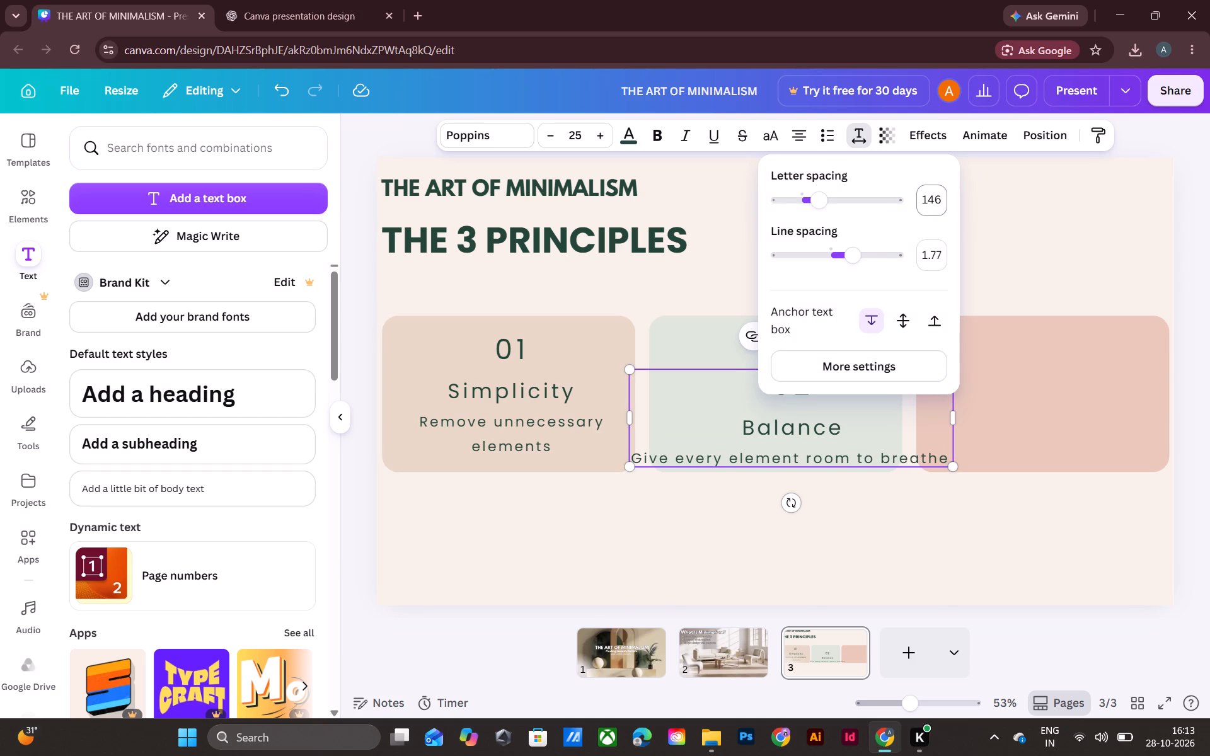
click(1059, 241)
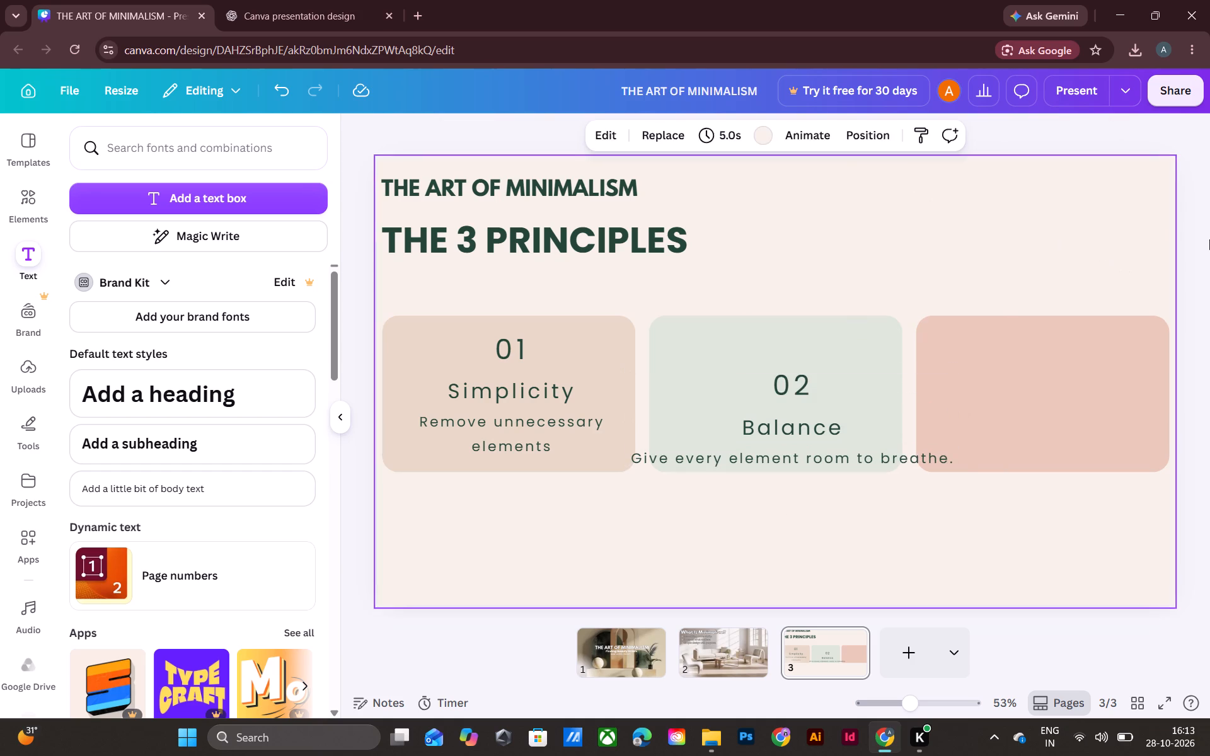
click(1209, 239)
Narrow the Balance text box so its description wraps onto two lines, with "breathe." on the second.
click(802, 425)
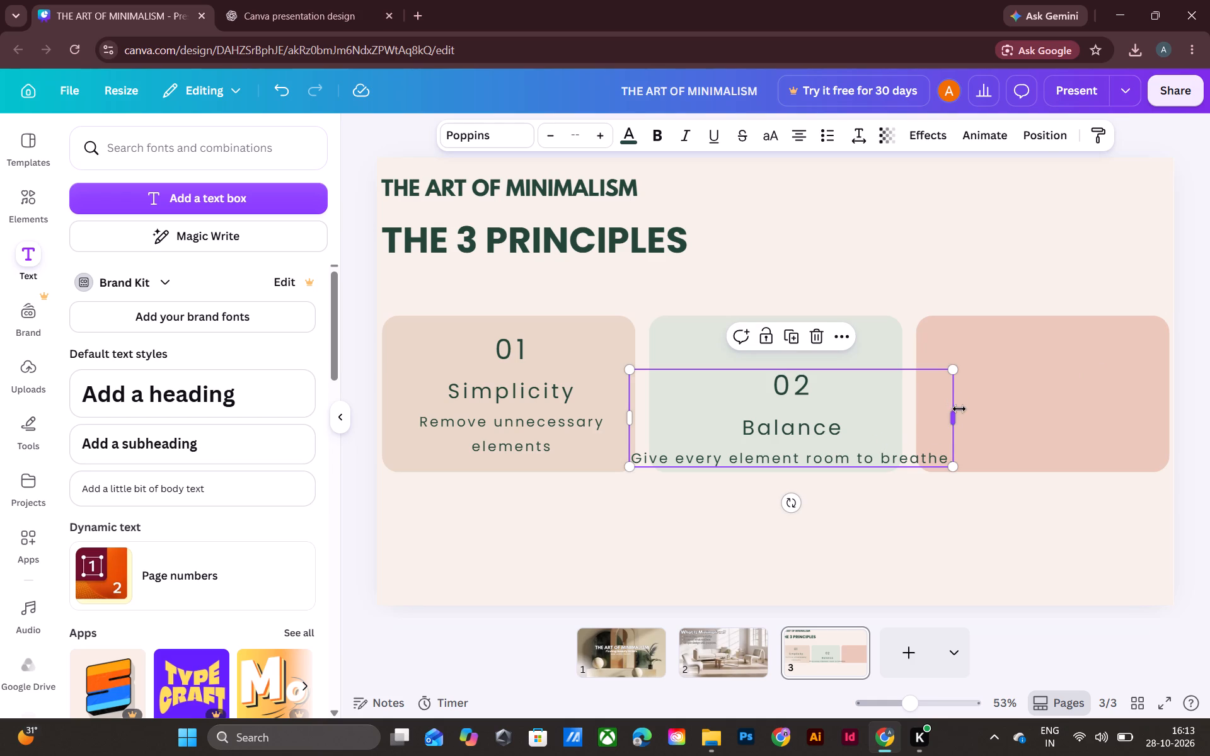
drag(959, 409, 891, 405)
click(945, 222)
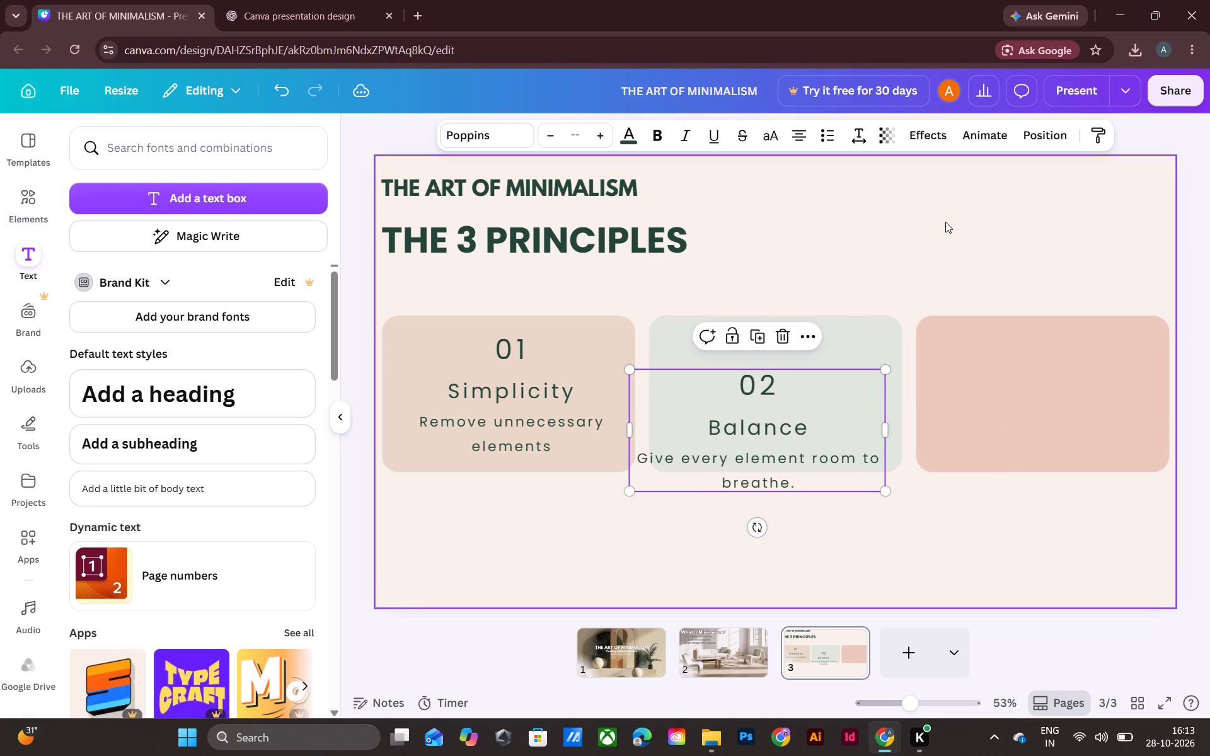
Move the Balance text box centrally over the green card, level with the Simplicity text.
drag(744, 440, 767, 400)
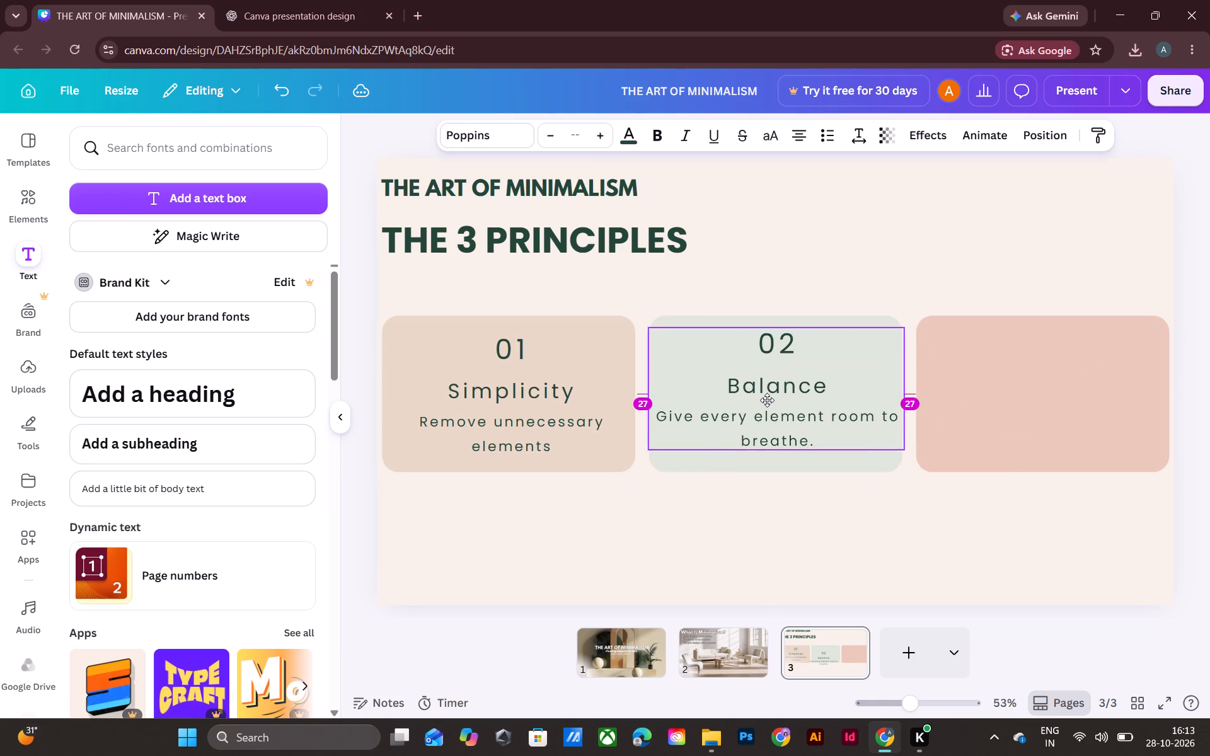
drag(767, 400, 761, 403)
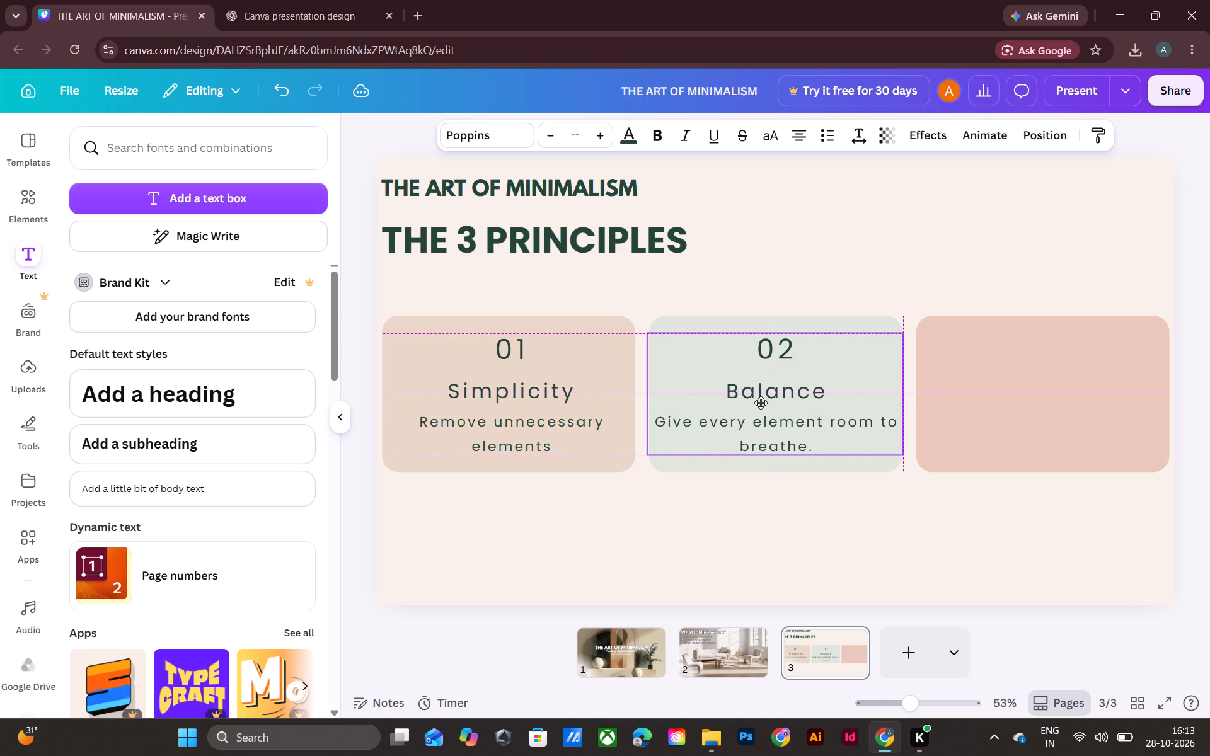
drag(761, 403, 761, 401)
drag(761, 401, 757, 404)
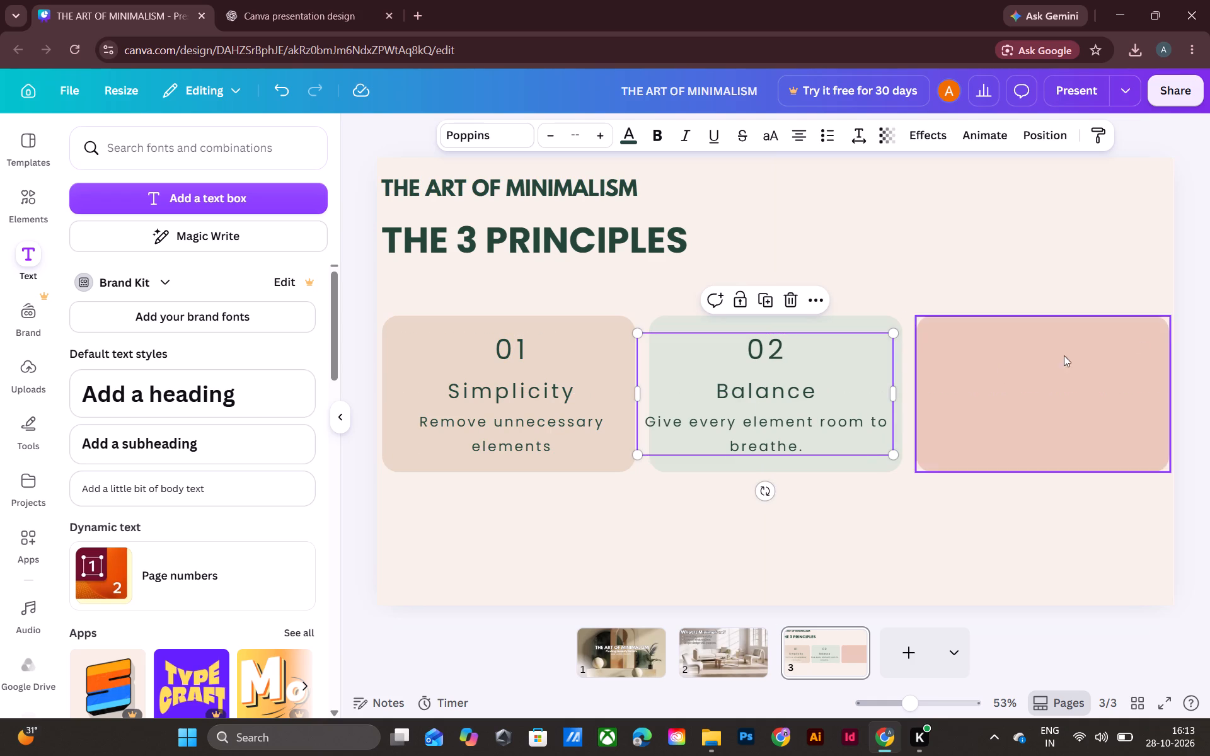
key(Right)
key(Right)
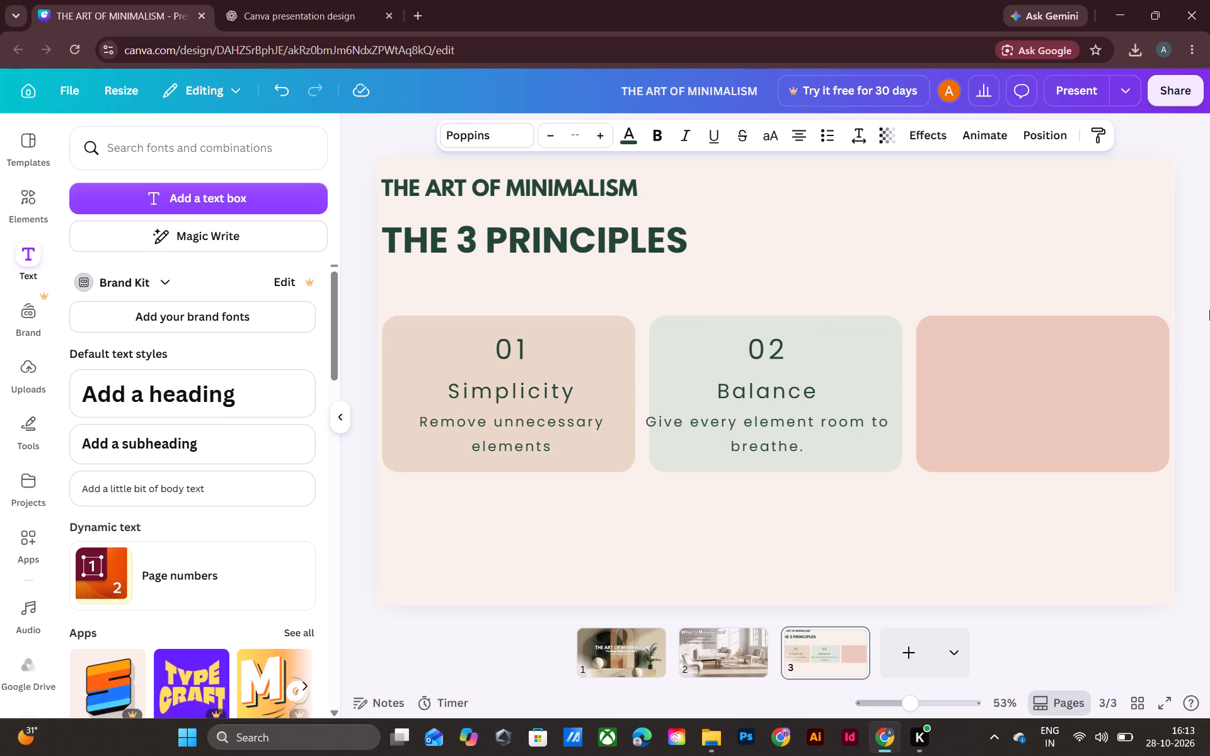
key(Right)
key(Right)
key(Right)
key(Right)
key(Right)
key(Right)
key(Right)
key(Right)
key(Right)
key(Right)
key(Right)
key(Right)
key(Right)
key(Right)
key(Right)
key(Right)
key(Right)
key(Right)
key(Right)
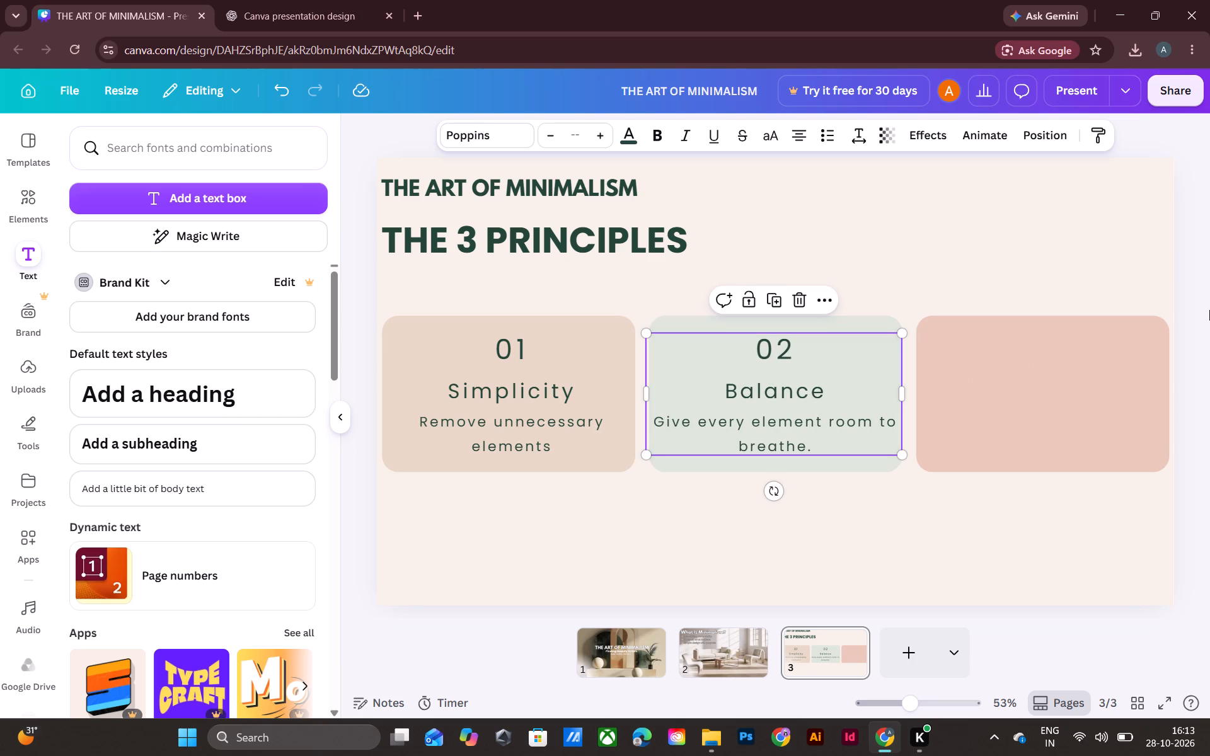
key(Right)
key(Right)
key(Right)
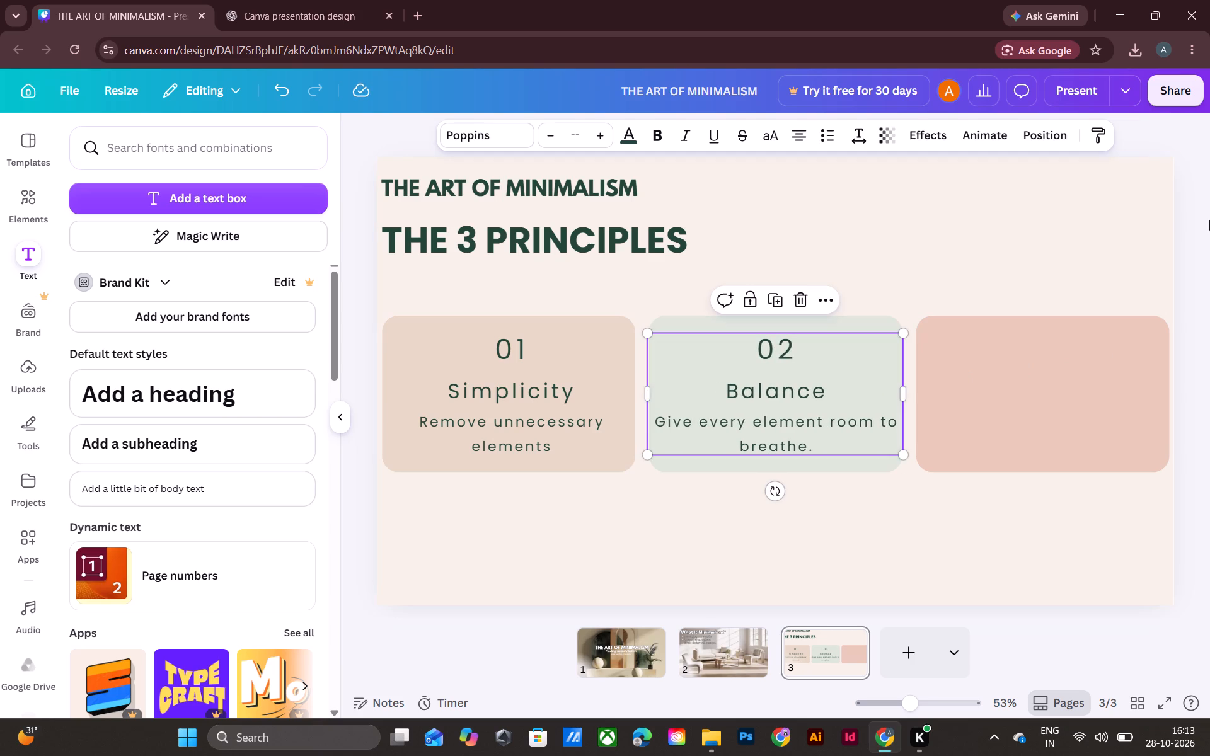
click(1192, 181)
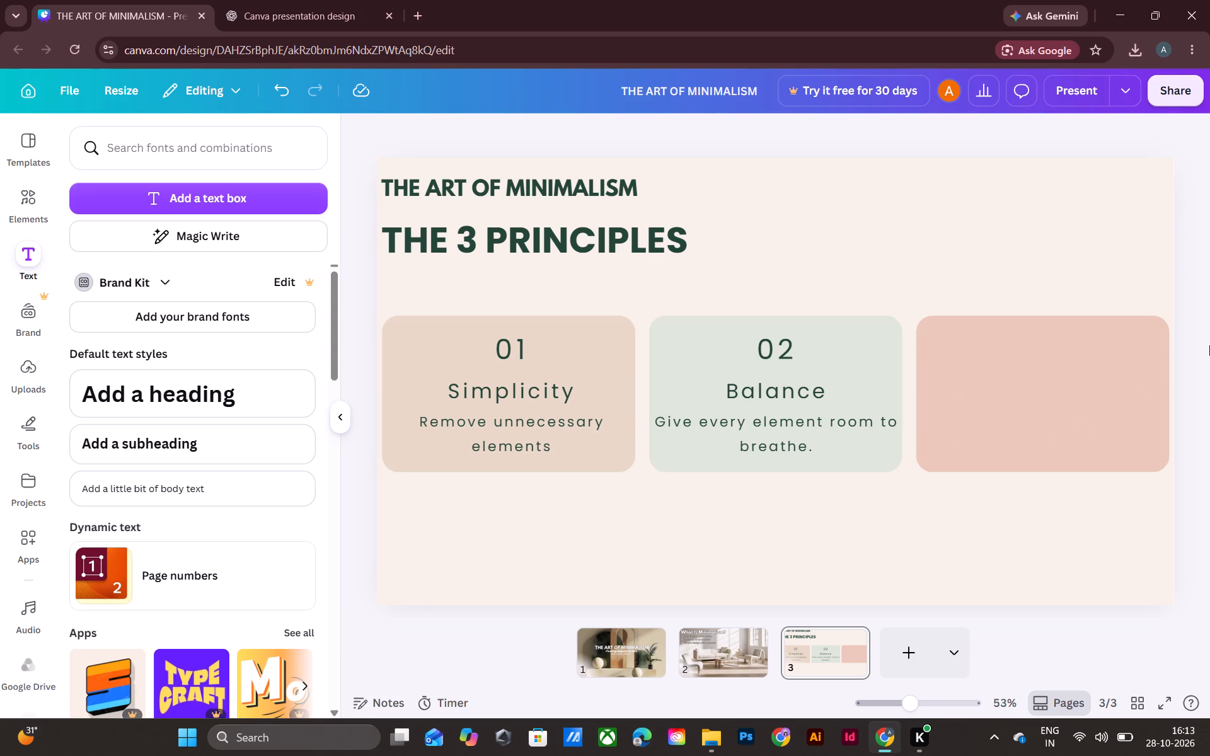
Narrow the Balance text box further so its description breaks before "to breathe.".
click(849, 421)
drag(907, 401, 885, 401)
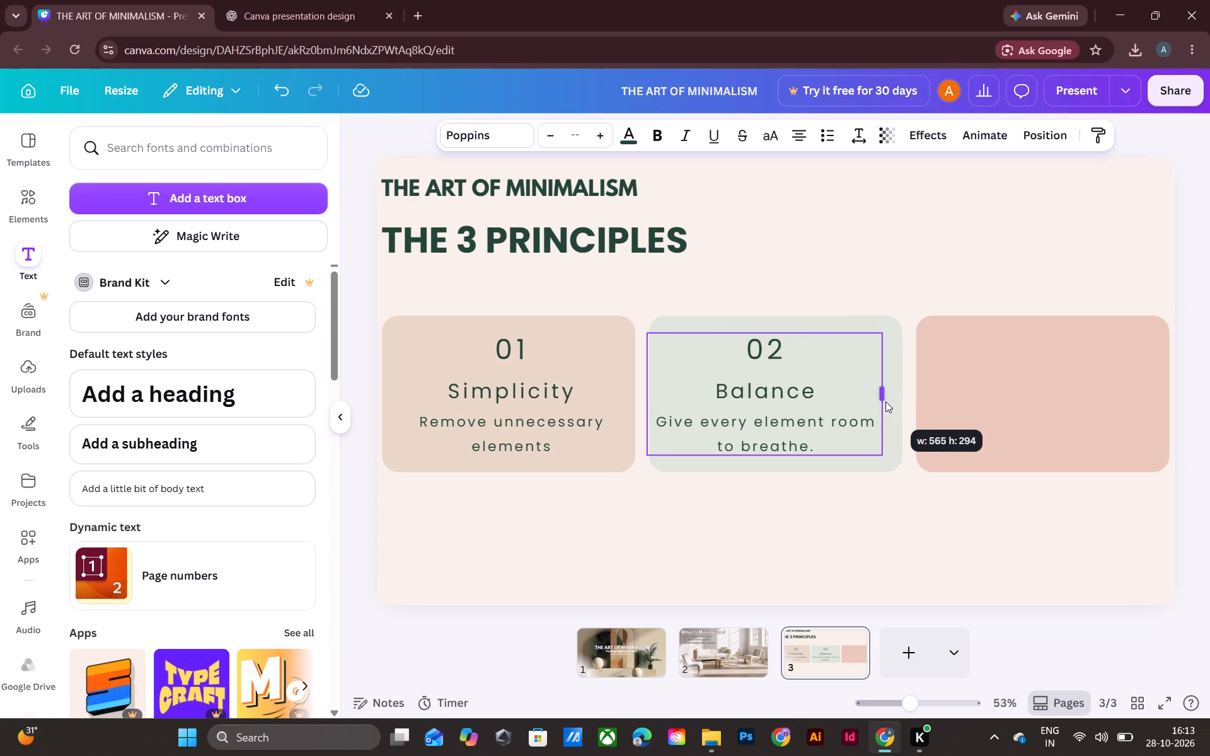
drag(885, 401, 872, 401)
click(1209, 284)
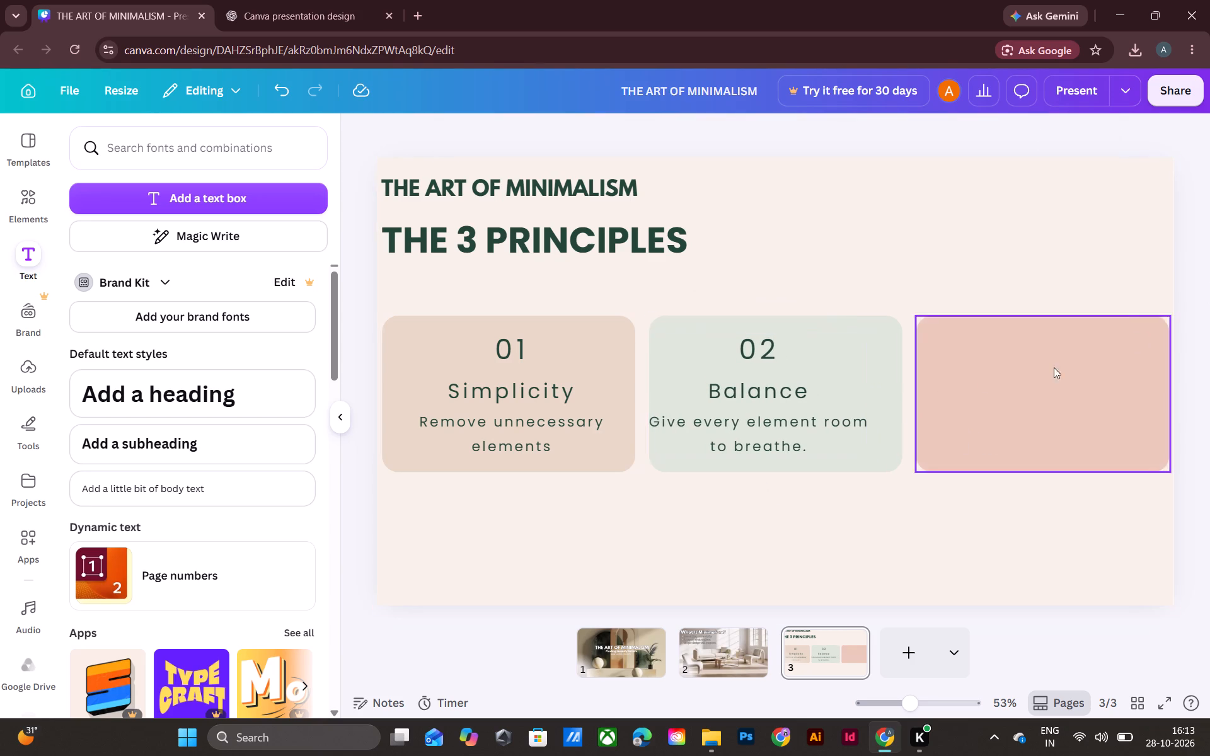
Centre the Balance text box horizontally on the green card.
click(792, 423)
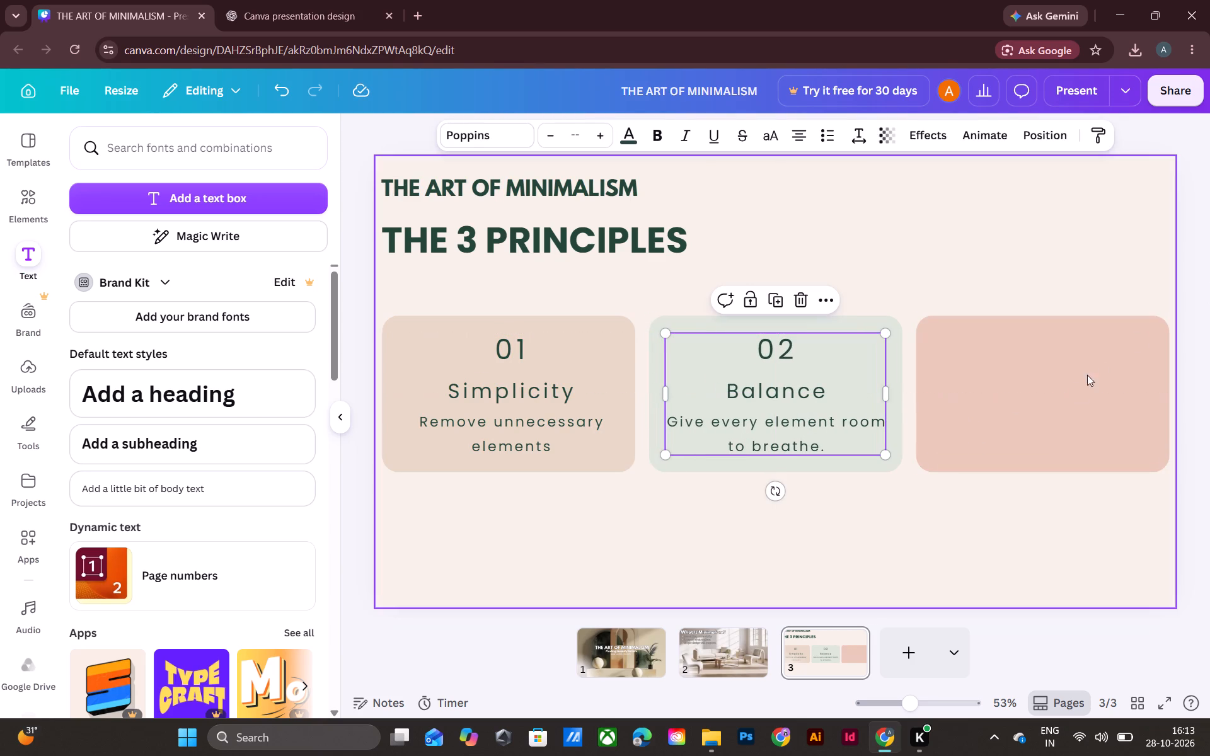
click(1204, 282)
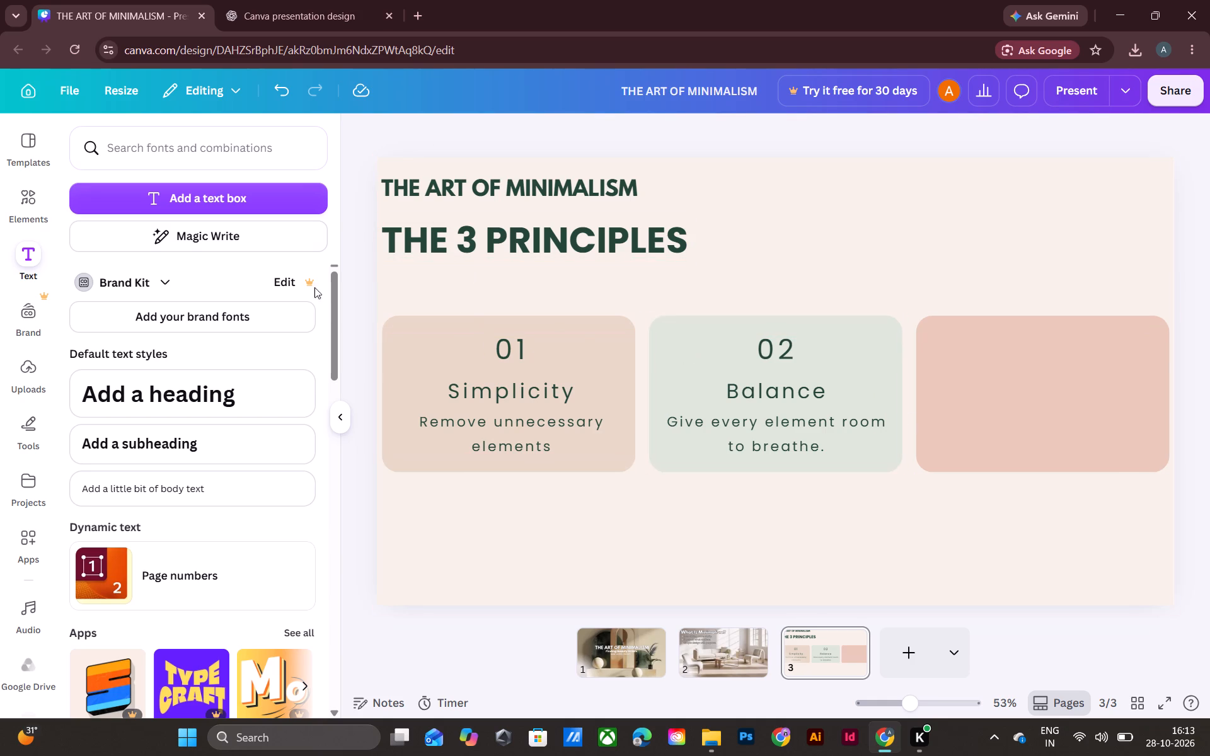
click(248, 201)
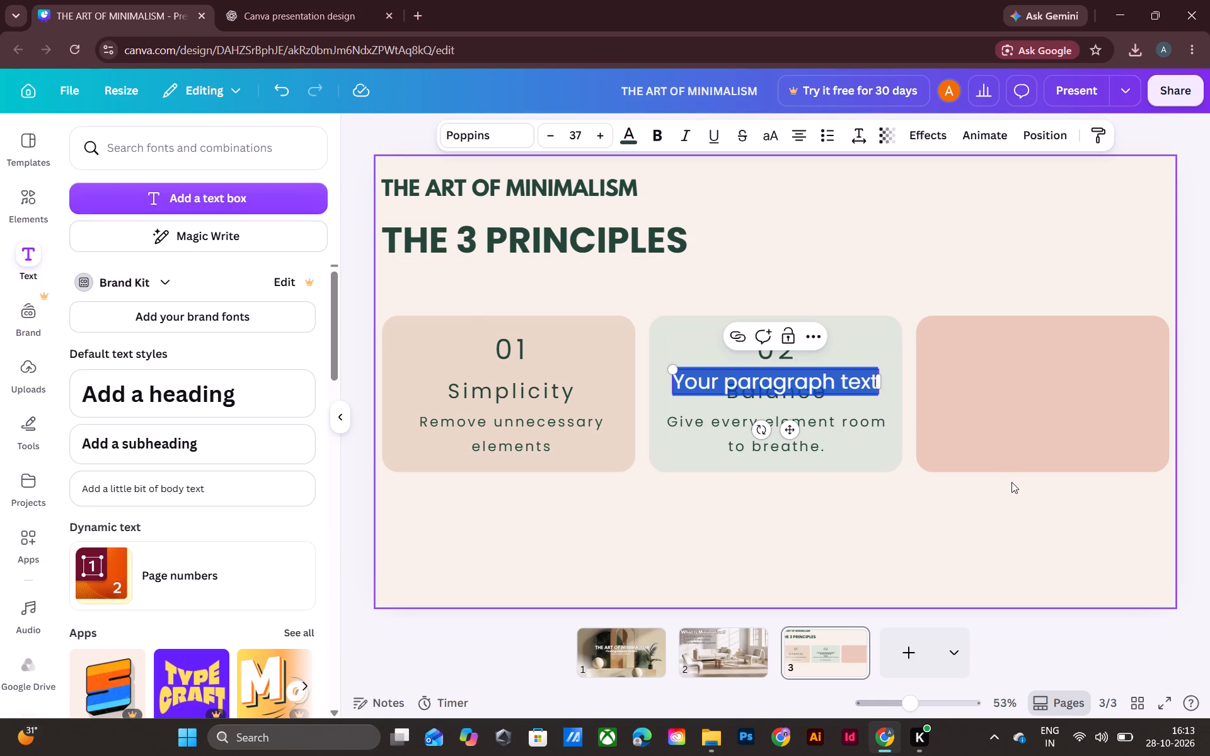
text(03)
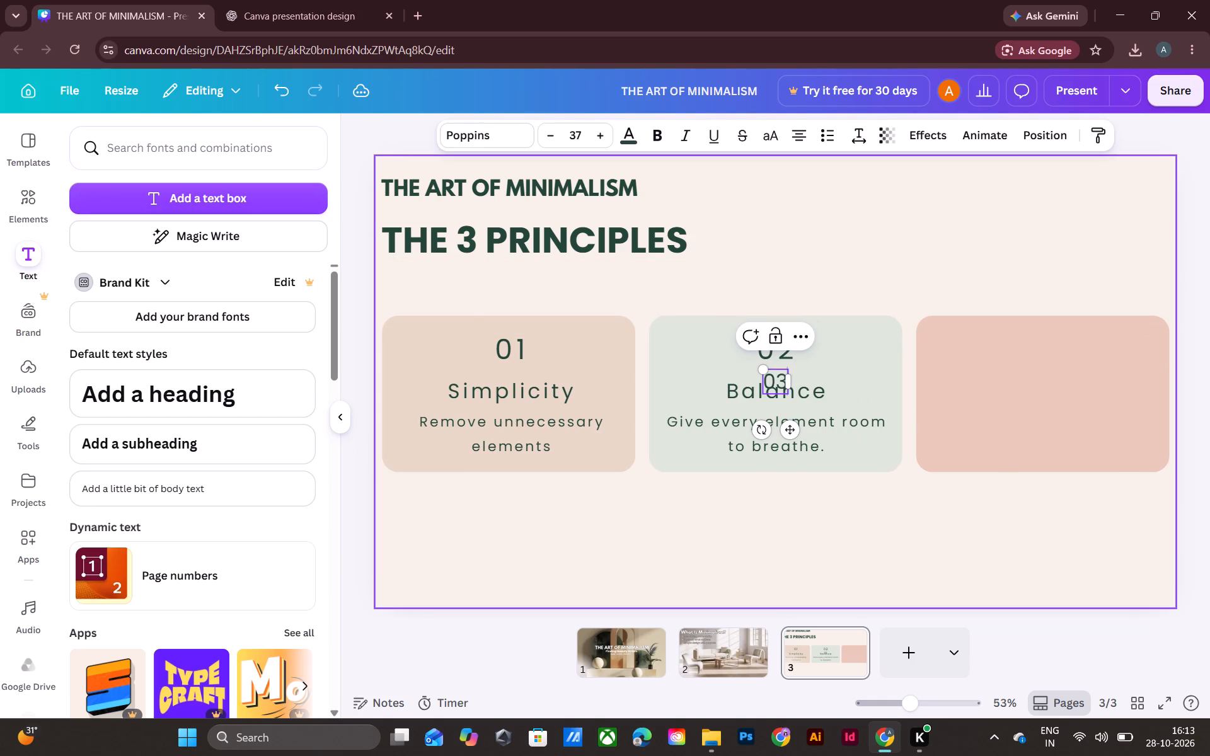
key(shift+Return)
click(296, 3)
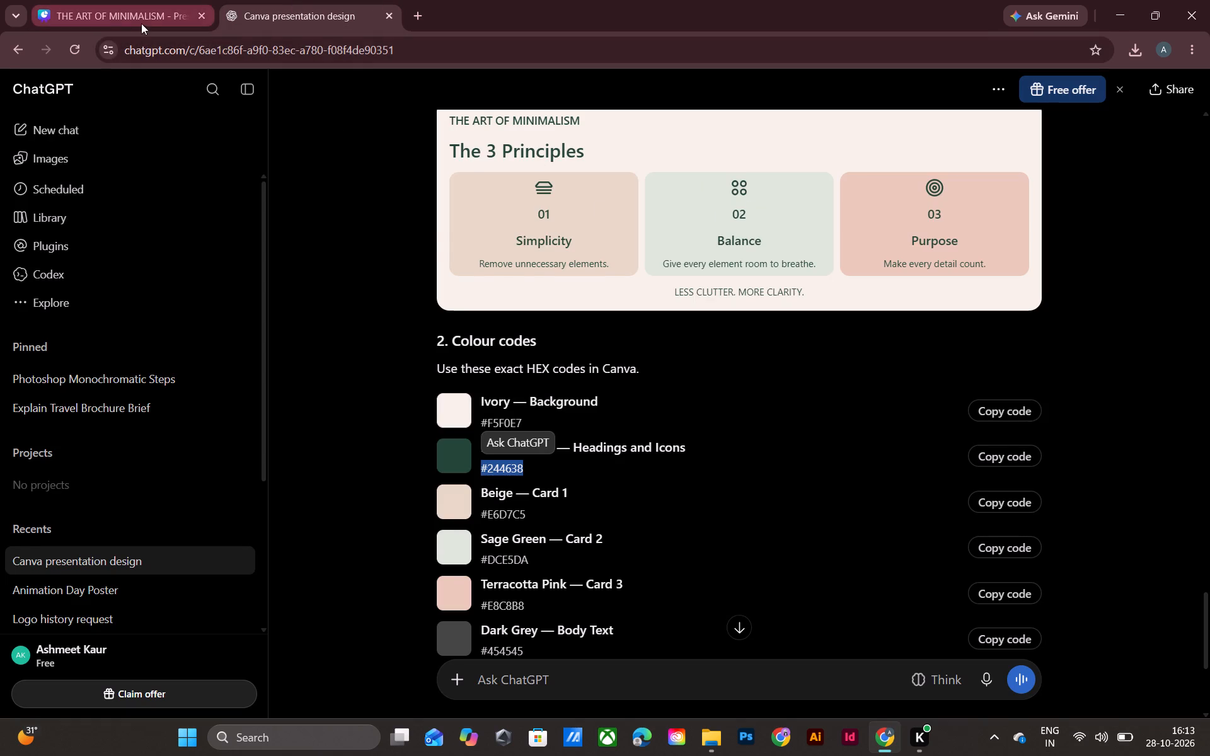
click(118, 19)
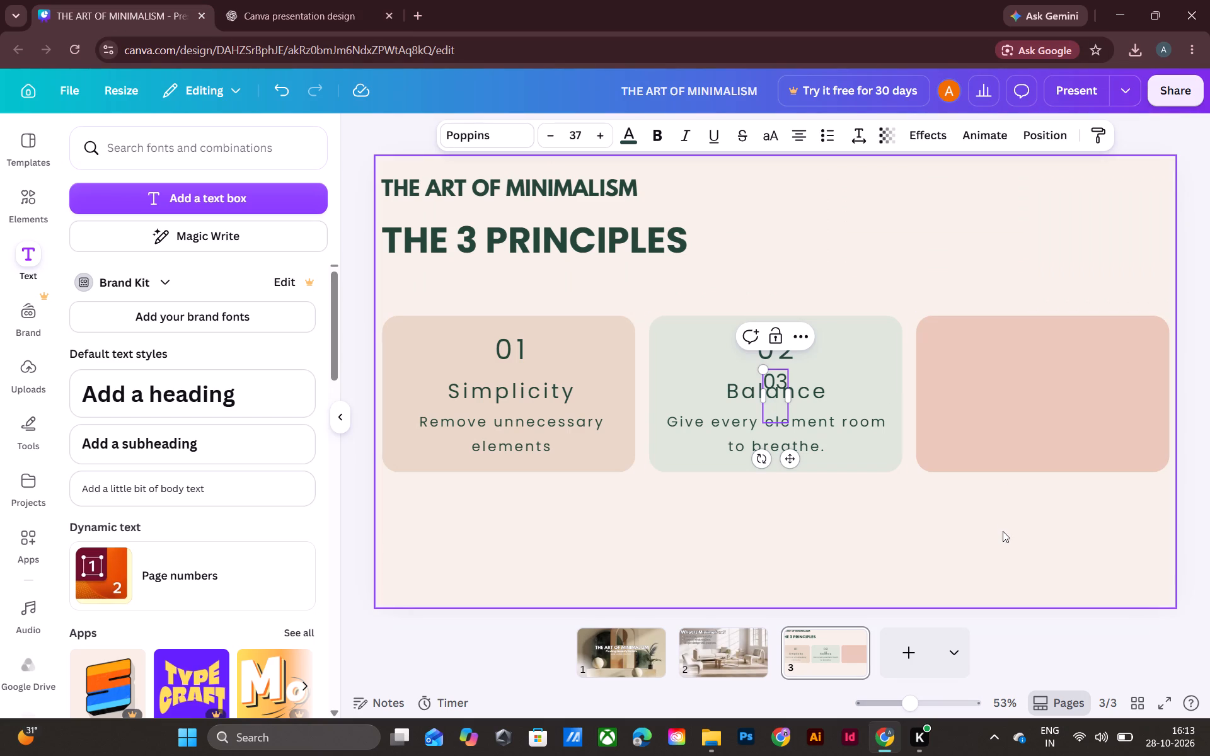
text(Pur)
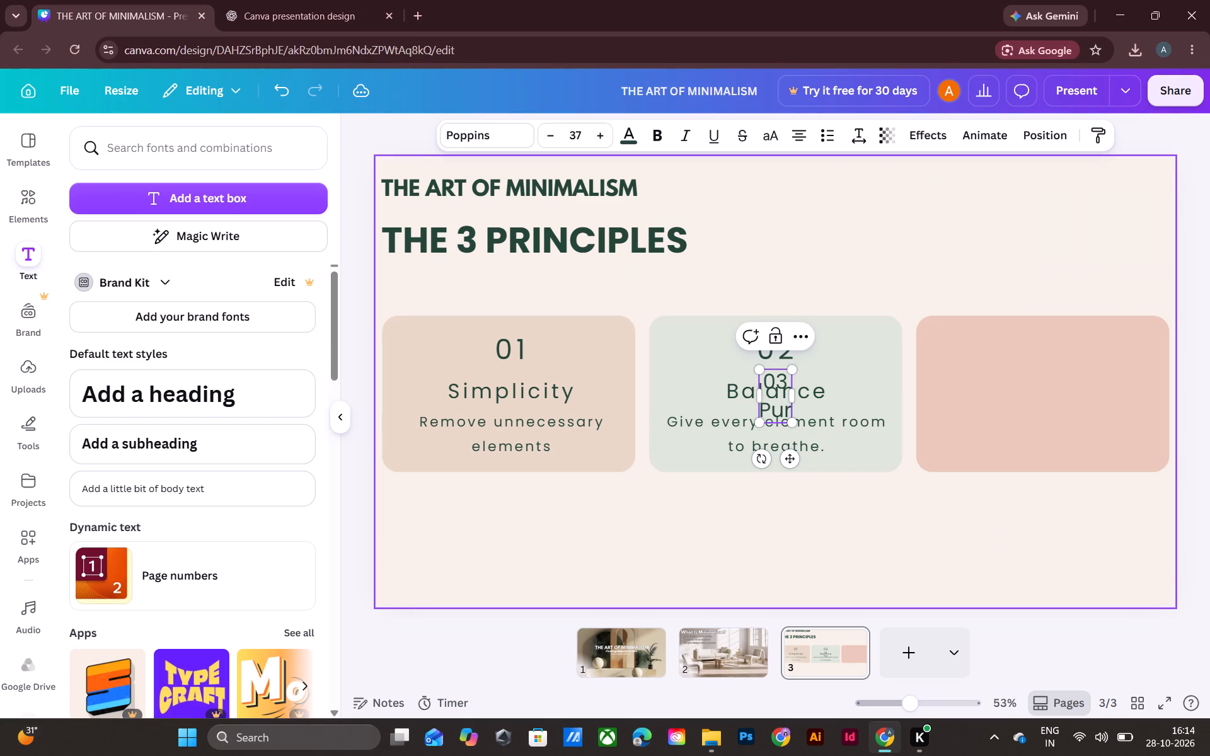
key(bracketleft)
key(BackSpace)
text(pose)
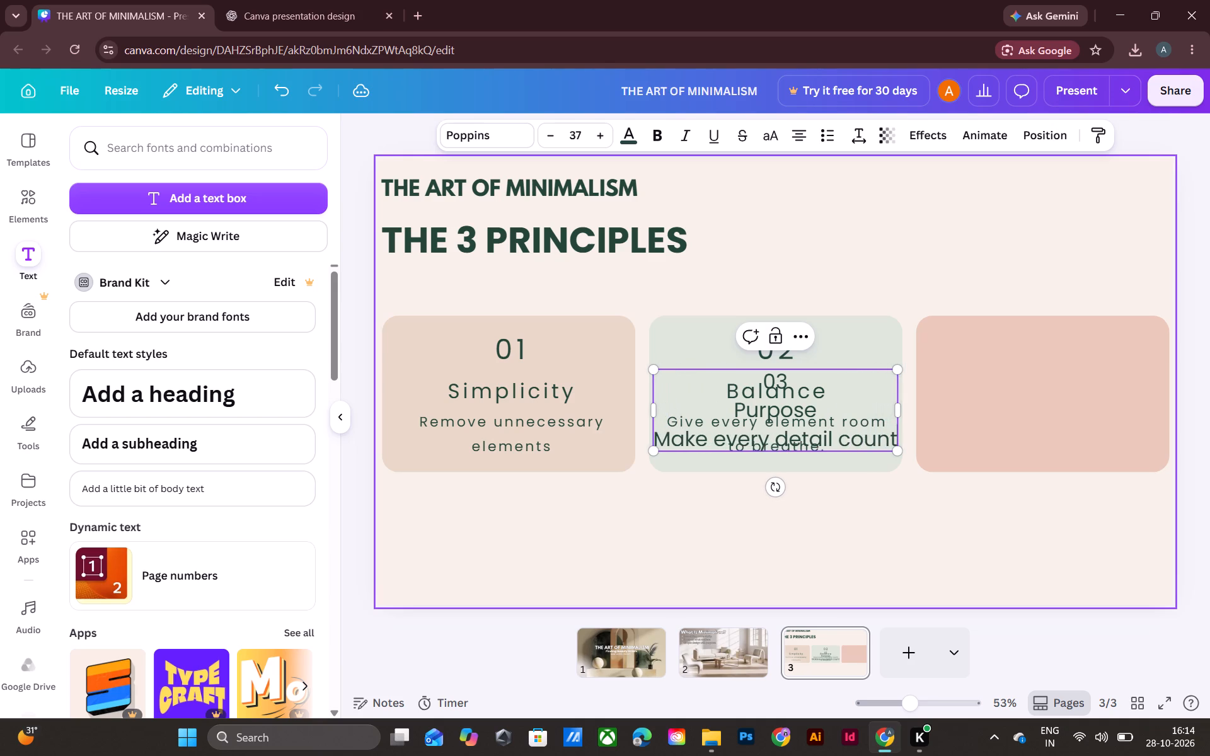
key(period)
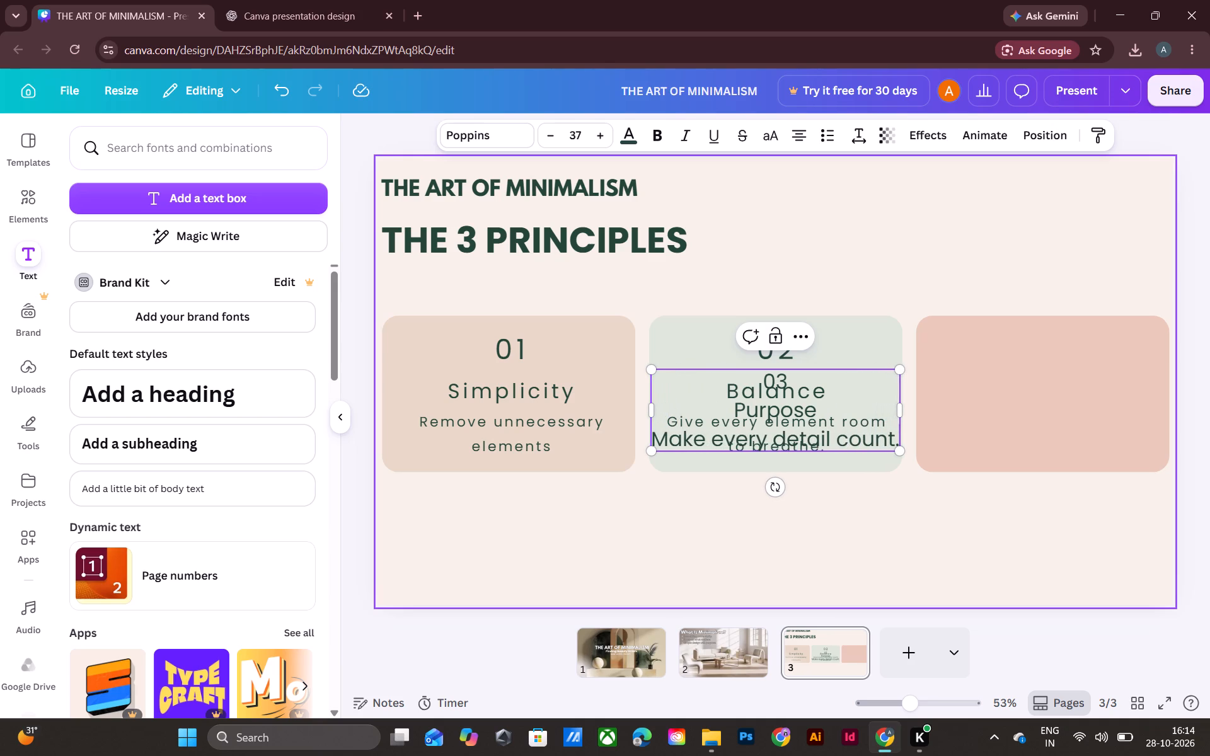
click(1190, 241)
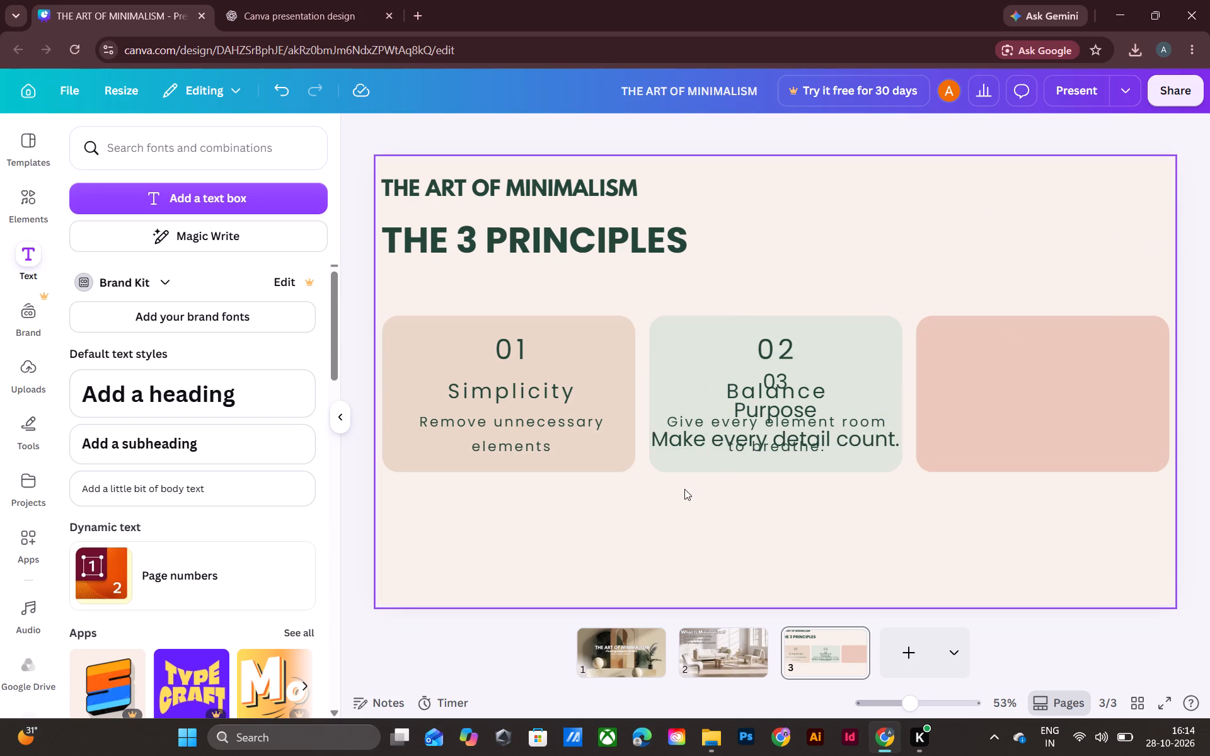
Move the Purpose text box over the empty pink card.
drag(742, 425, 998, 405)
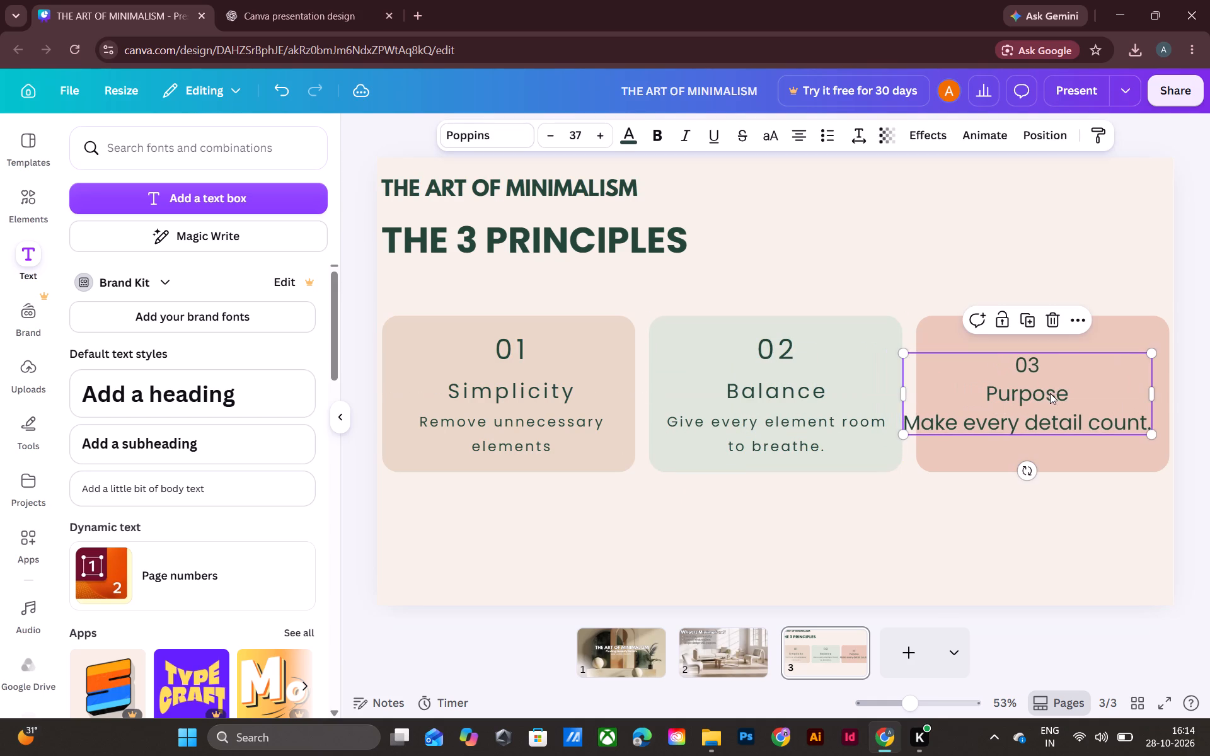
Set the font size of "03" on the pink card to 50, matching the "02" on the Balance card.
double_click(799, 348)
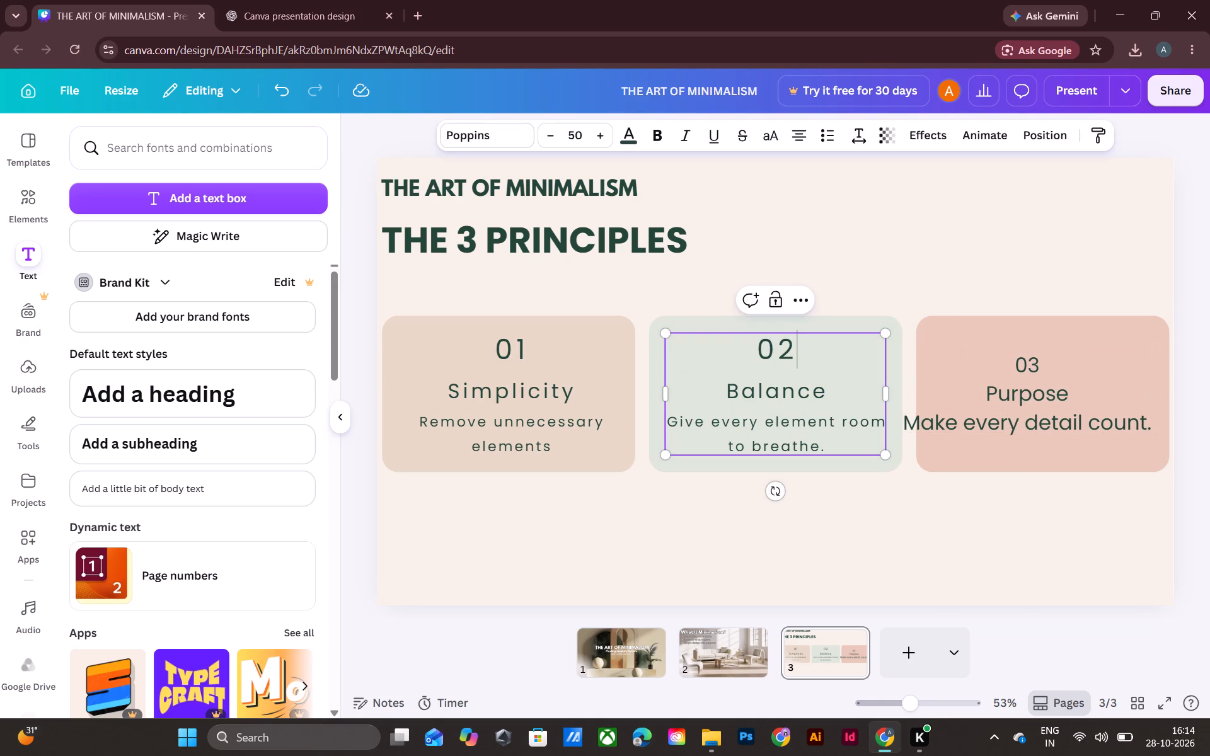
double_click(1069, 353)
drag(1042, 360, 1021, 363)
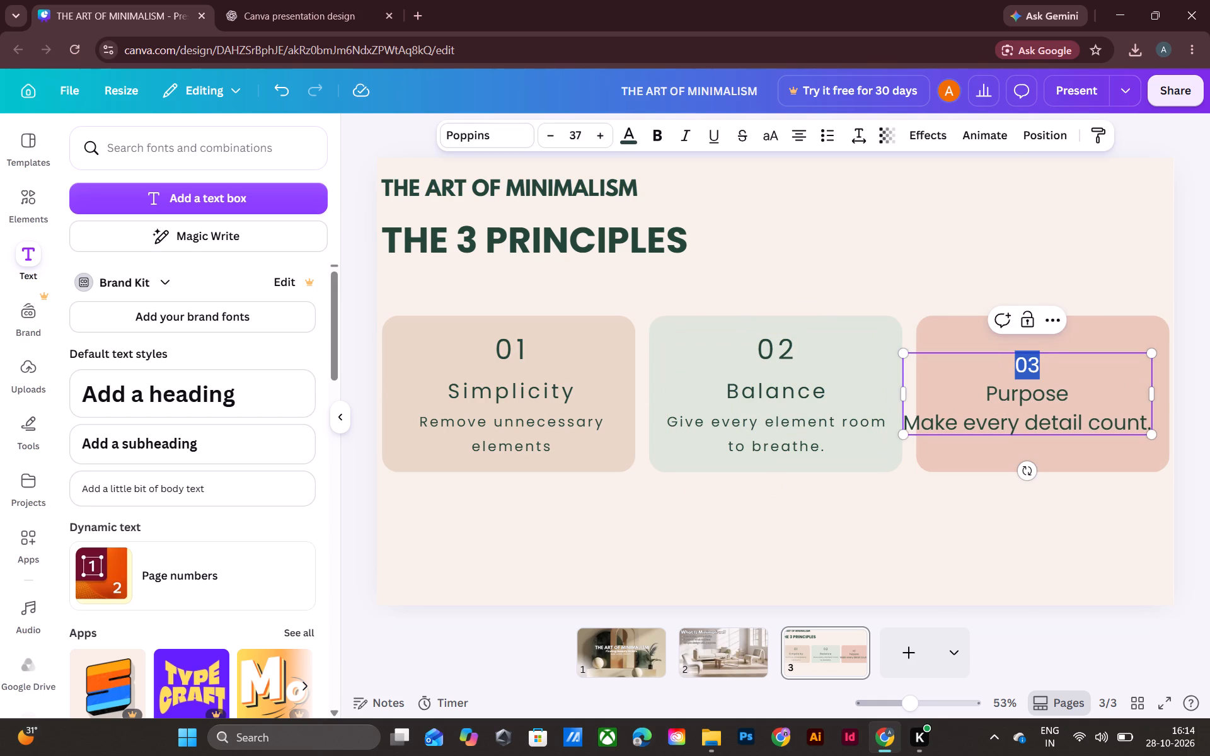
drag(1021, 363, 1003, 361)
triple_click(602, 132)
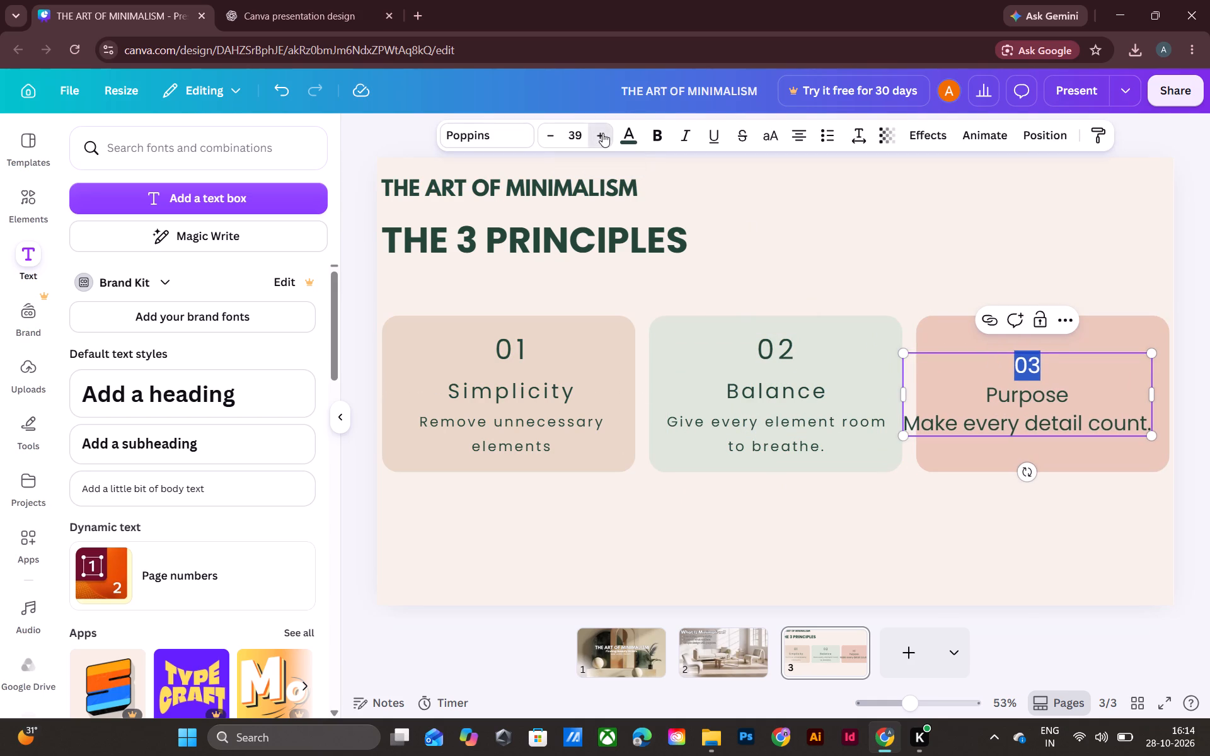
triple_click(602, 133)
triple_click(602, 133)
triple_click(602, 133)
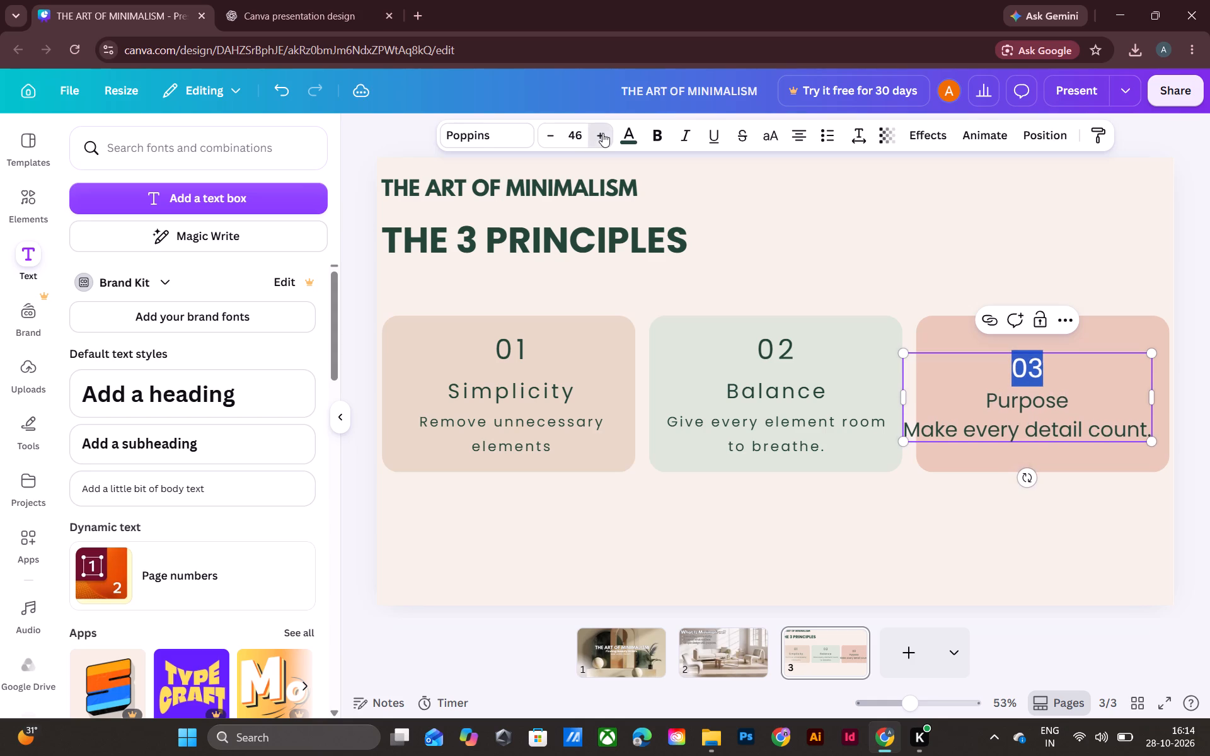
double_click(602, 133)
click(549, 139)
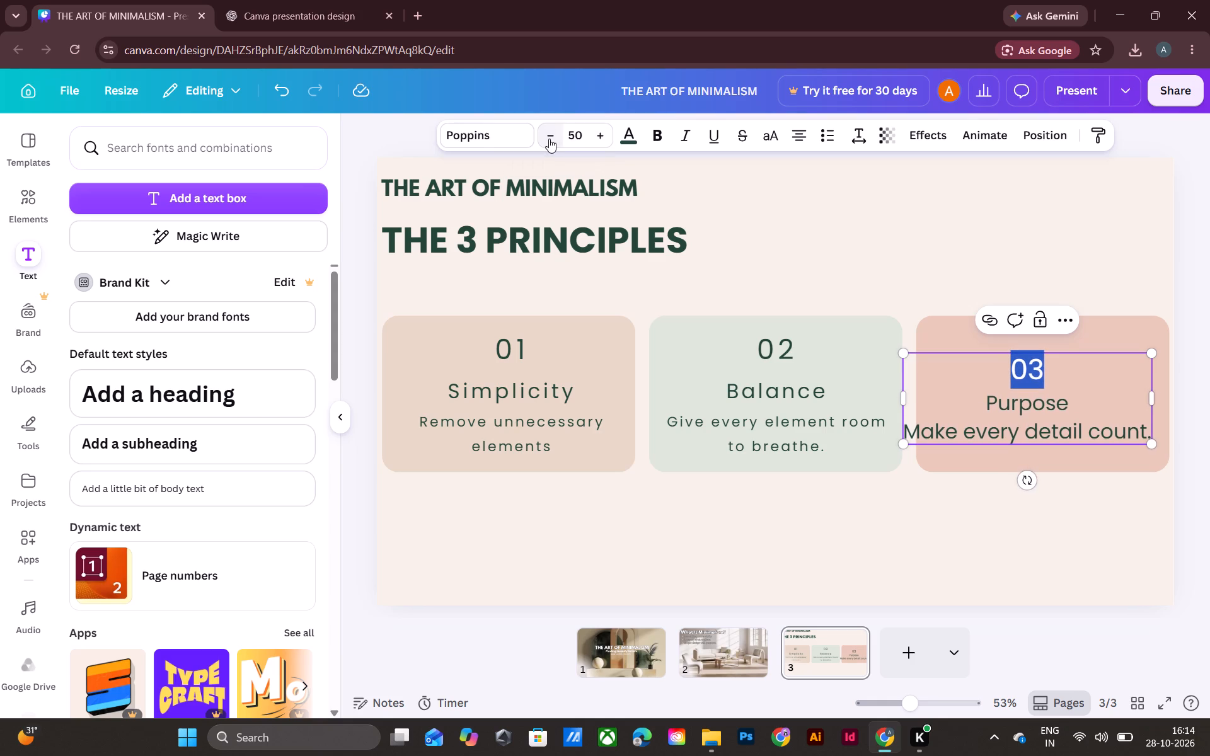
Check the Purpose heading's size against Simplicity, and reduce the font size of "Make every detail count." to 25.
double_click(553, 394)
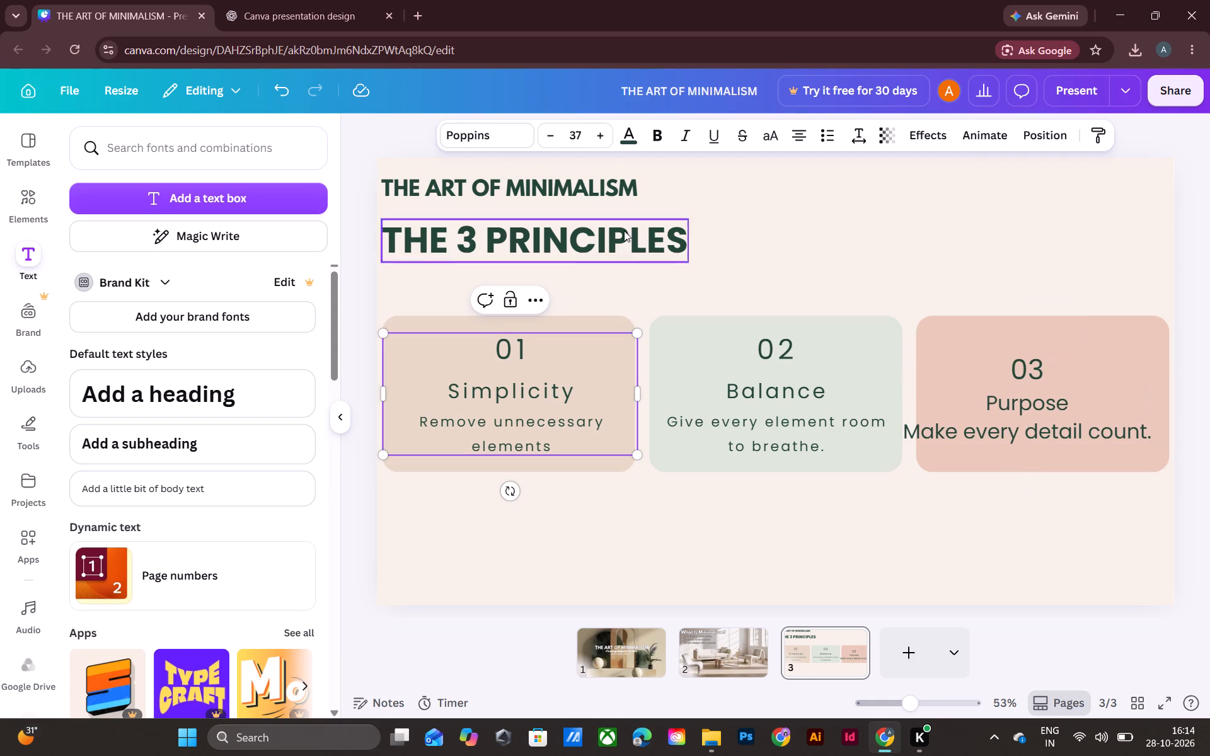
double_click(1056, 401)
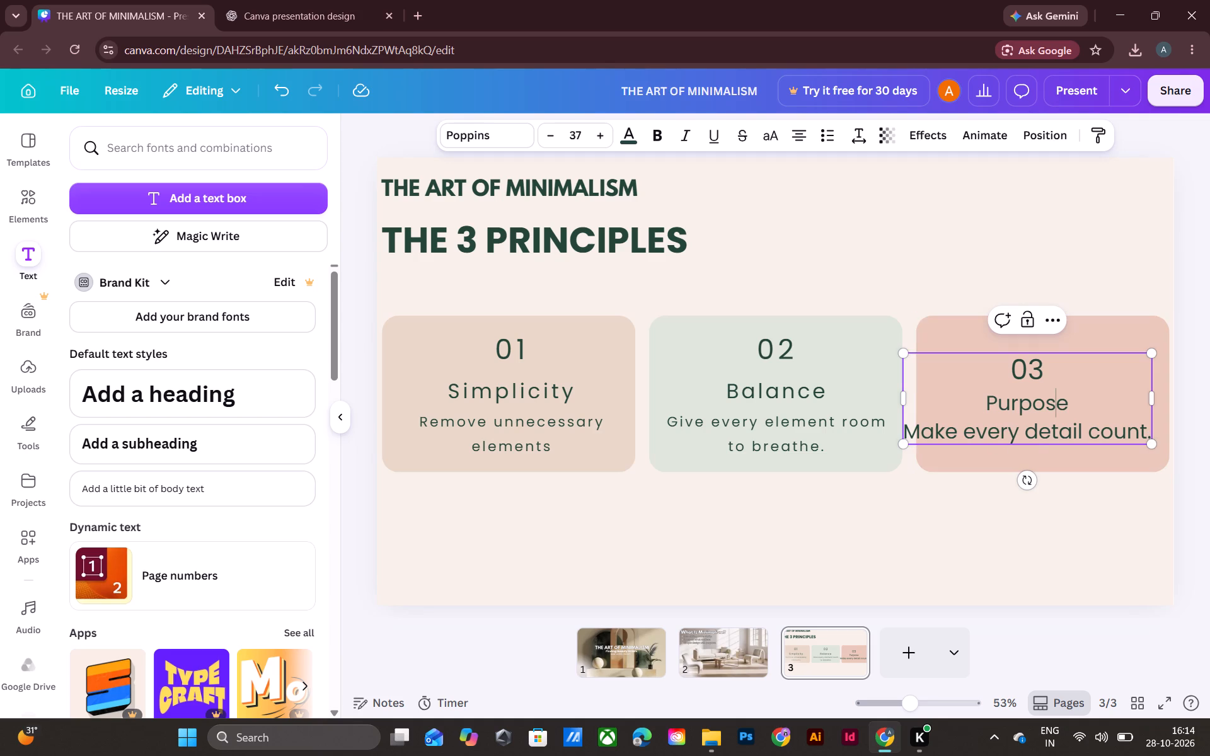
drag(905, 430, 1144, 424)
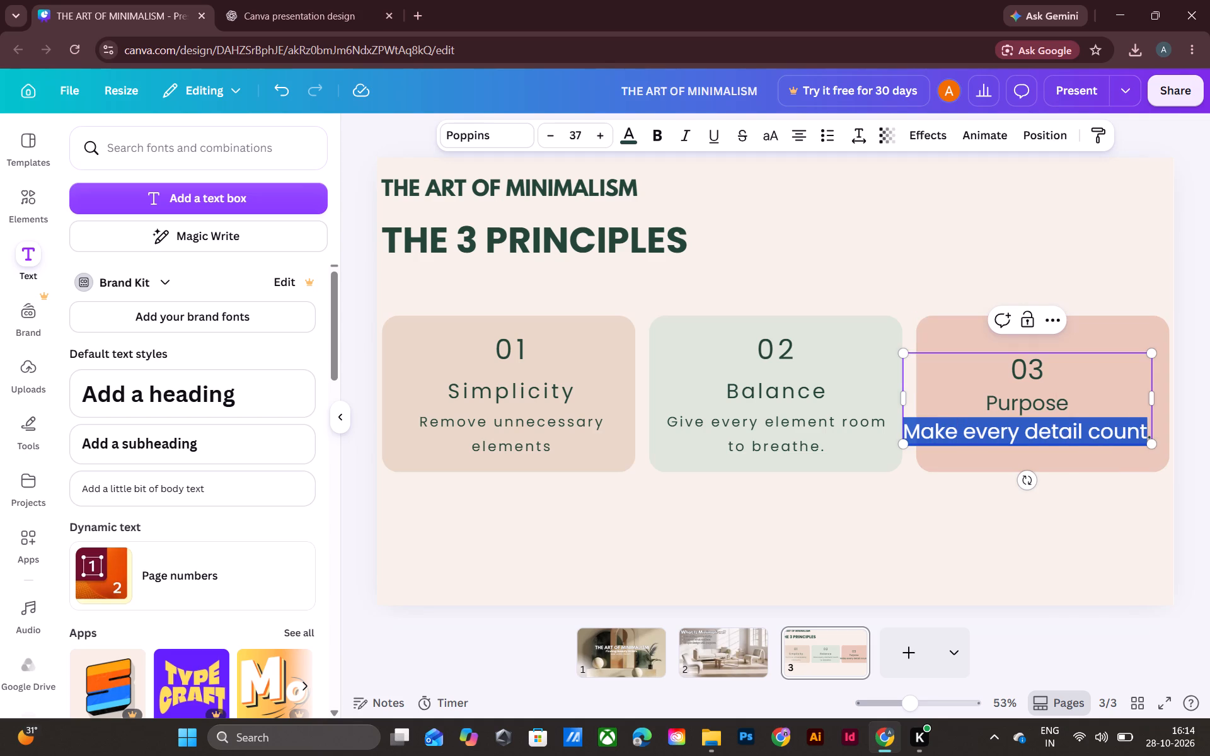
drag(1144, 424, 1159, 428)
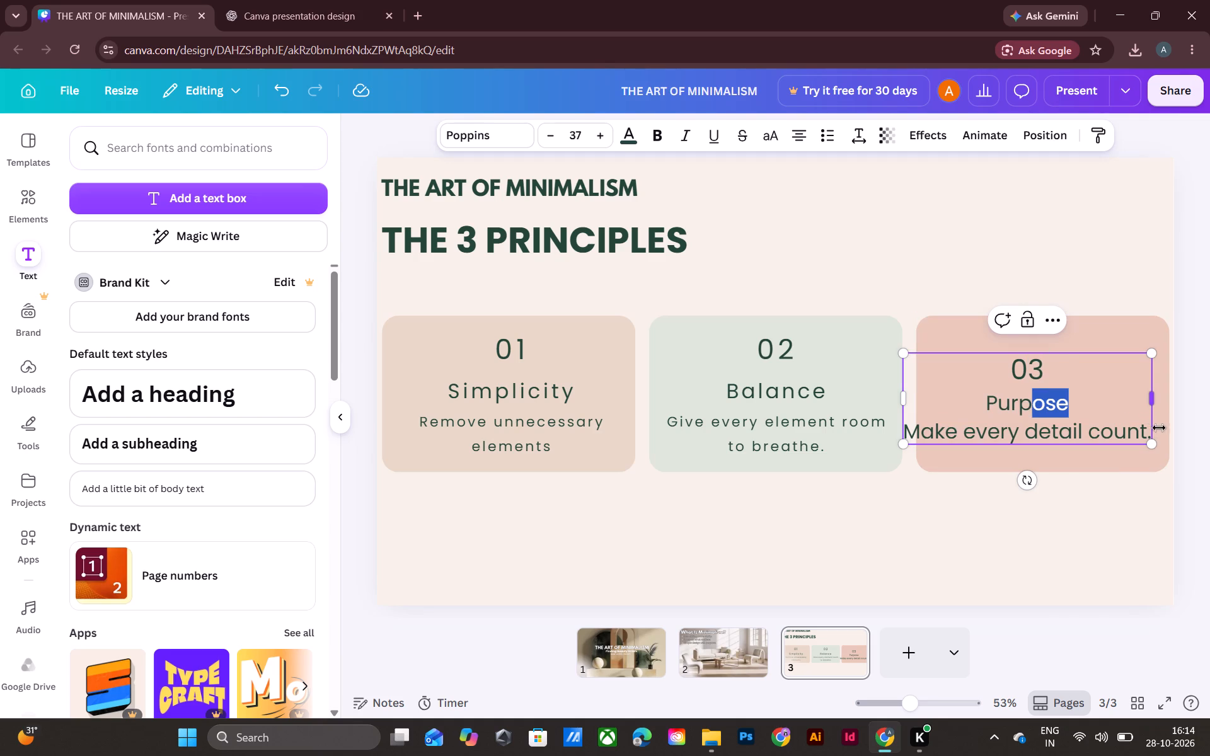
drag(1159, 428, 1163, 442)
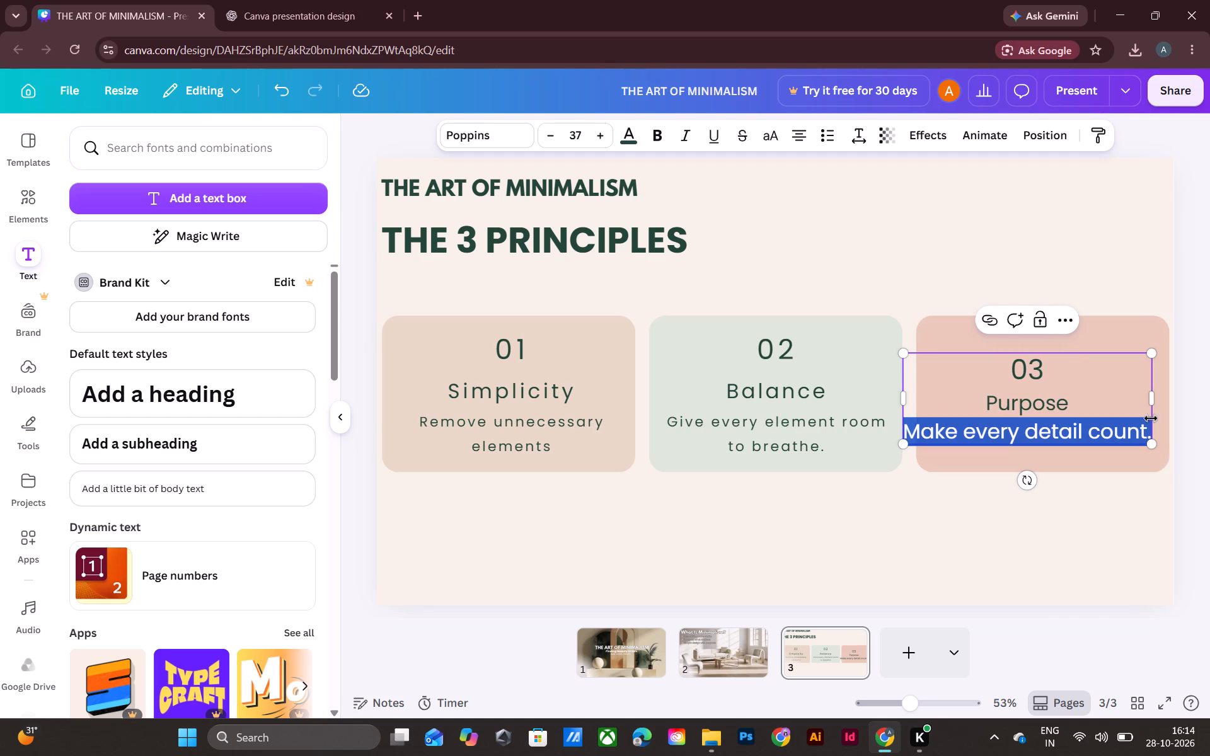
triple_click(558, 140)
triple_click(558, 140)
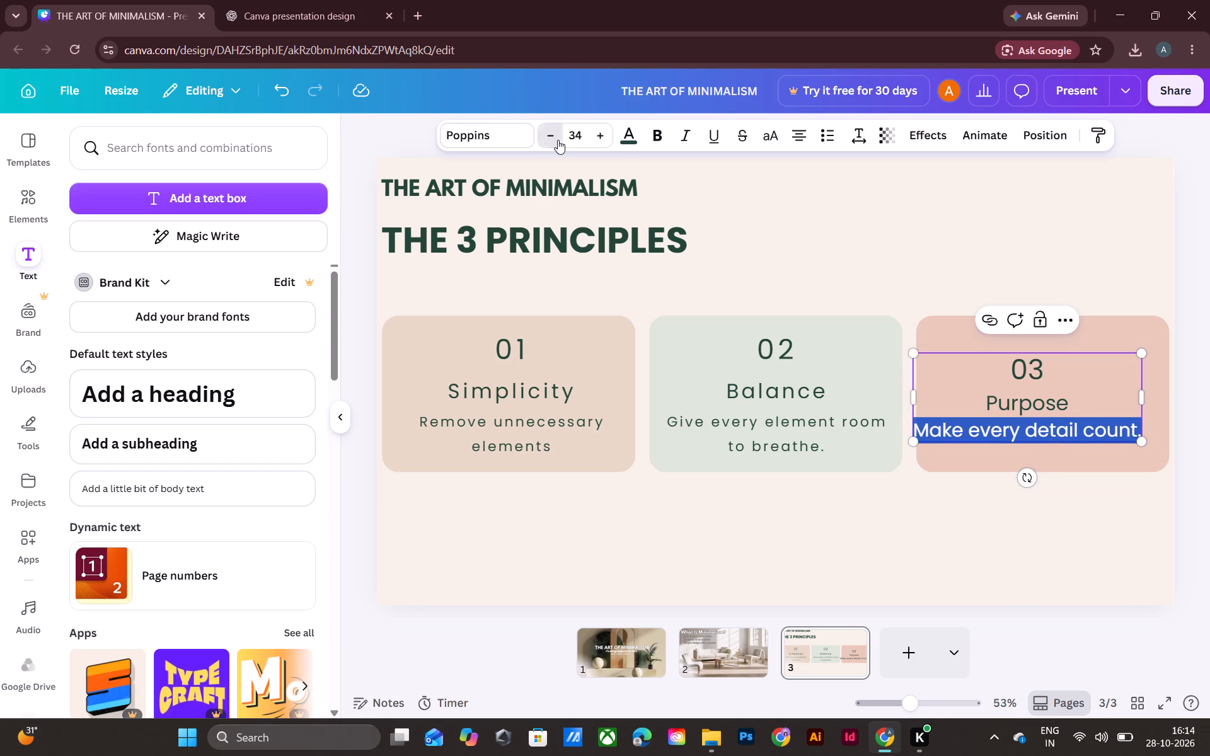
triple_click(558, 140)
double_click(558, 140)
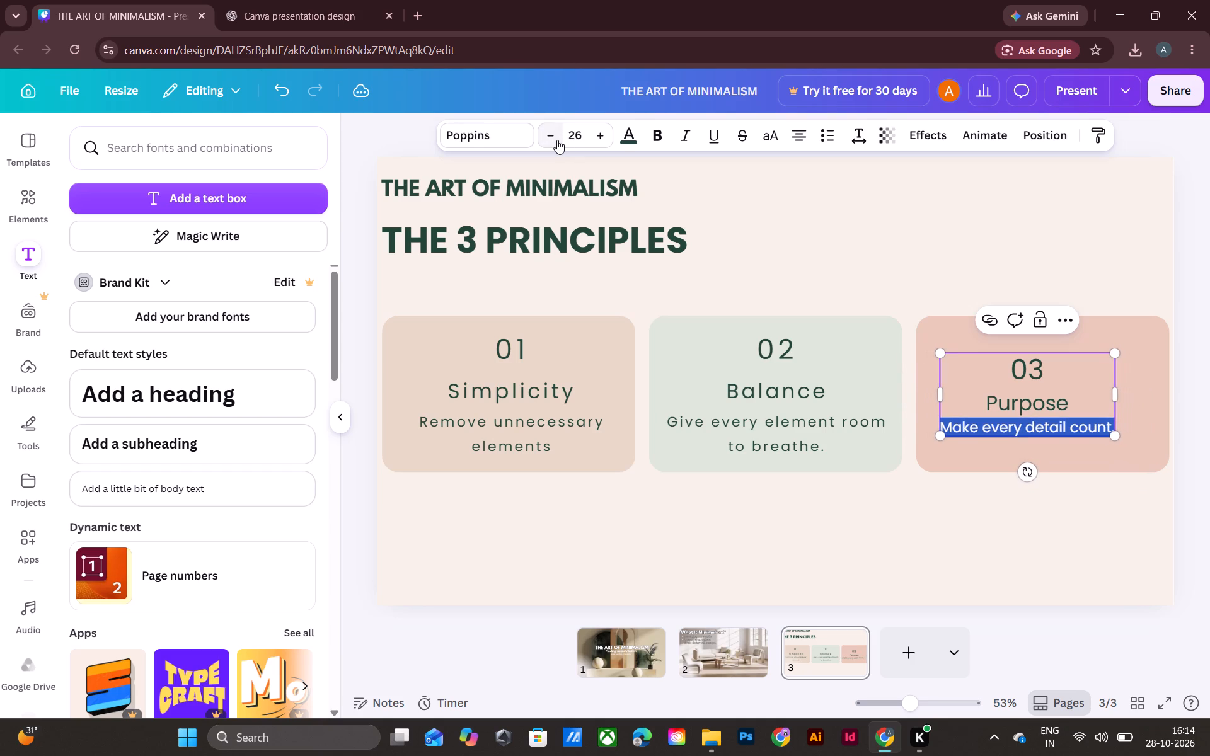
click(557, 140)
click(1203, 207)
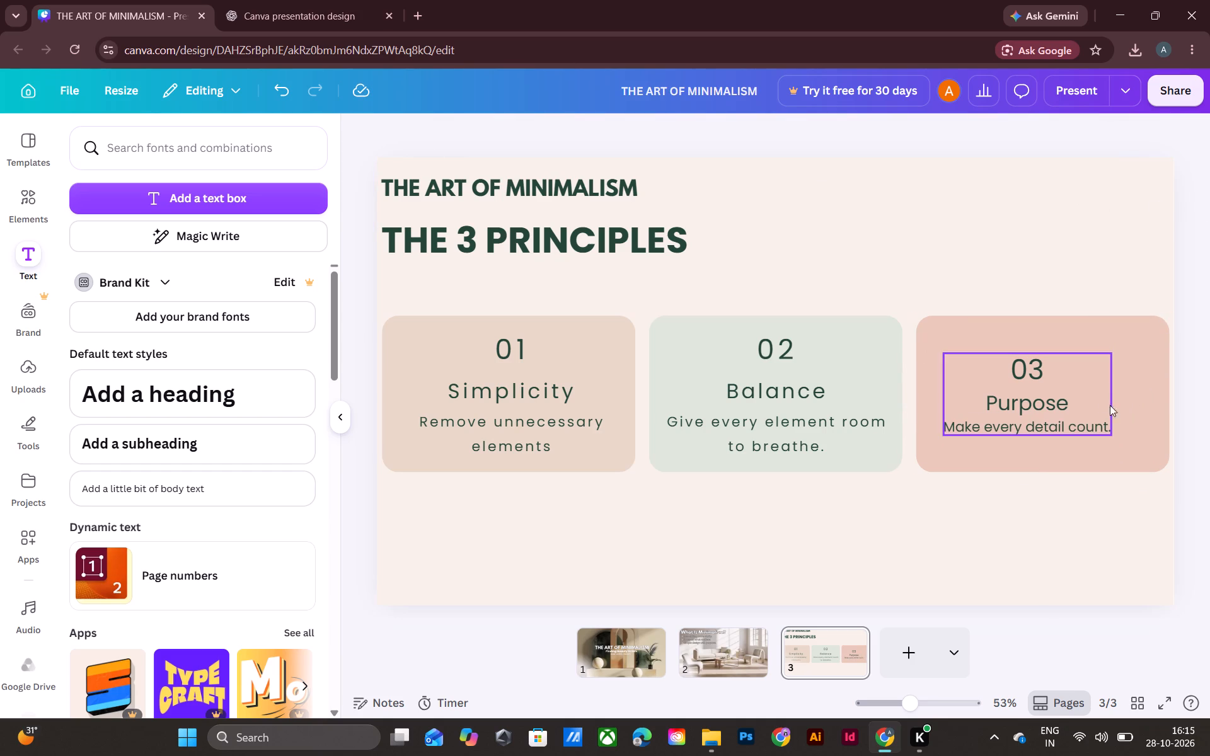
Move the Purpose text box up and further right on the pink card, with its heading level with Balance.
drag(1054, 409, 1081, 409)
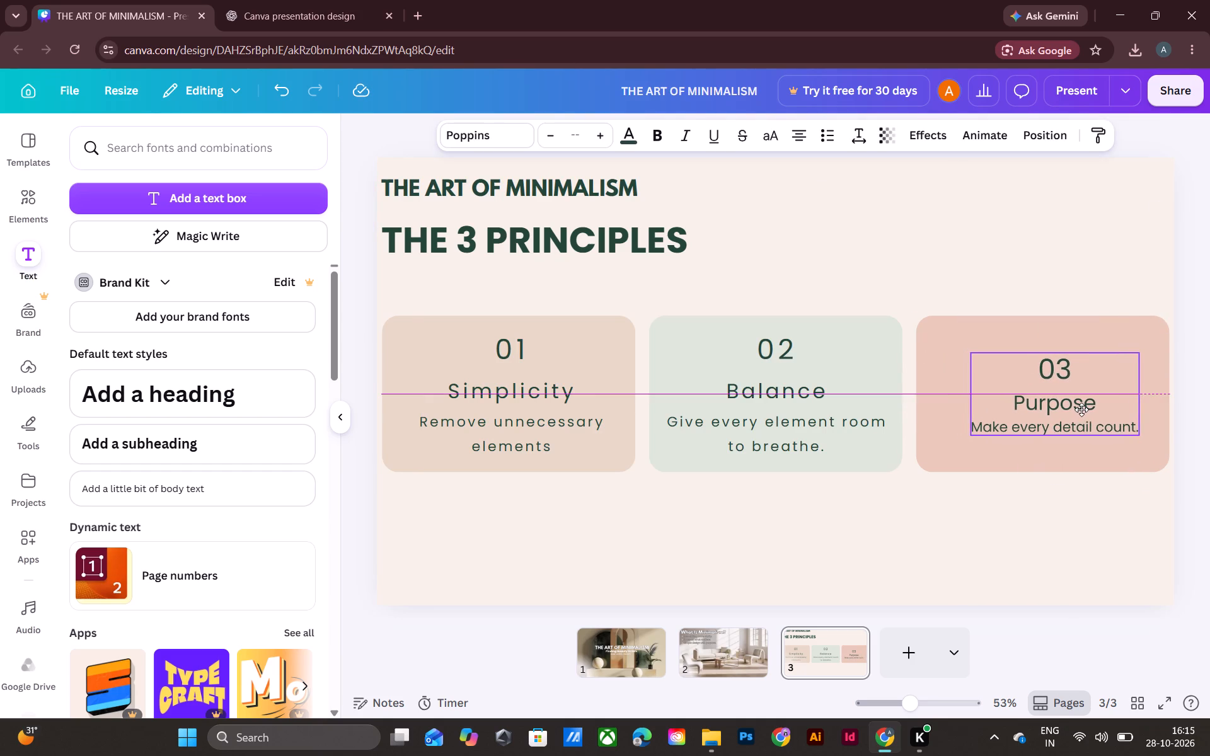
drag(1081, 409, 1083, 399)
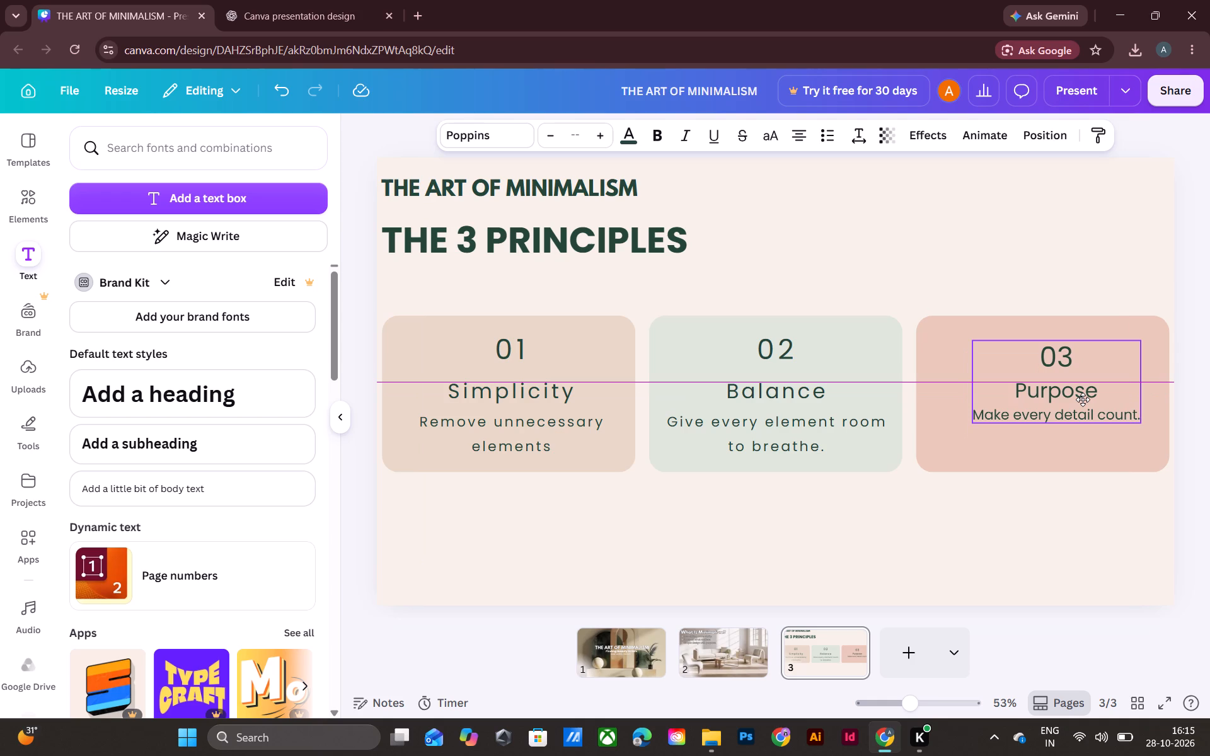
drag(1083, 399, 1083, 399)
drag(1083, 399, 1081, 399)
Compare the letter and line spacing settings of the Balance and Simplicity text boxes.
click(785, 420)
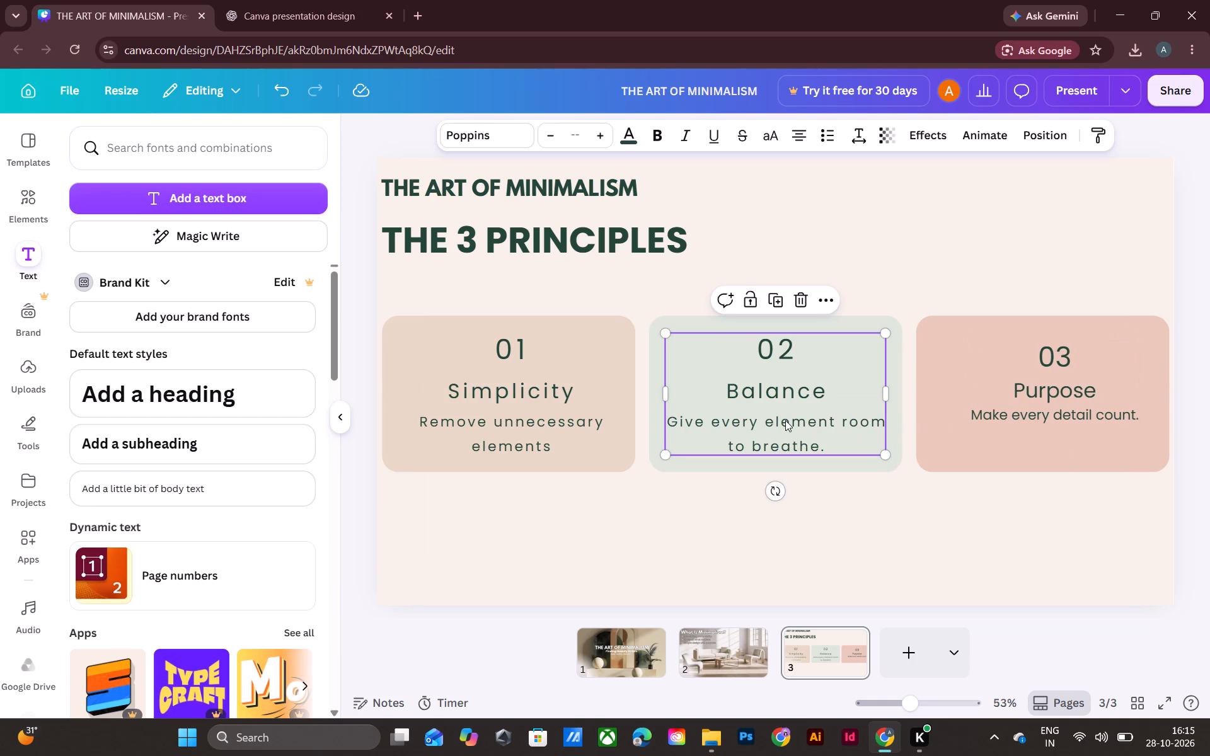
click(856, 134)
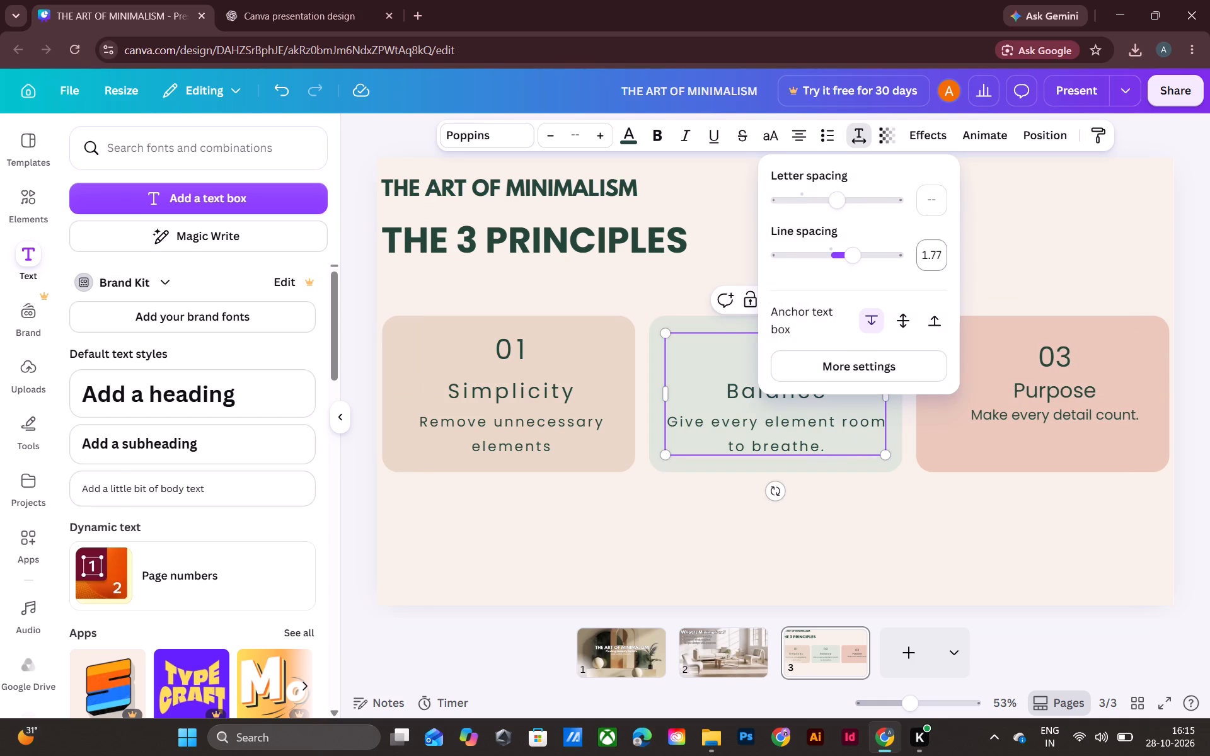
click(931, 206)
click(541, 425)
double_click(539, 421)
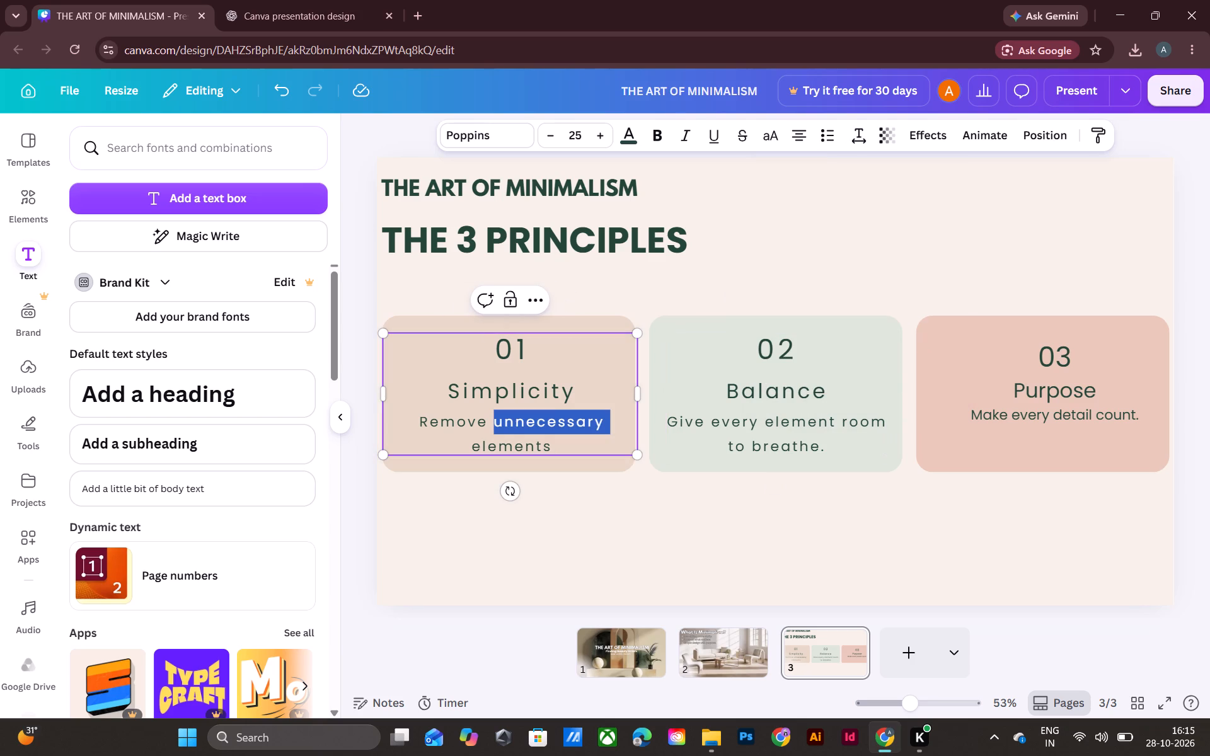
click(1191, 270)
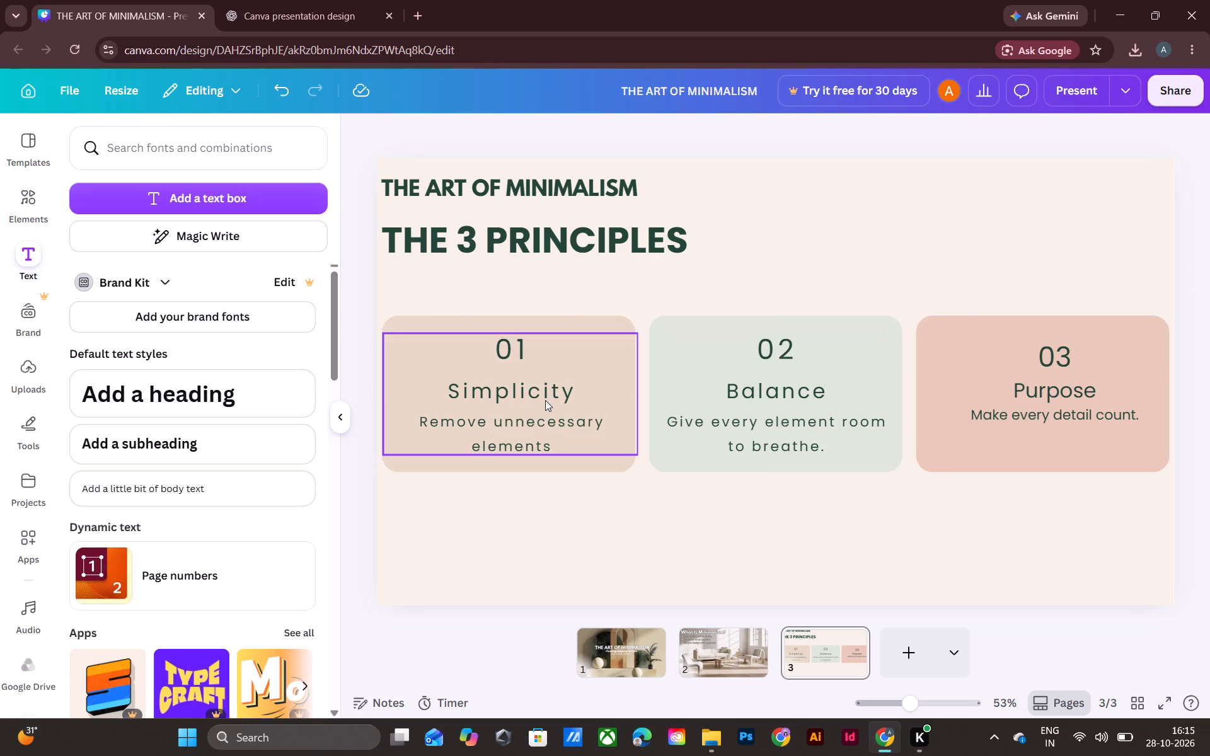
click(546, 400)
click(858, 144)
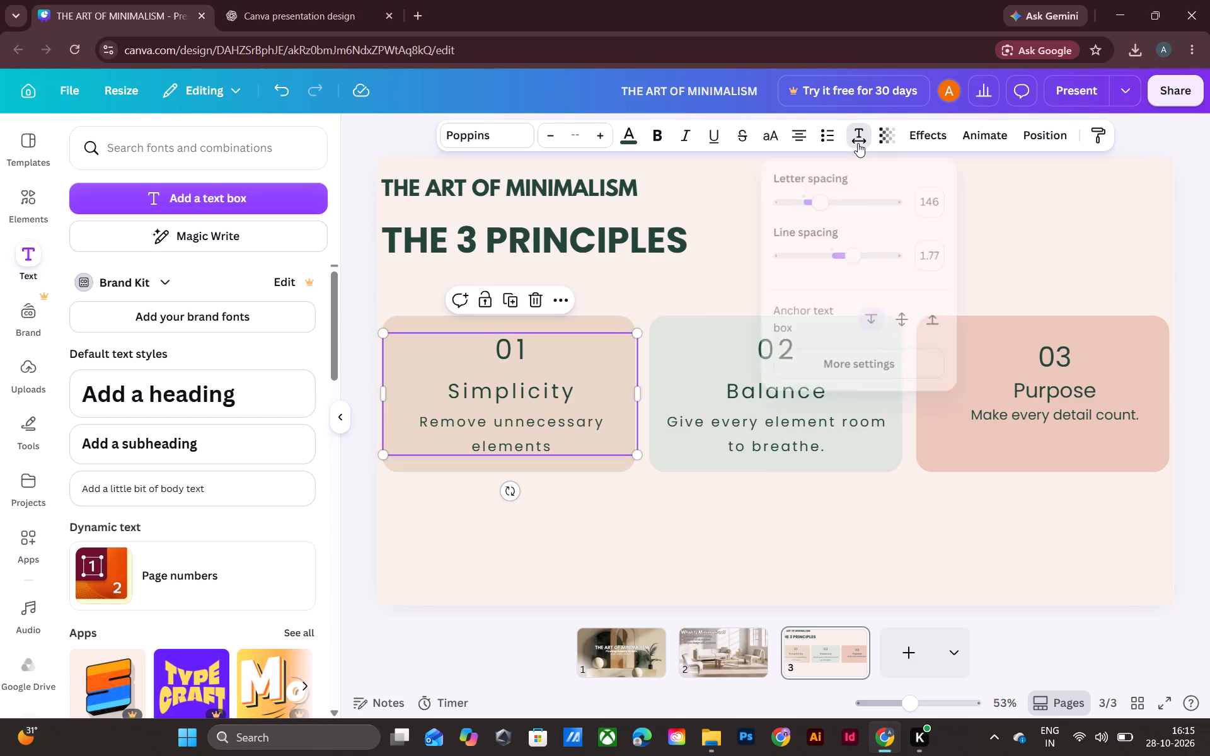
Set the letter spacing of the whole Balance text box to 147.
click(821, 430)
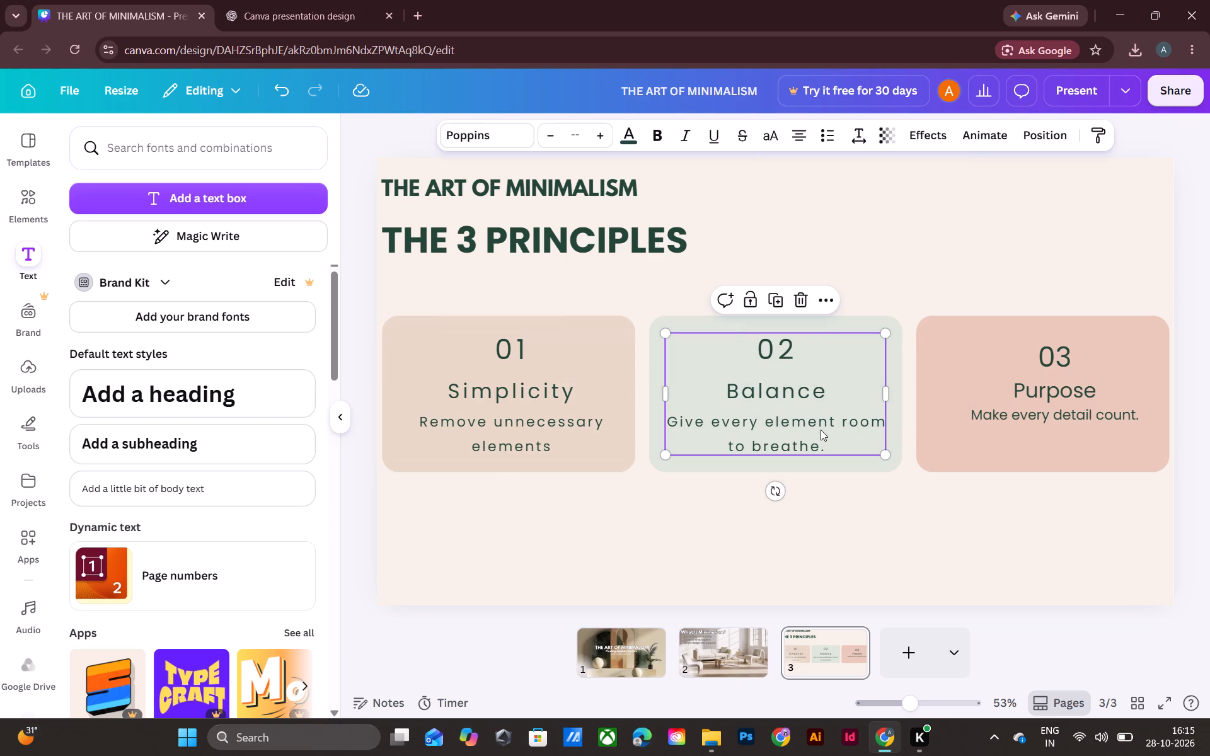
click(864, 144)
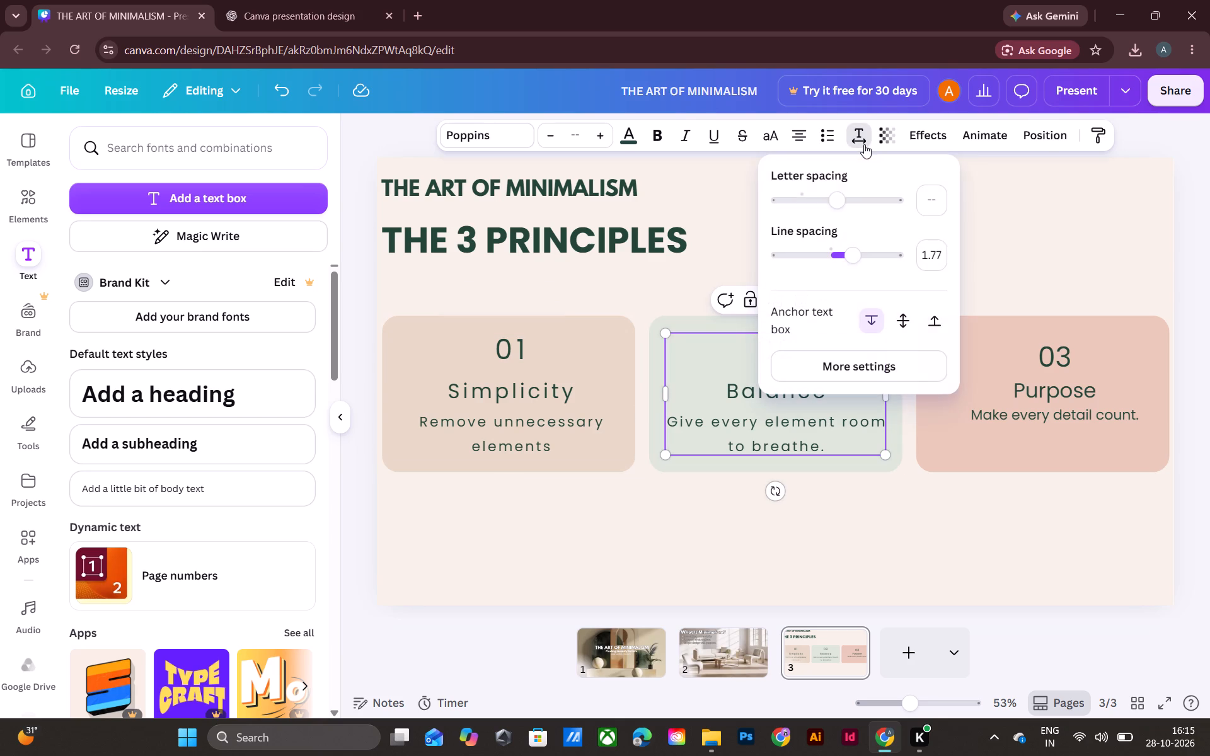
click(933, 197)
click(937, 194)
key(BackSpace)
text(1457)
key(BackSpace)
key(BackSpace)
key(7)
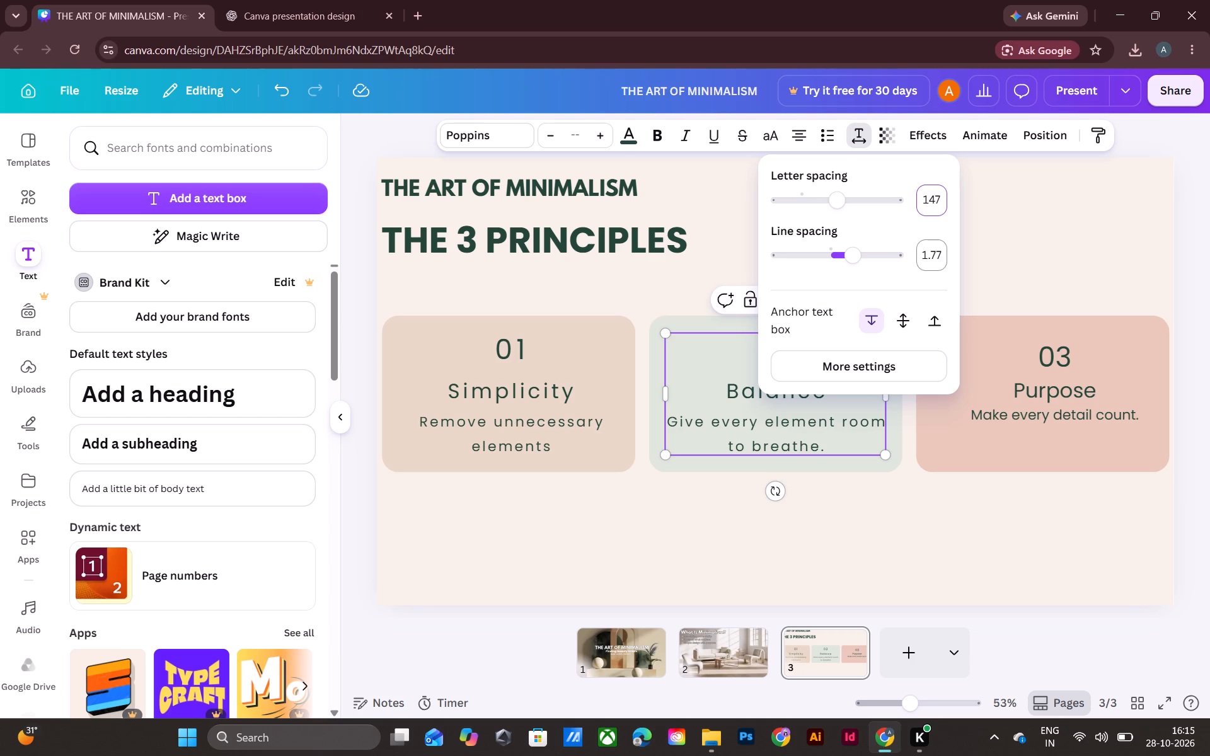
click(935, 253)
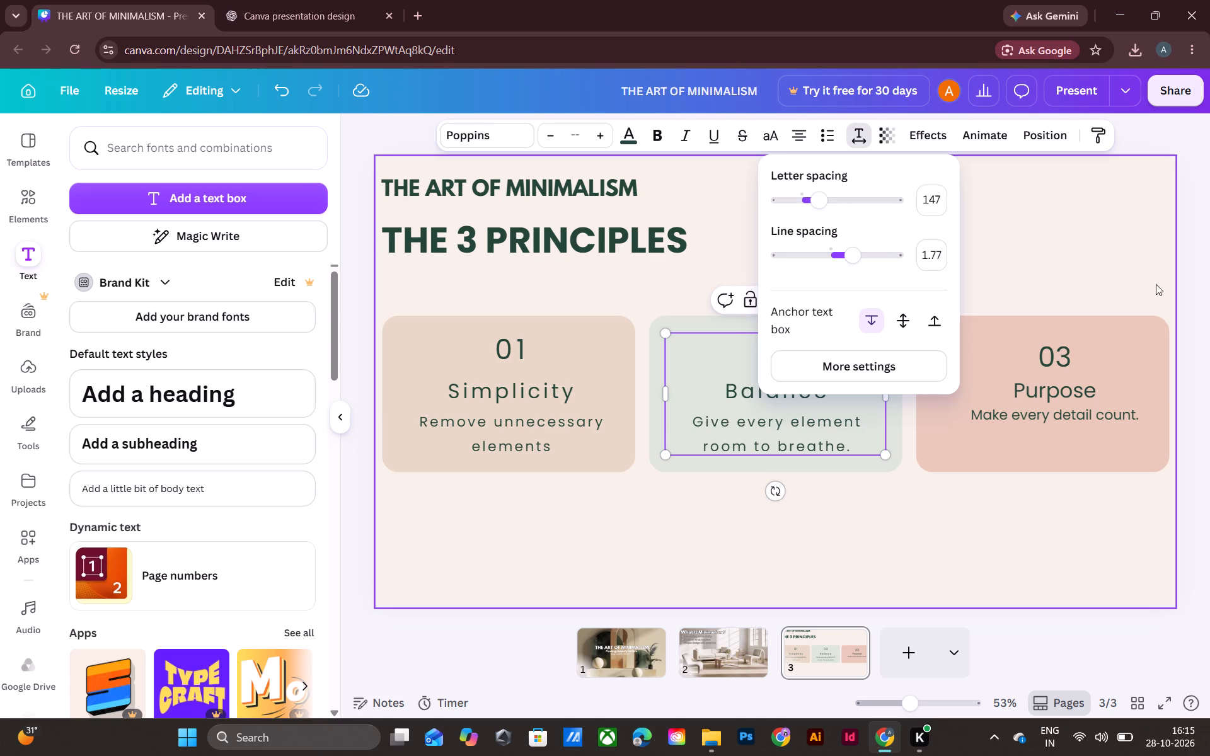
Set the Purpose text box's letter spacing to 147 and its line spacing to 1.77.
click(1076, 403)
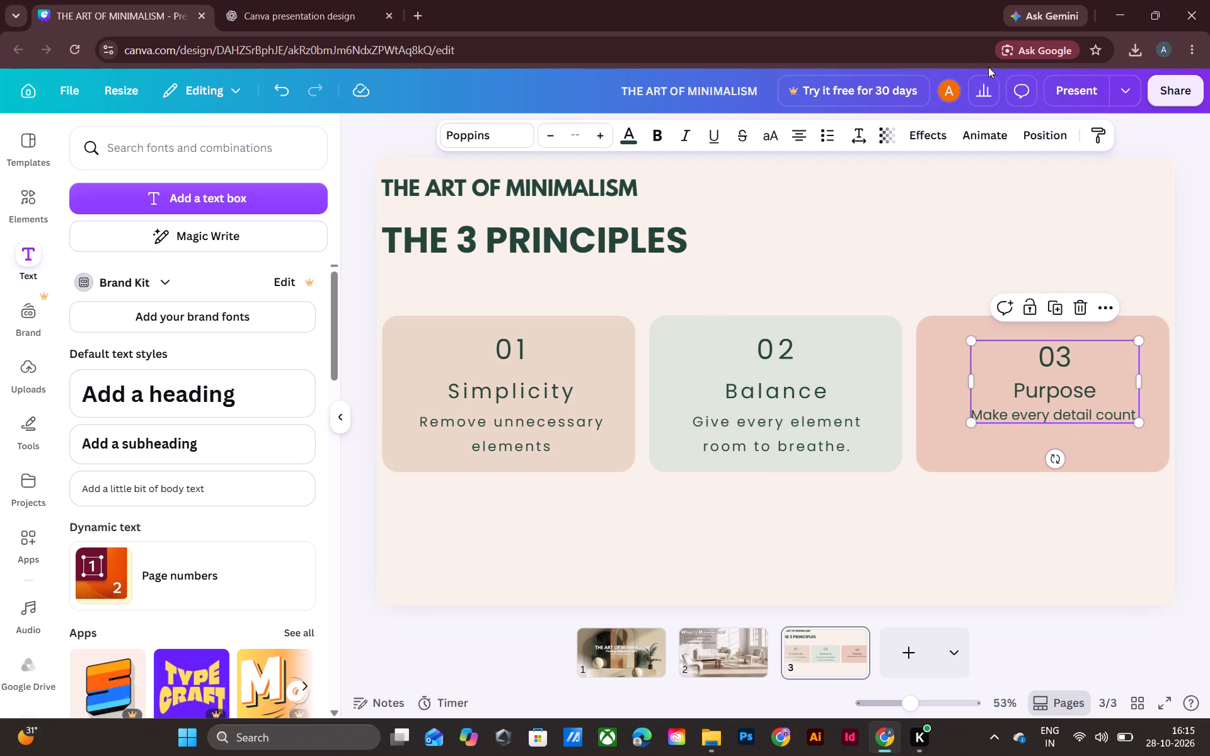
click(861, 134)
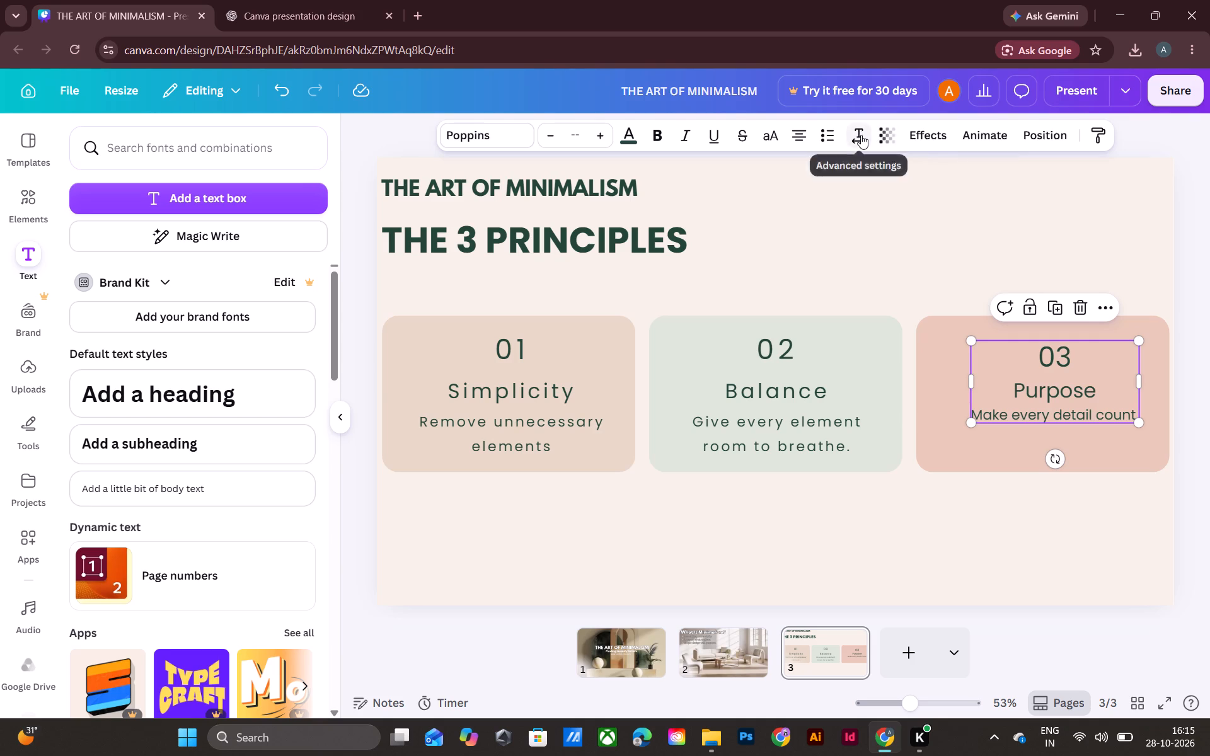
click(940, 196)
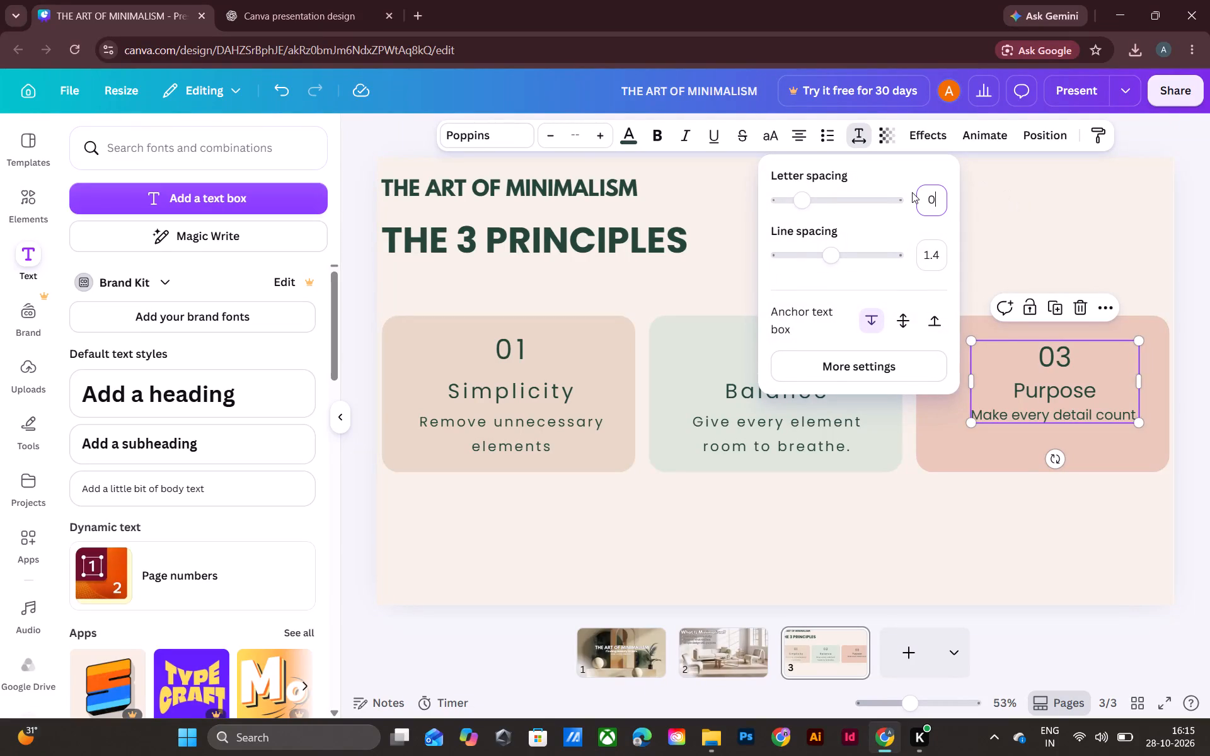
key(BackSpace)
text(147)
click(937, 258)
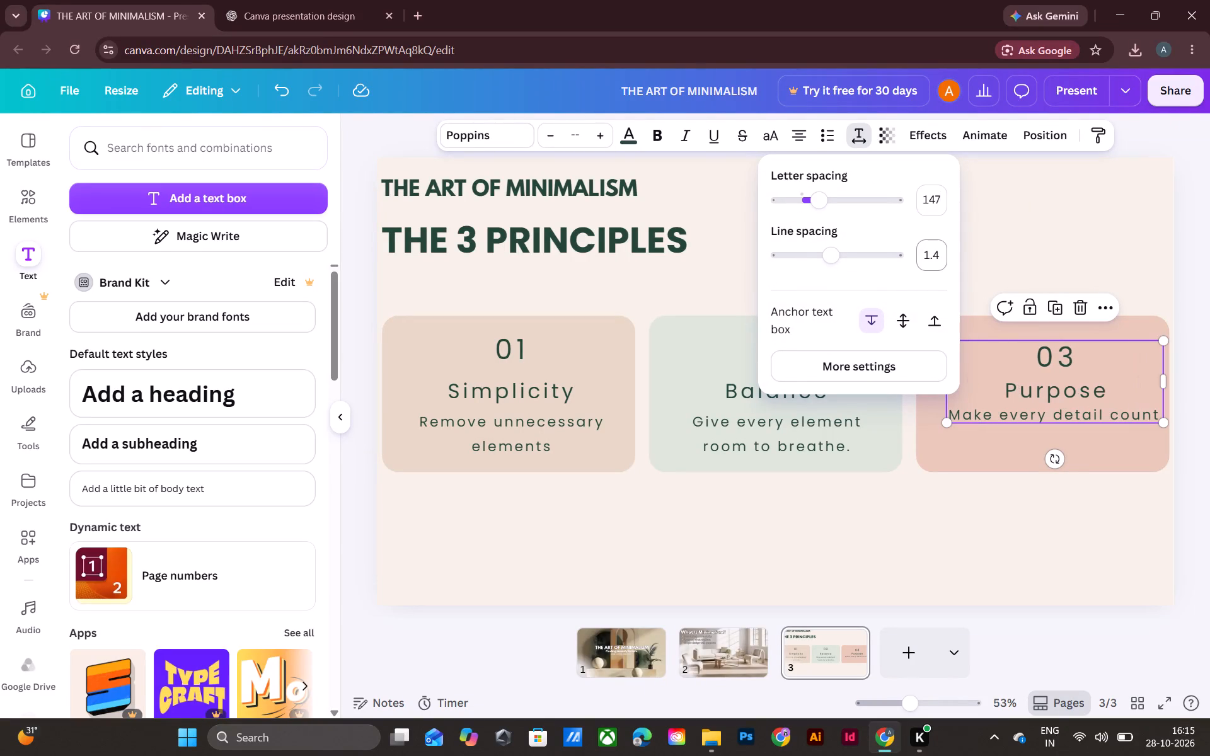
click(939, 255)
click(941, 255)
key(BackSpace)
text(77)
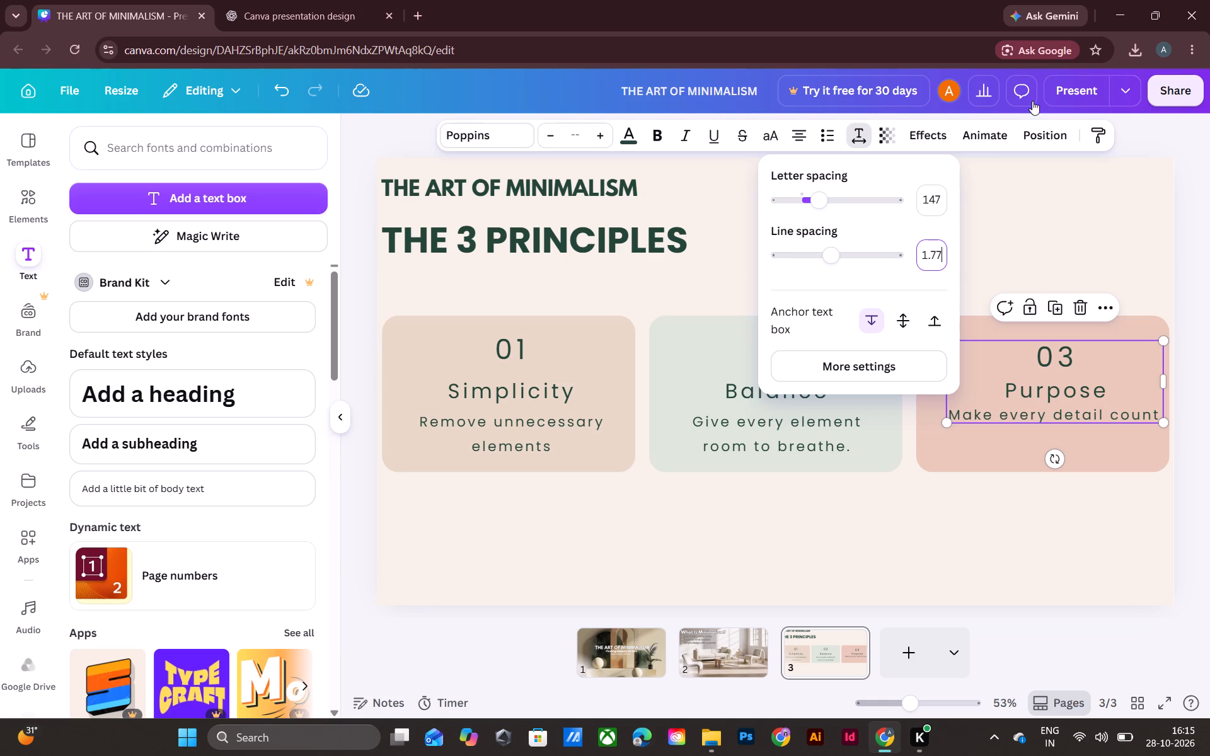
click(940, 203)
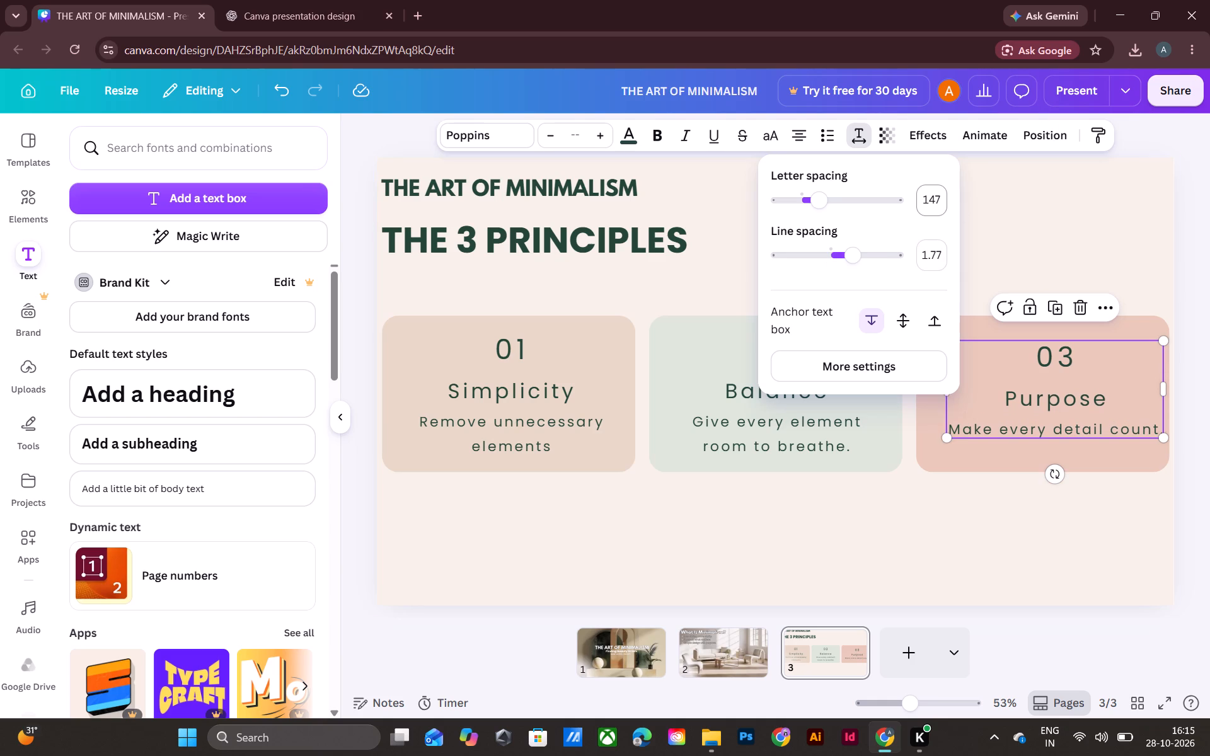
click(1206, 228)
click(1206, 229)
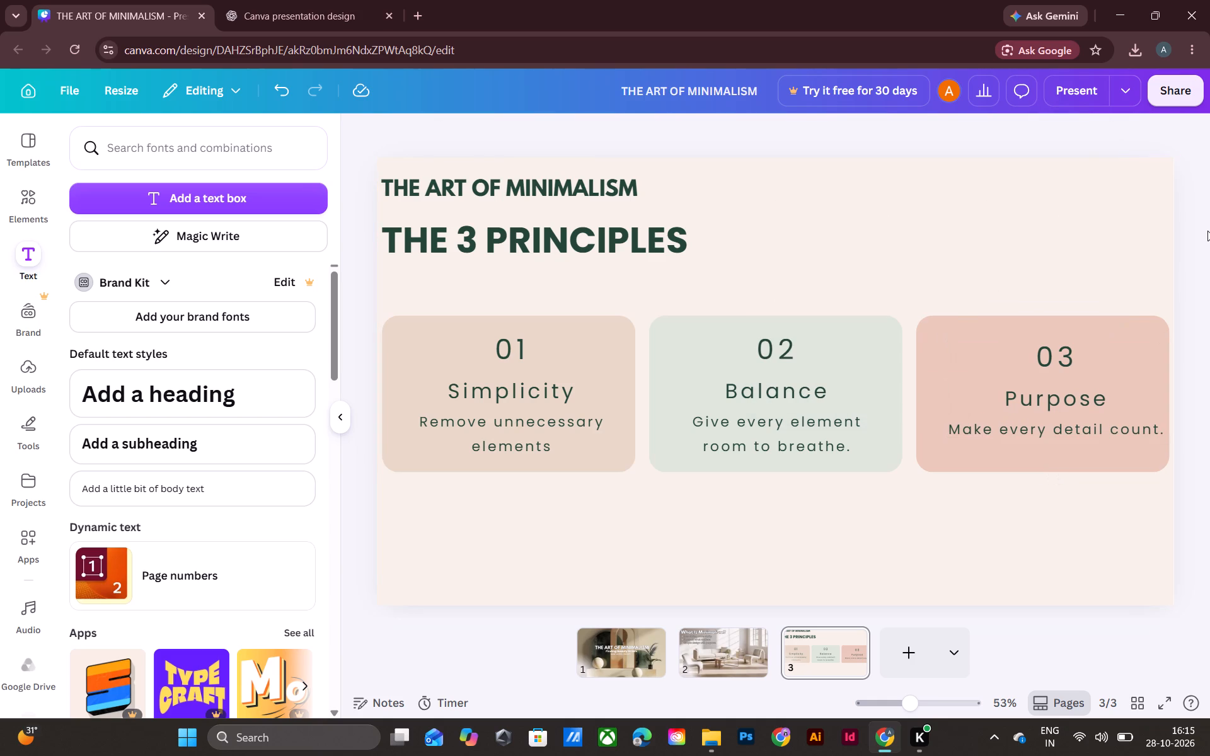
Centre the Purpose text box horizontally on the pink card, with its lines sitting slightly lower than the Balance text.
drag(1054, 374, 1033, 384)
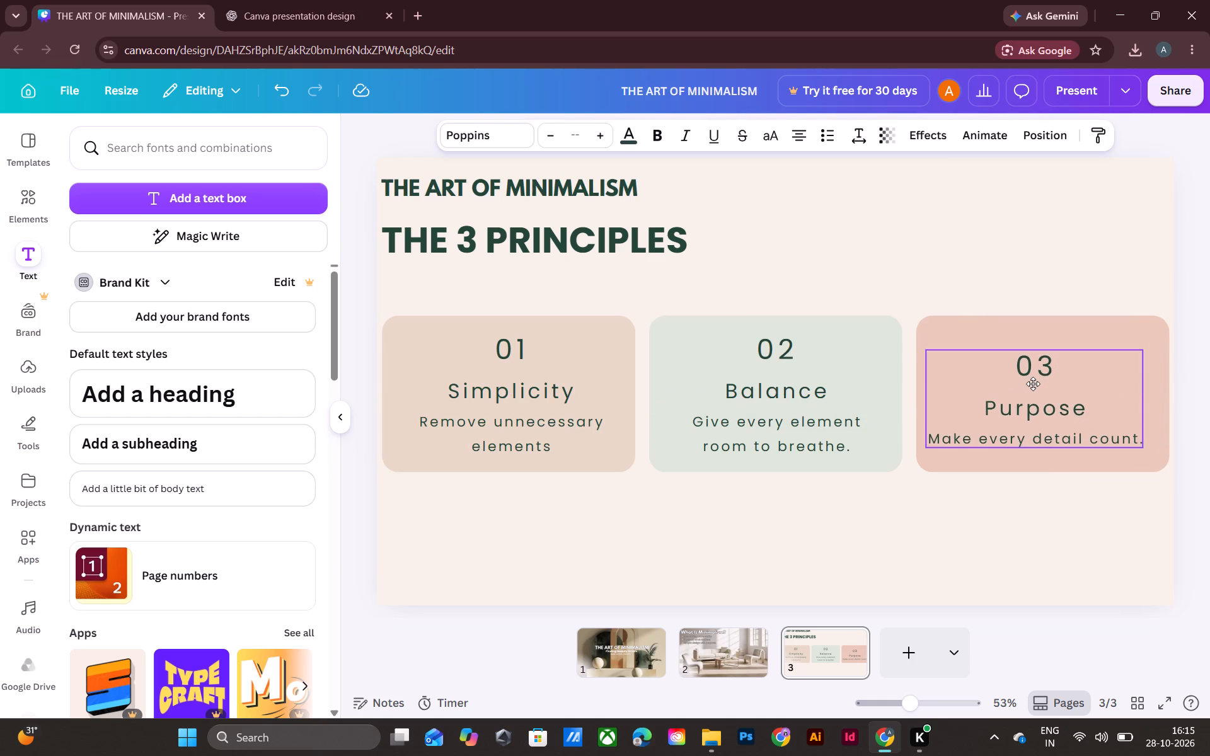
drag(1033, 384, 1035, 367)
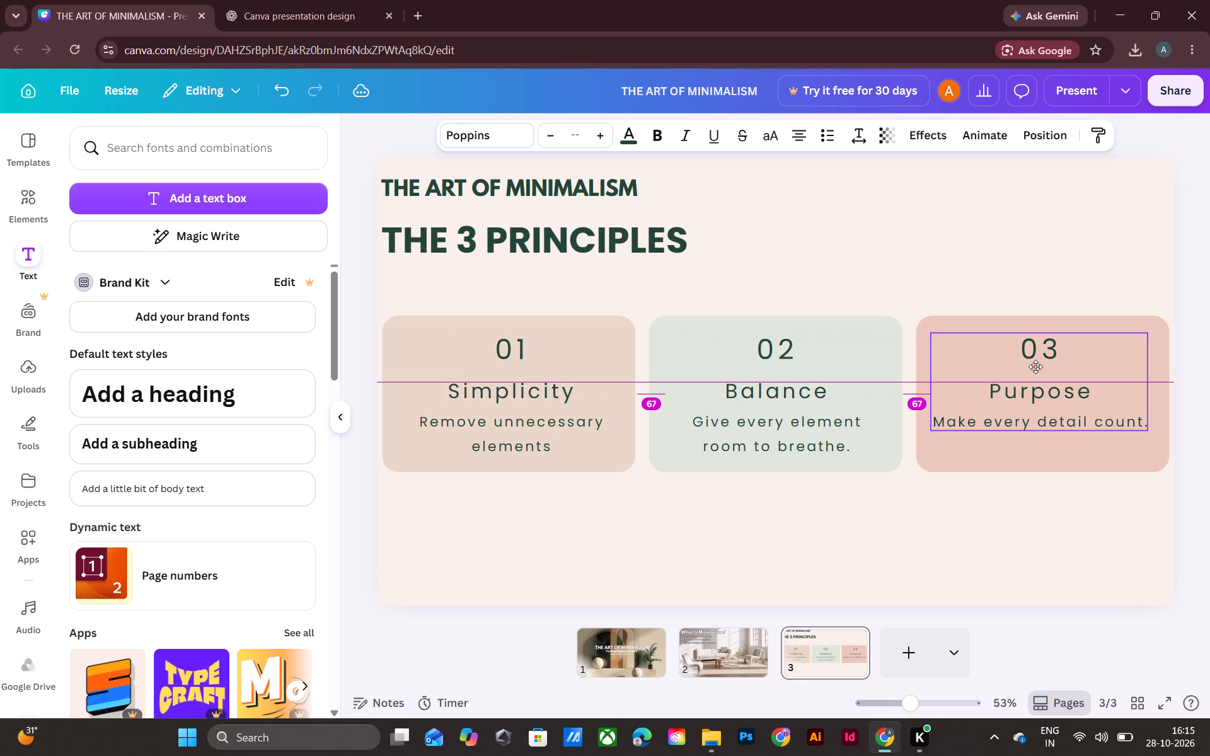
drag(1035, 367, 1039, 367)
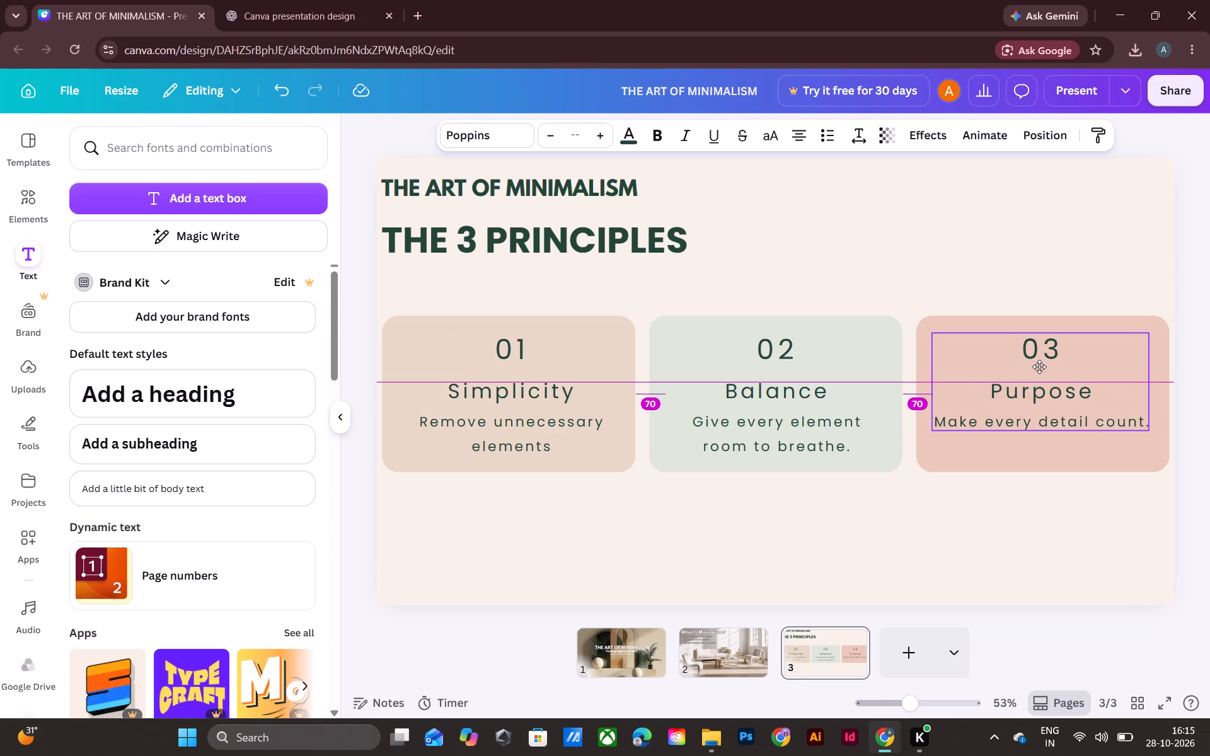
drag(1039, 367, 1041, 372)
click(1207, 311)
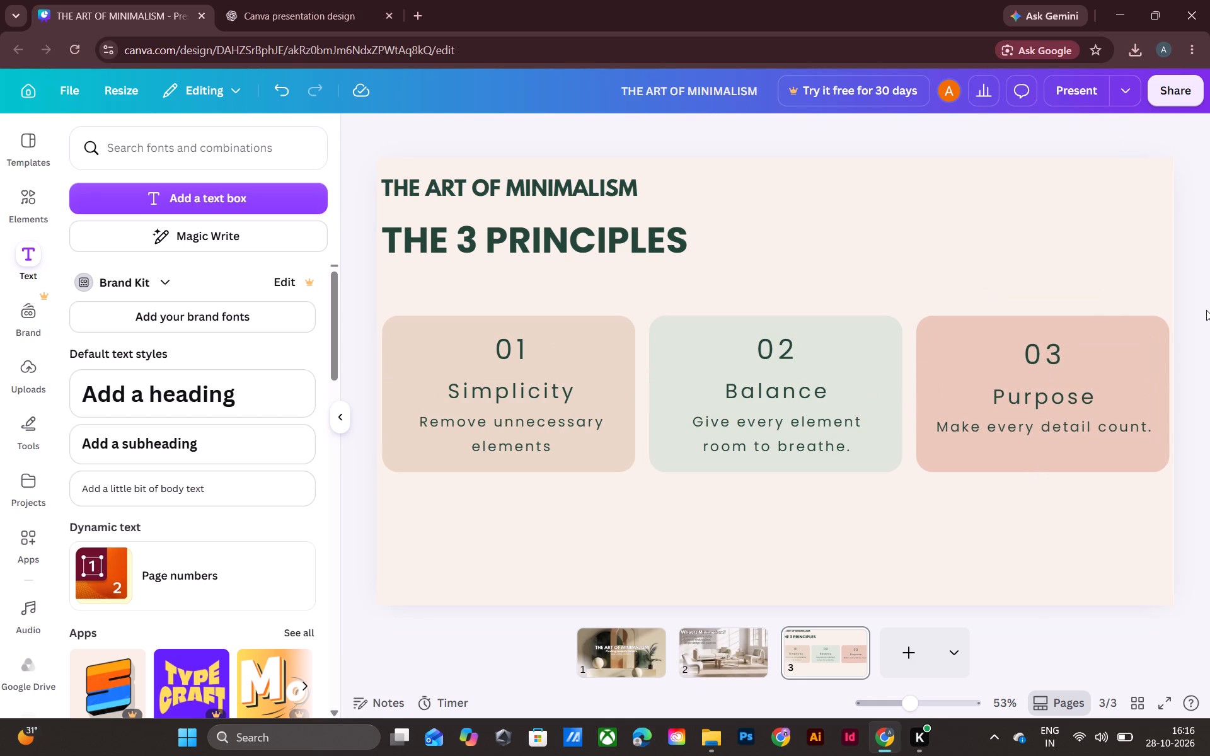
Move the "THE 3 PRINCIPLES" heading to roughly the middle of the slide, just above the Balance card.
scroll(940, 180, down, 1)
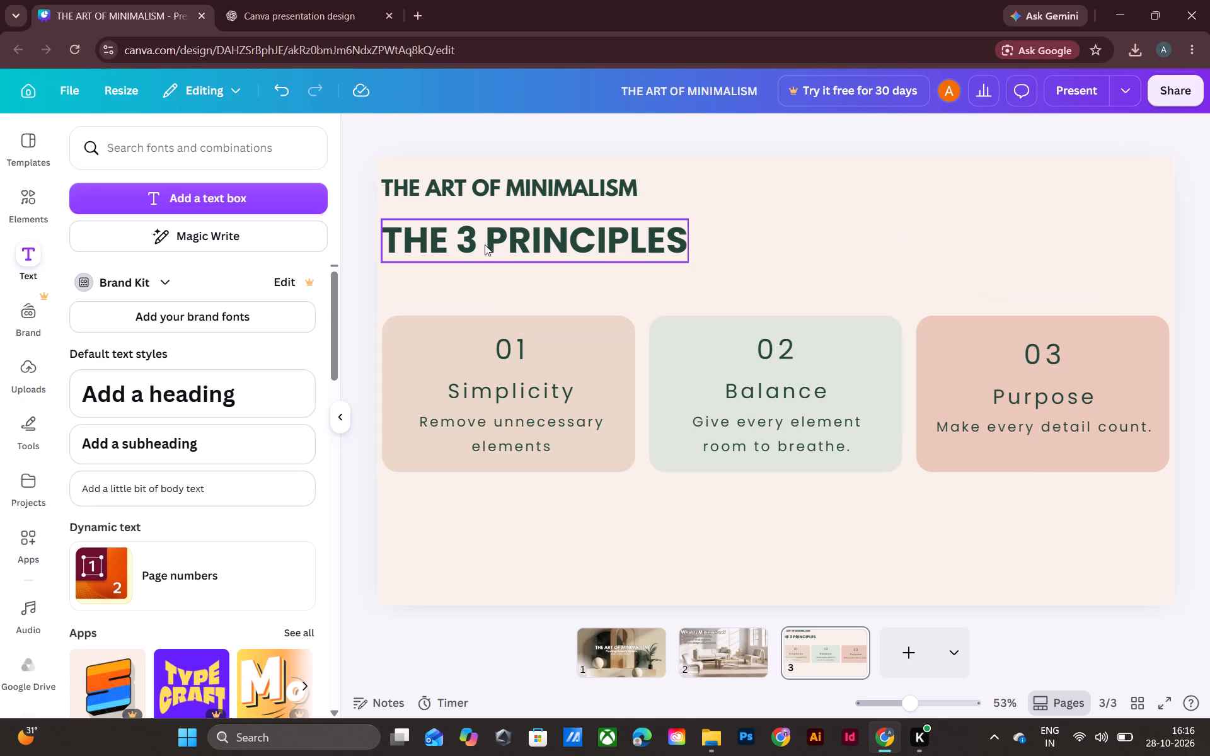
drag(493, 246, 714, 276)
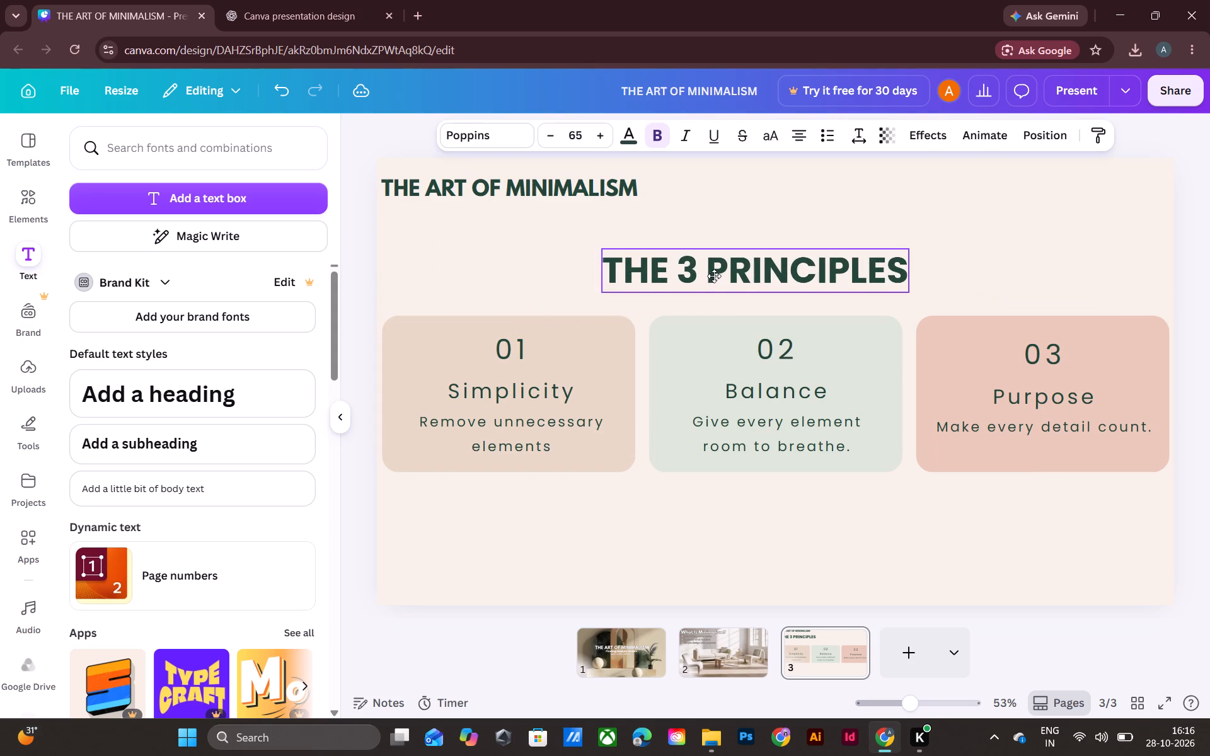
drag(714, 276, 724, 278)
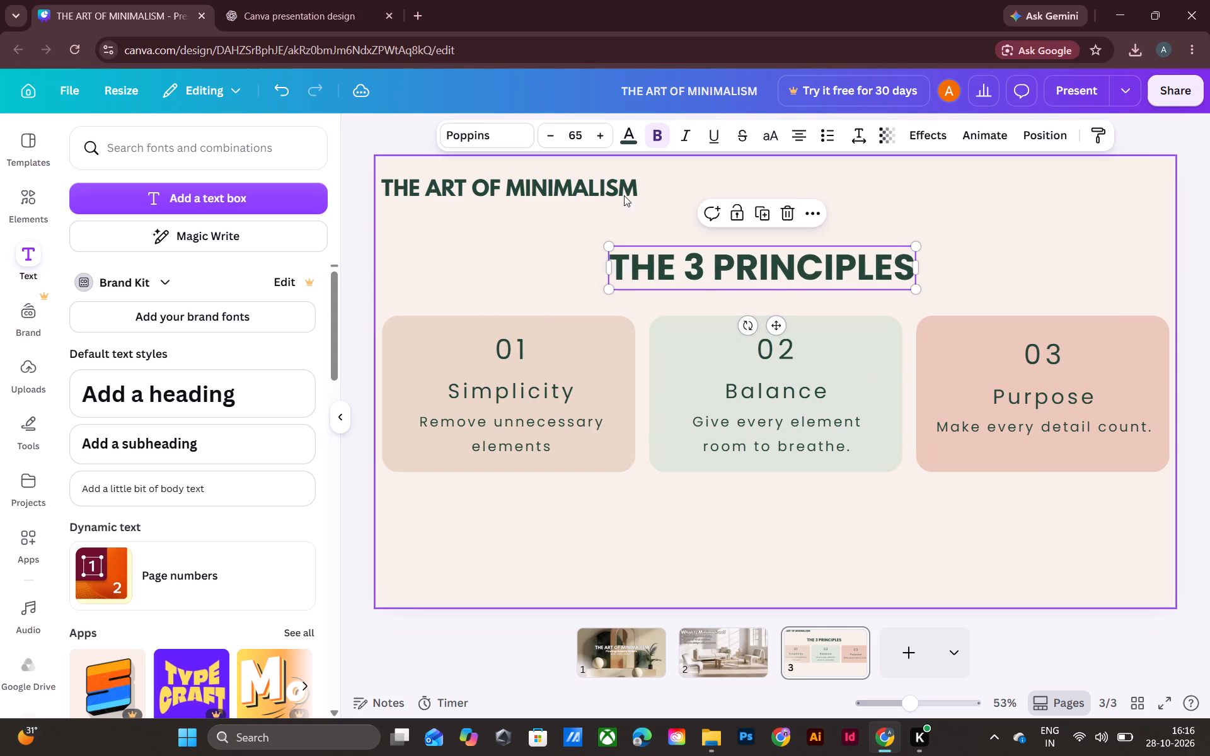
drag(580, 189, 823, 211)
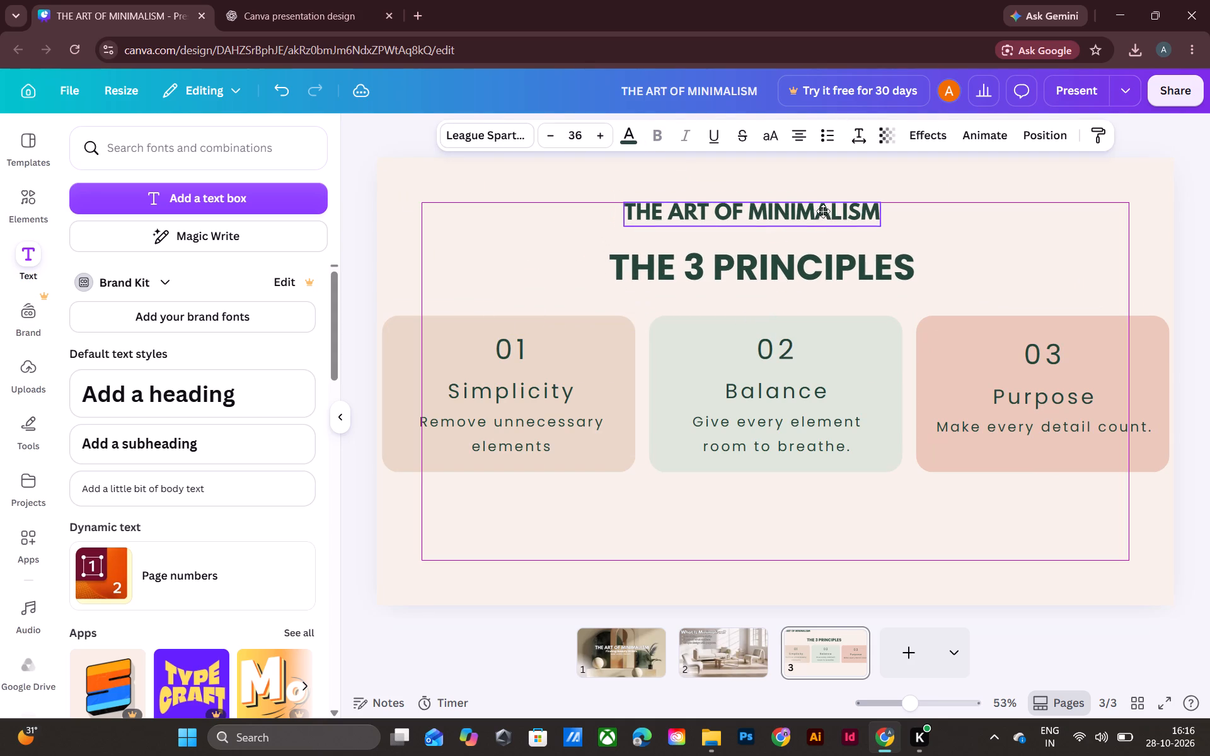
drag(823, 211, 824, 220)
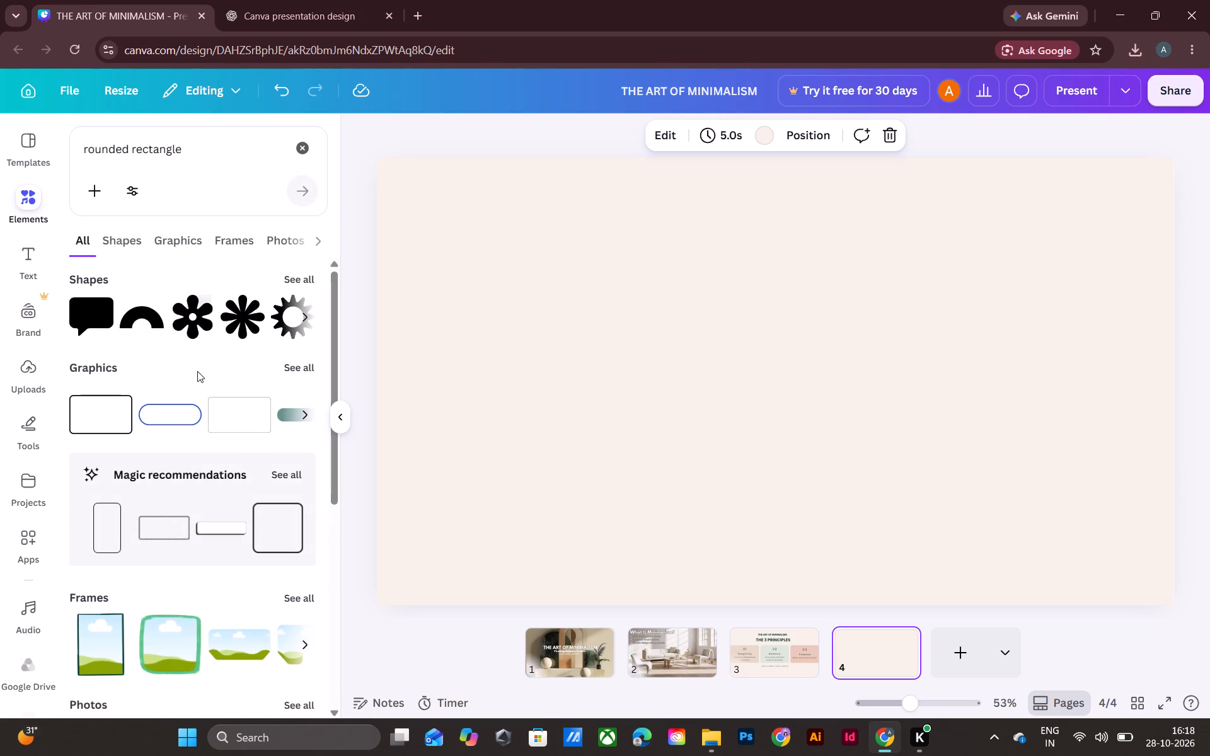
scroll(282, 546, down, 2)
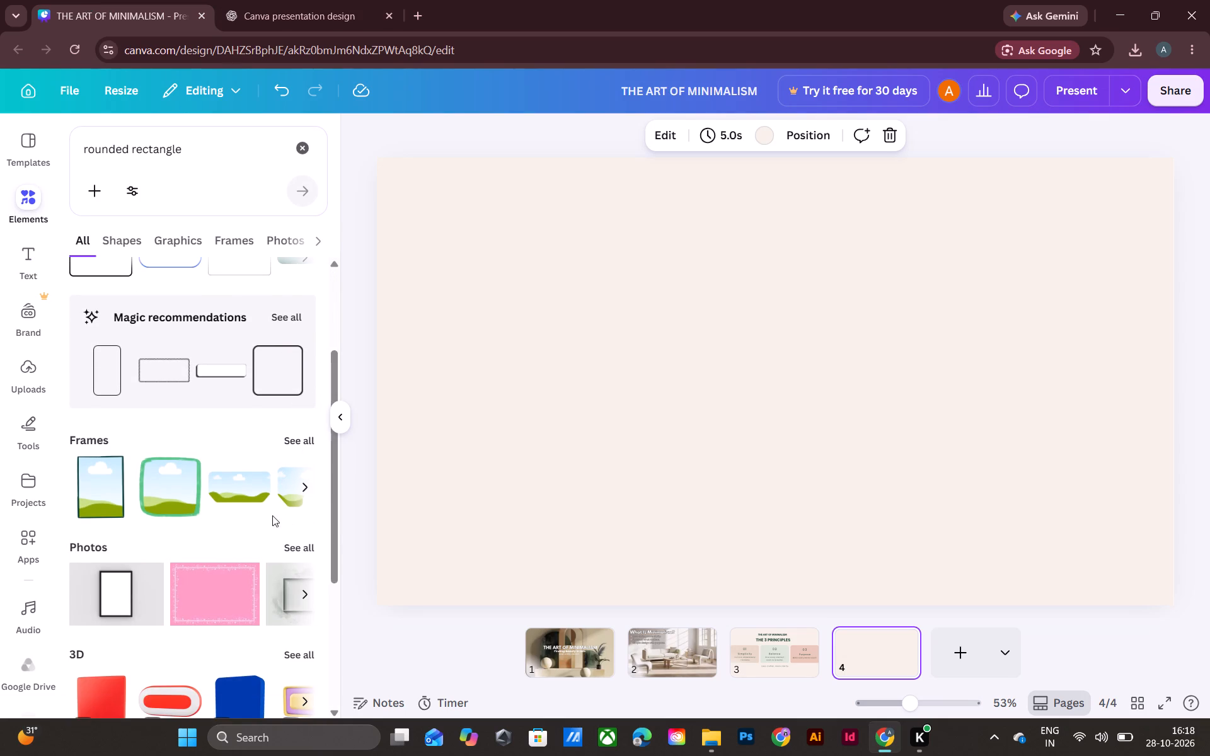
scroll(272, 515, down, 2)
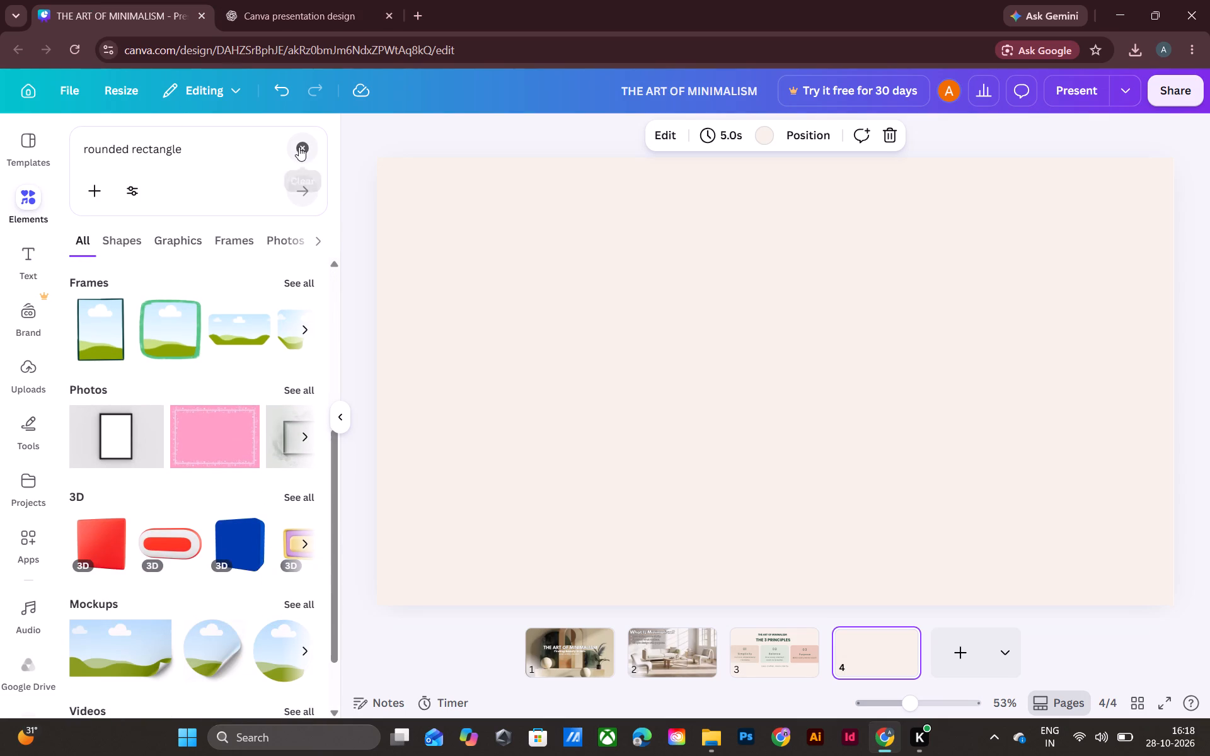
click(299, 147)
click(212, 144)
text(3 image collage)
key(Return)
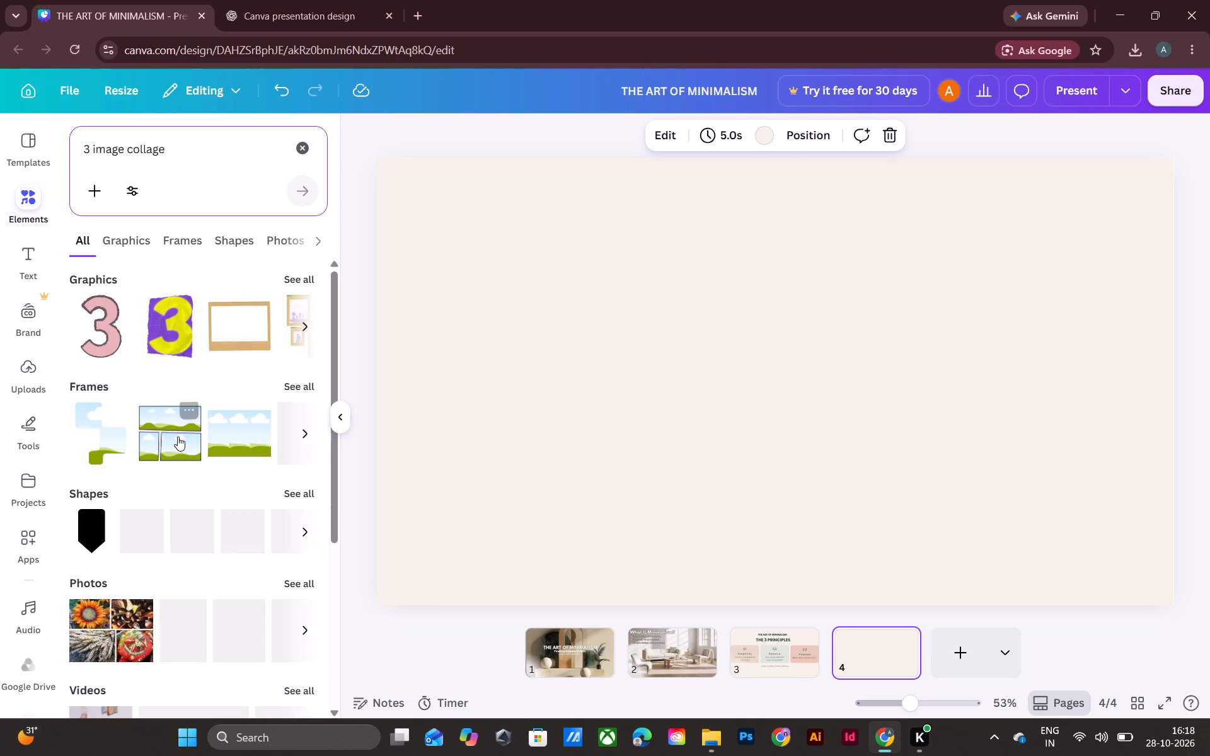
click(297, 387)
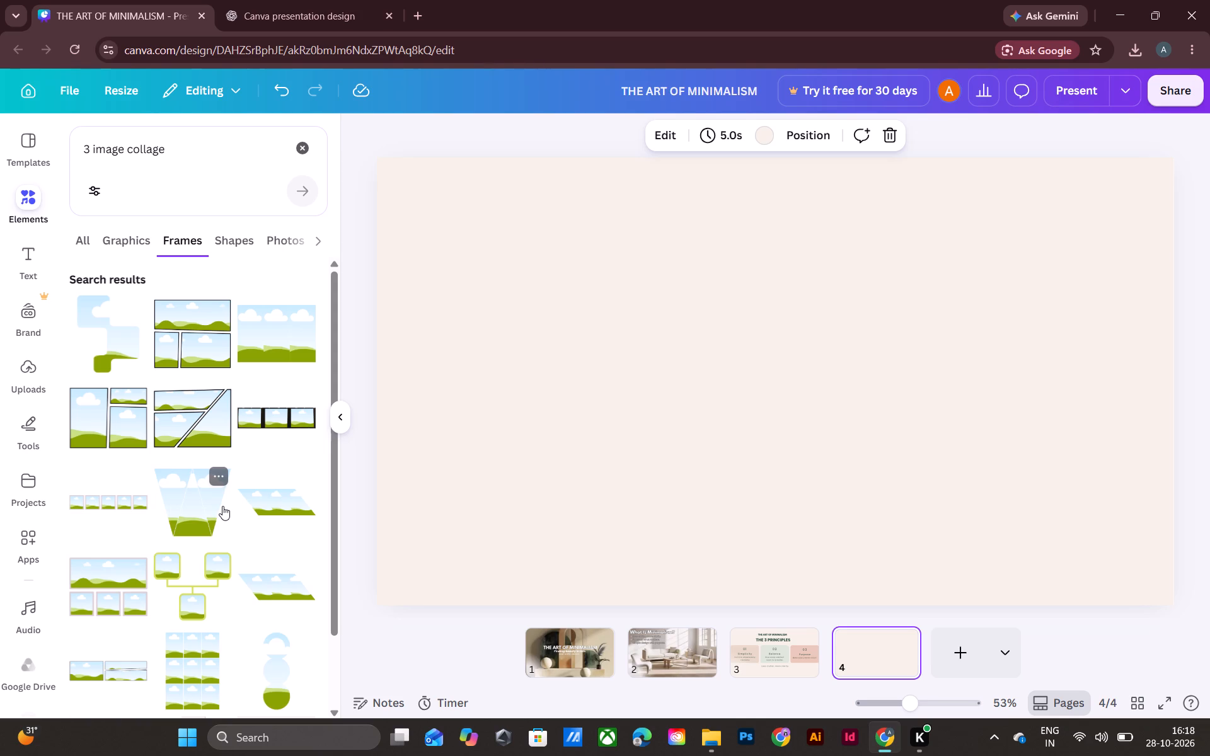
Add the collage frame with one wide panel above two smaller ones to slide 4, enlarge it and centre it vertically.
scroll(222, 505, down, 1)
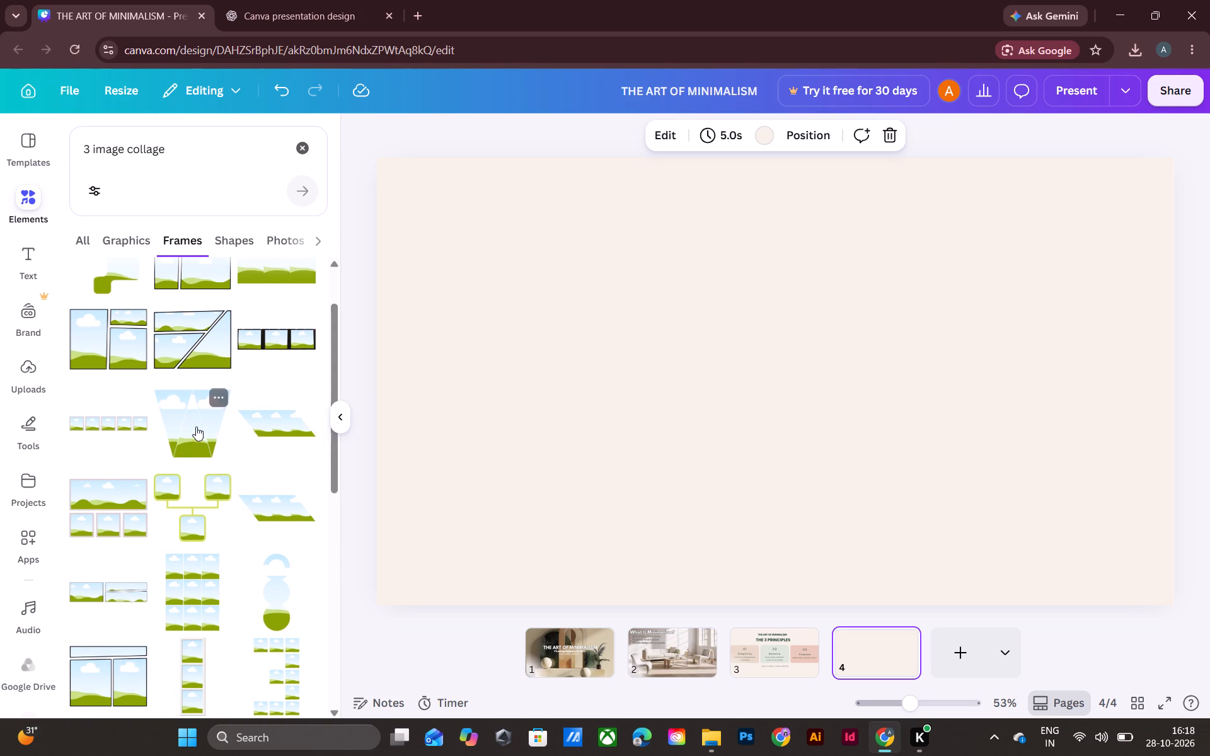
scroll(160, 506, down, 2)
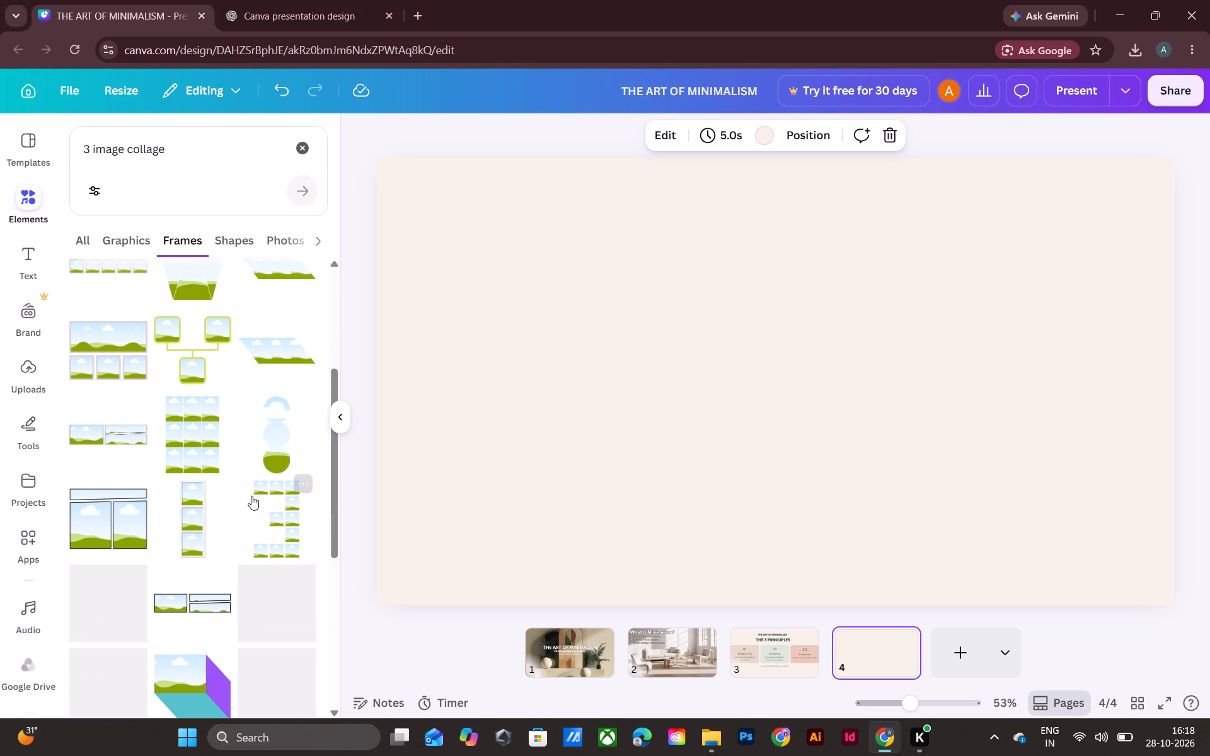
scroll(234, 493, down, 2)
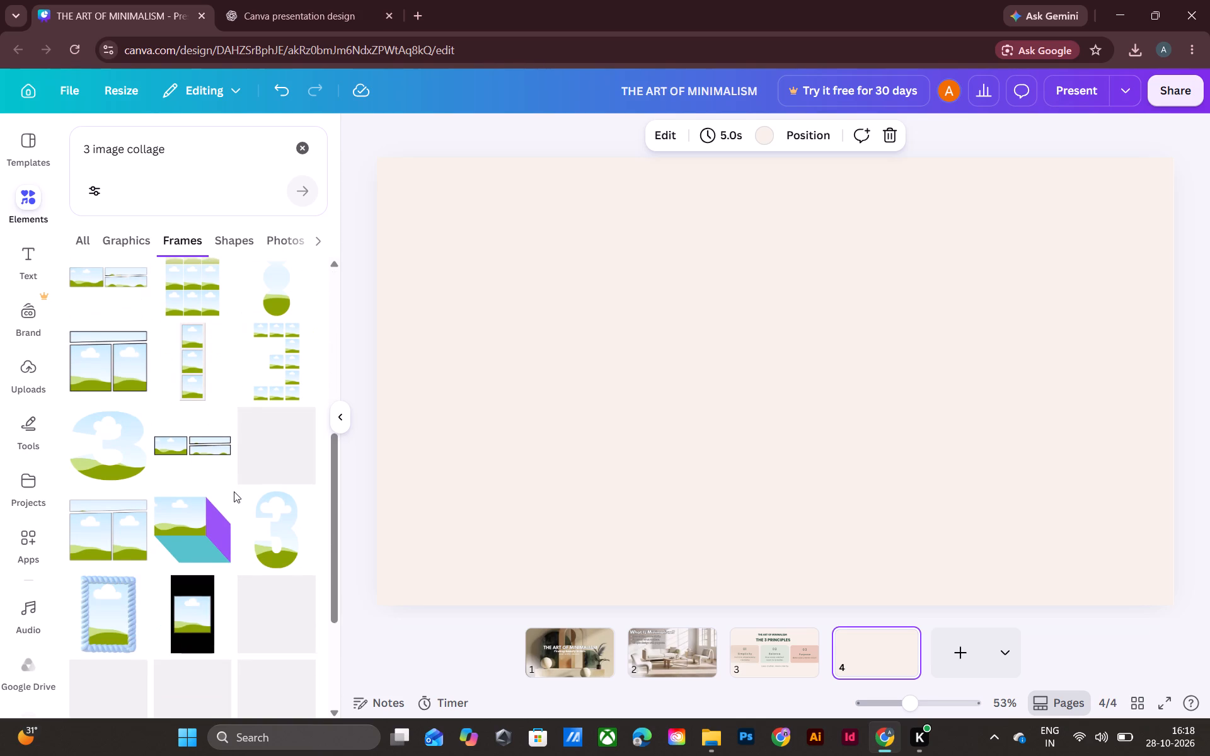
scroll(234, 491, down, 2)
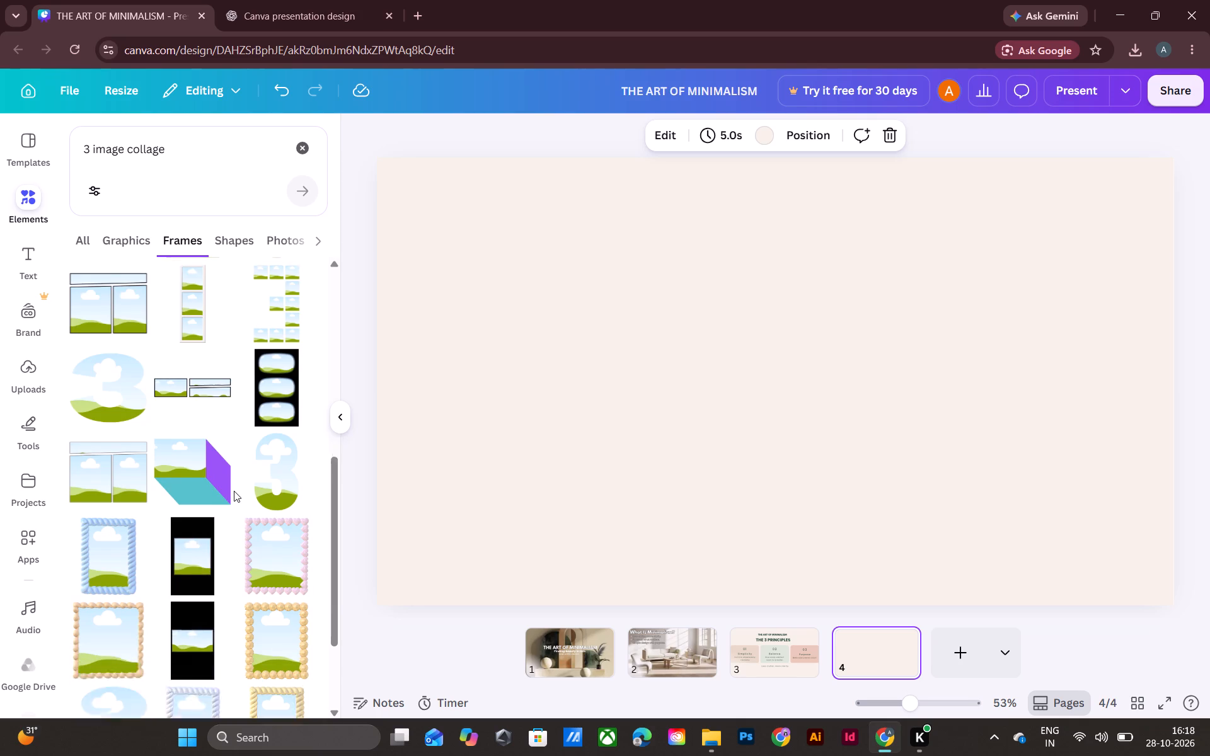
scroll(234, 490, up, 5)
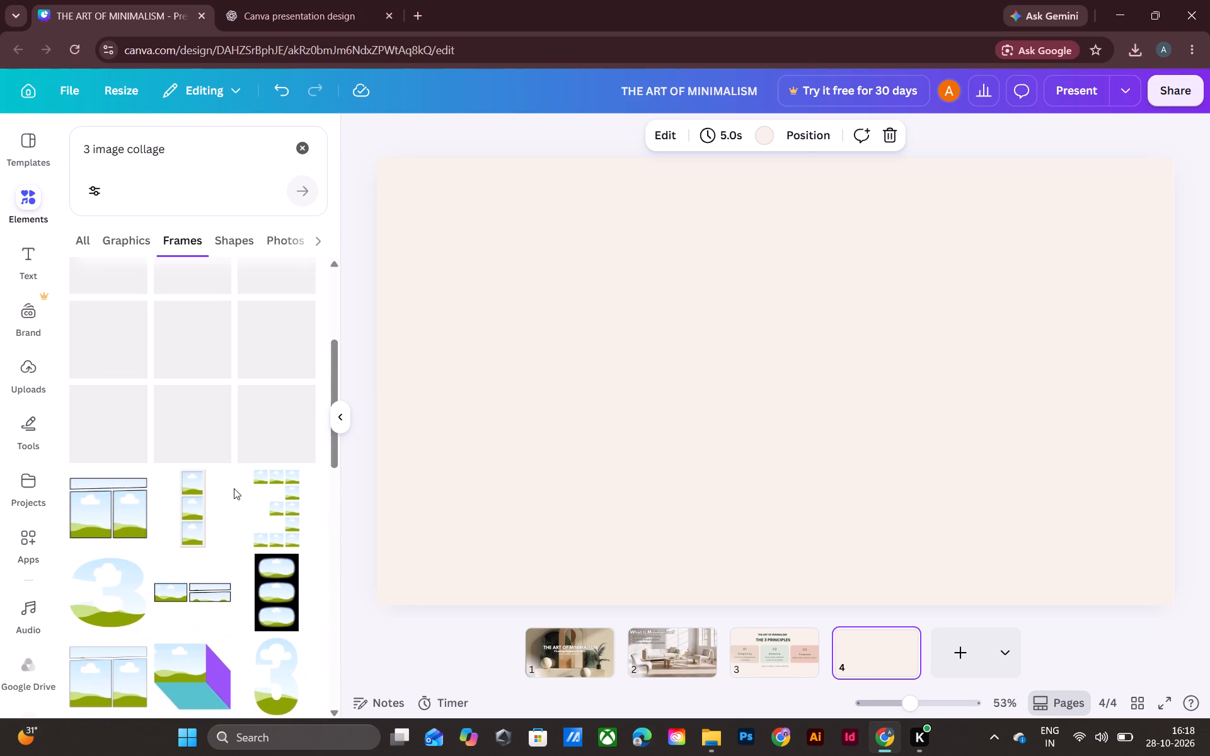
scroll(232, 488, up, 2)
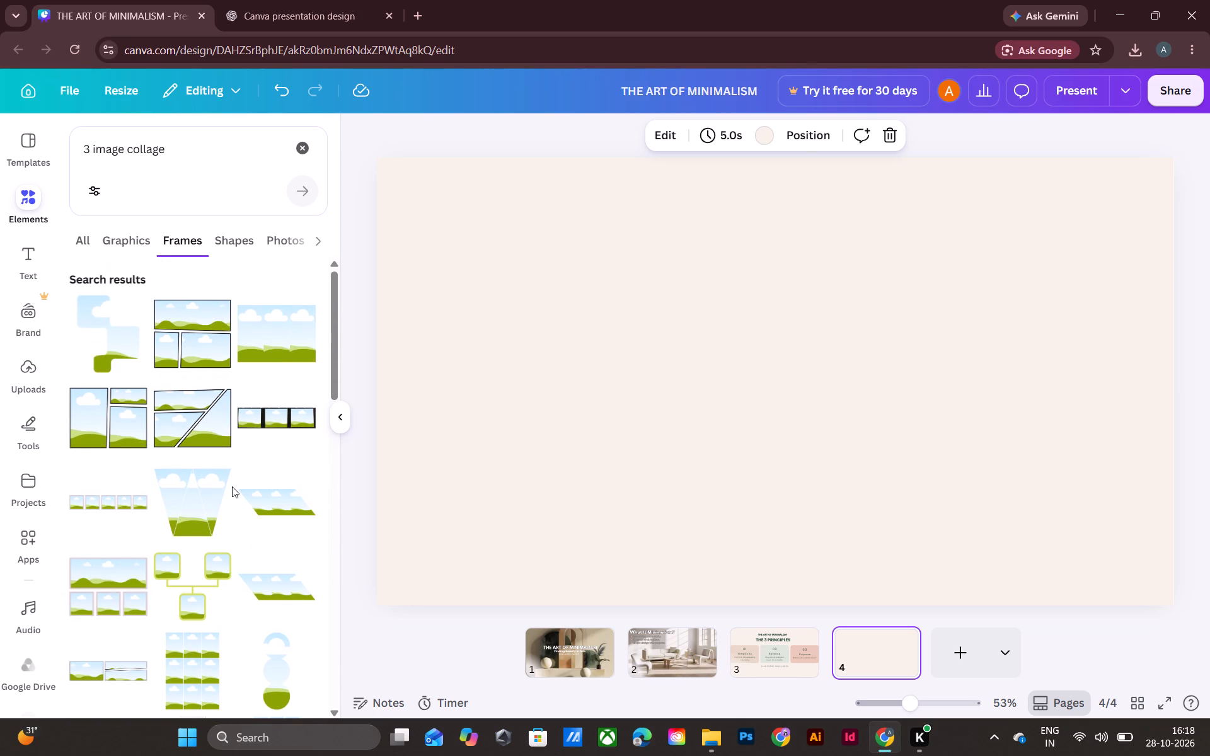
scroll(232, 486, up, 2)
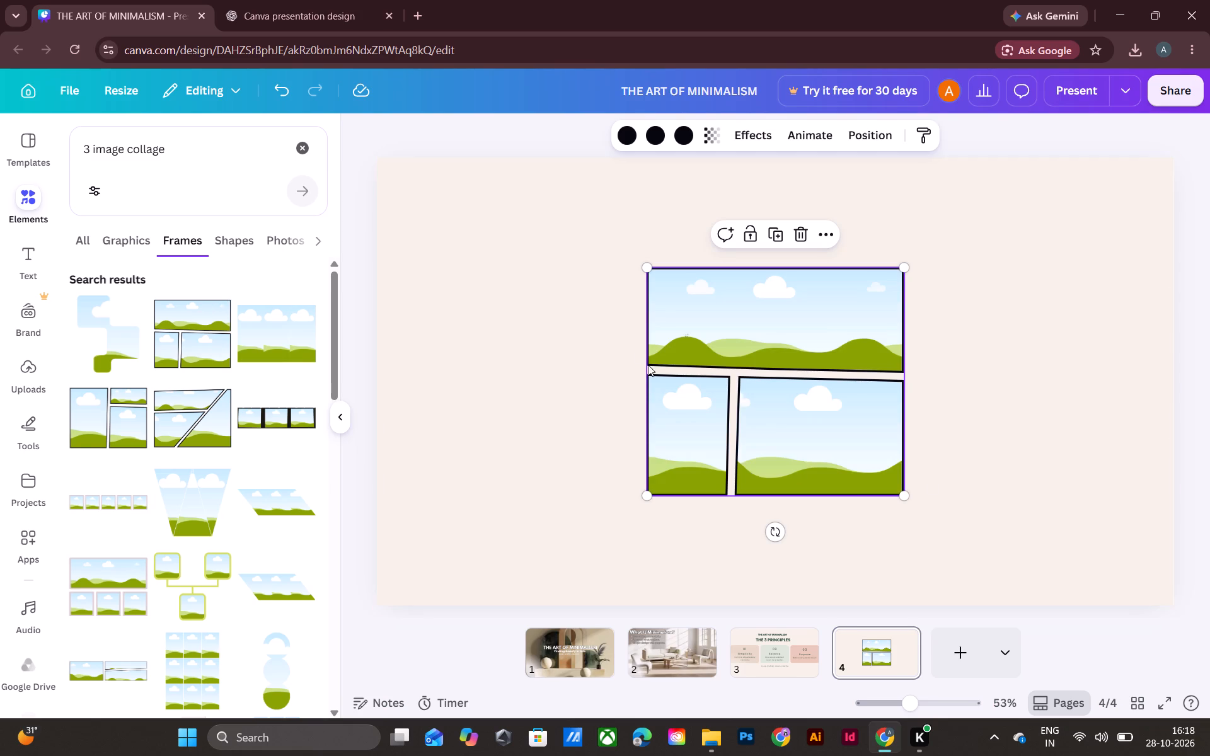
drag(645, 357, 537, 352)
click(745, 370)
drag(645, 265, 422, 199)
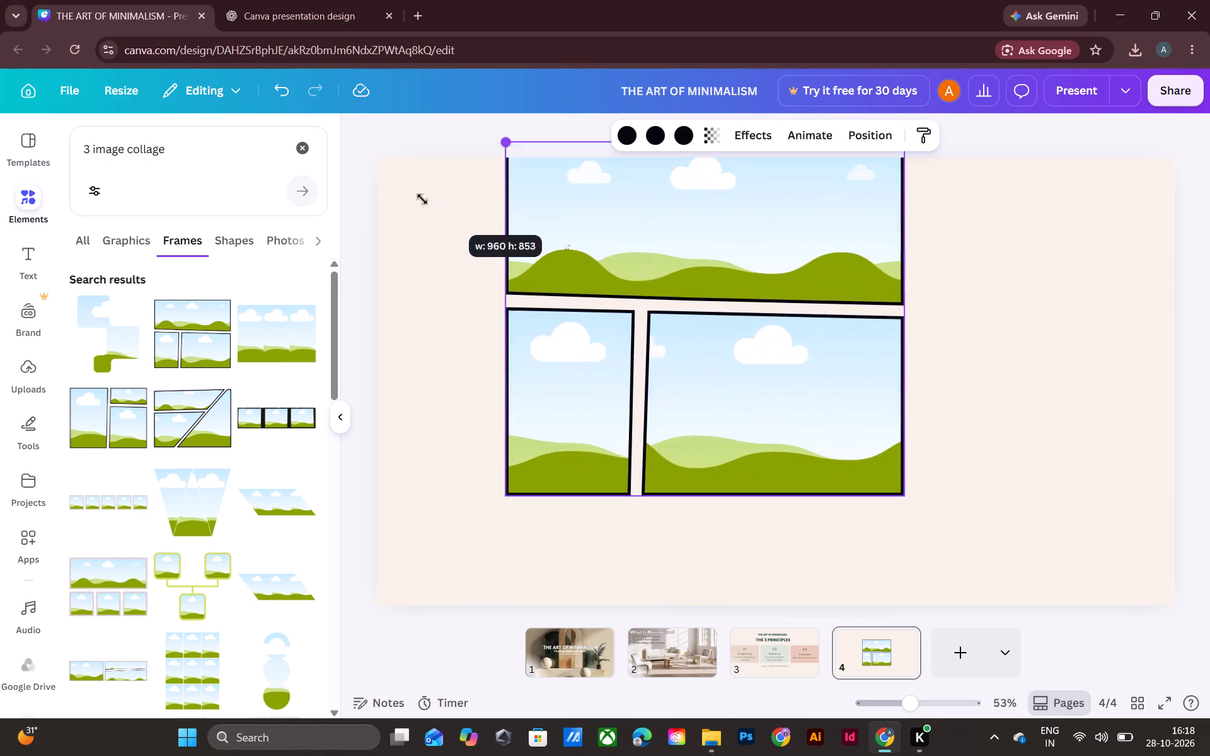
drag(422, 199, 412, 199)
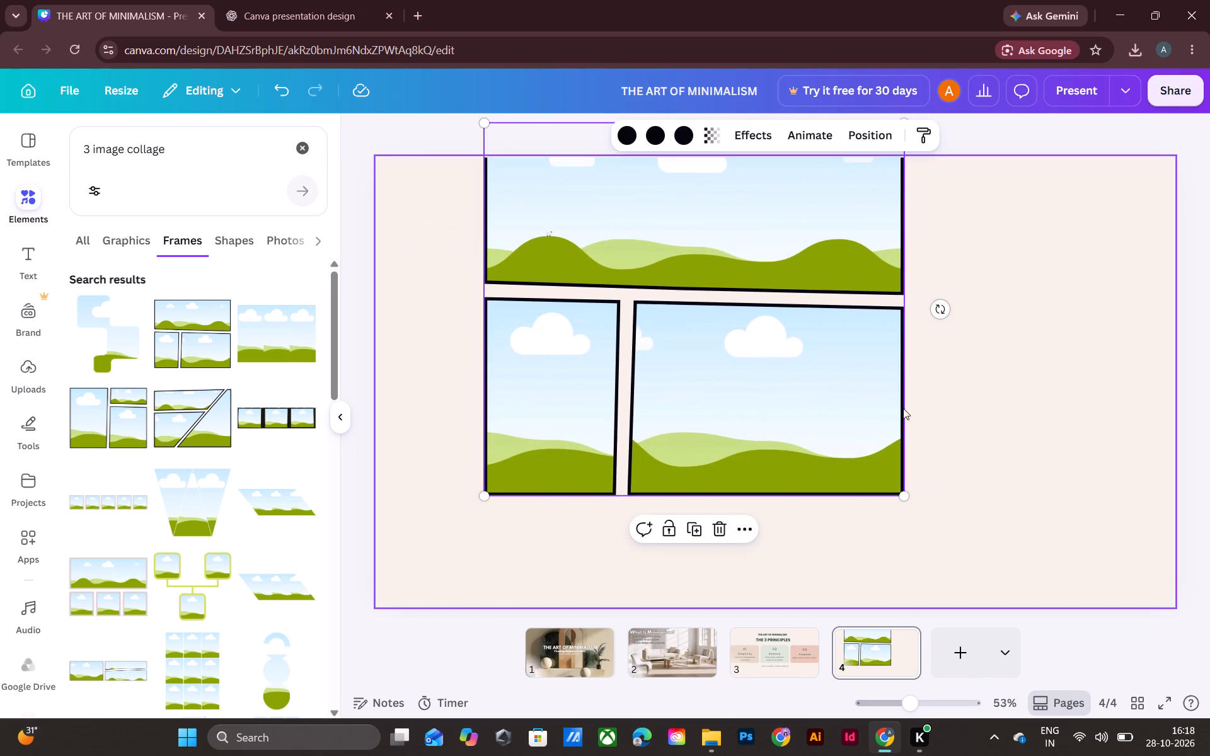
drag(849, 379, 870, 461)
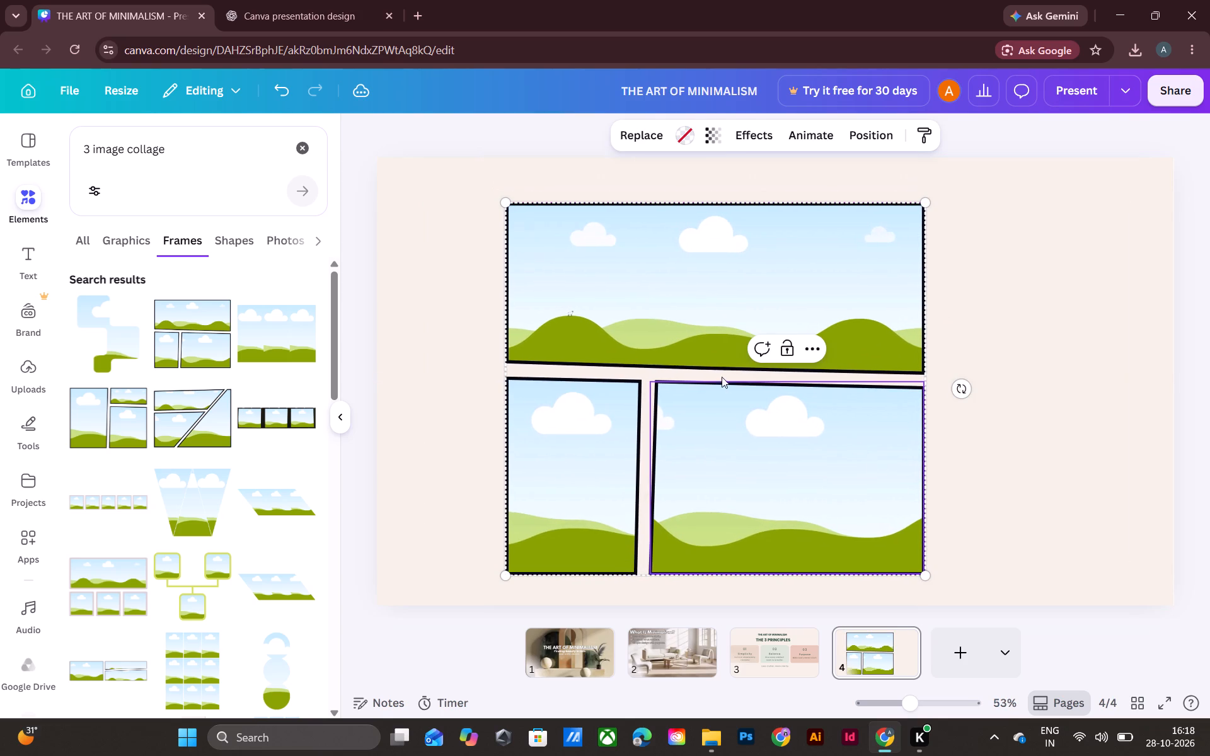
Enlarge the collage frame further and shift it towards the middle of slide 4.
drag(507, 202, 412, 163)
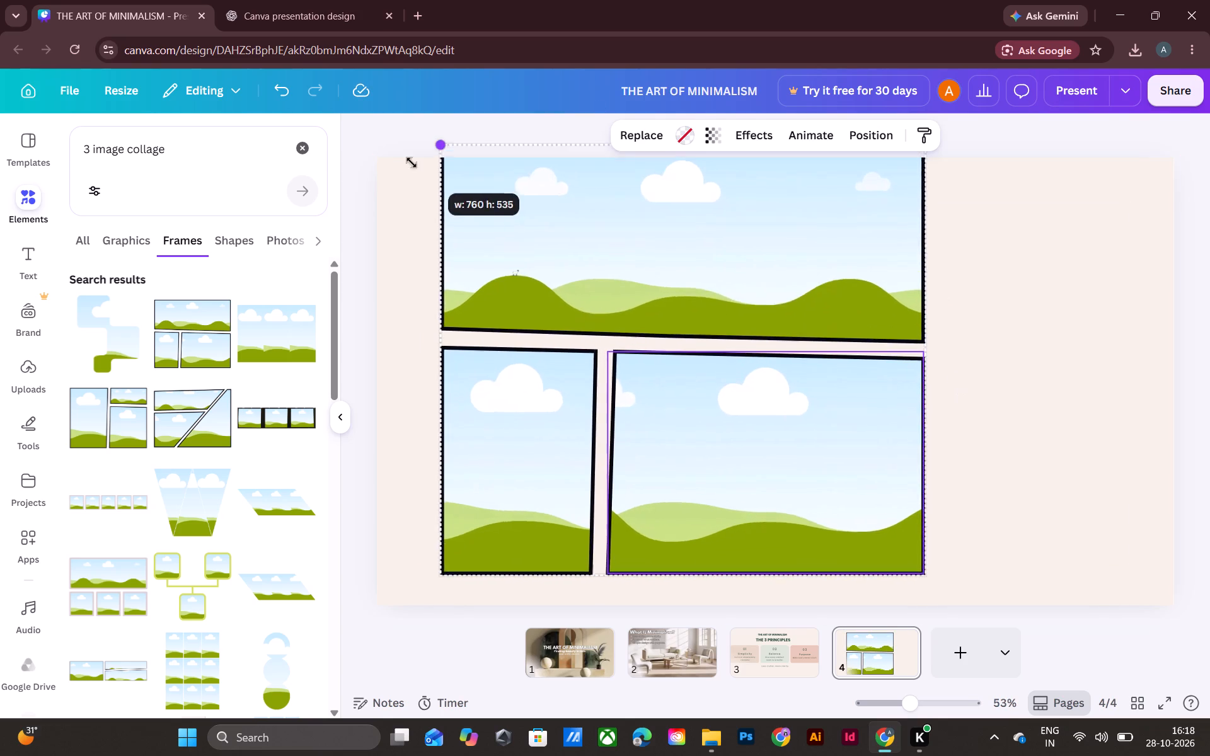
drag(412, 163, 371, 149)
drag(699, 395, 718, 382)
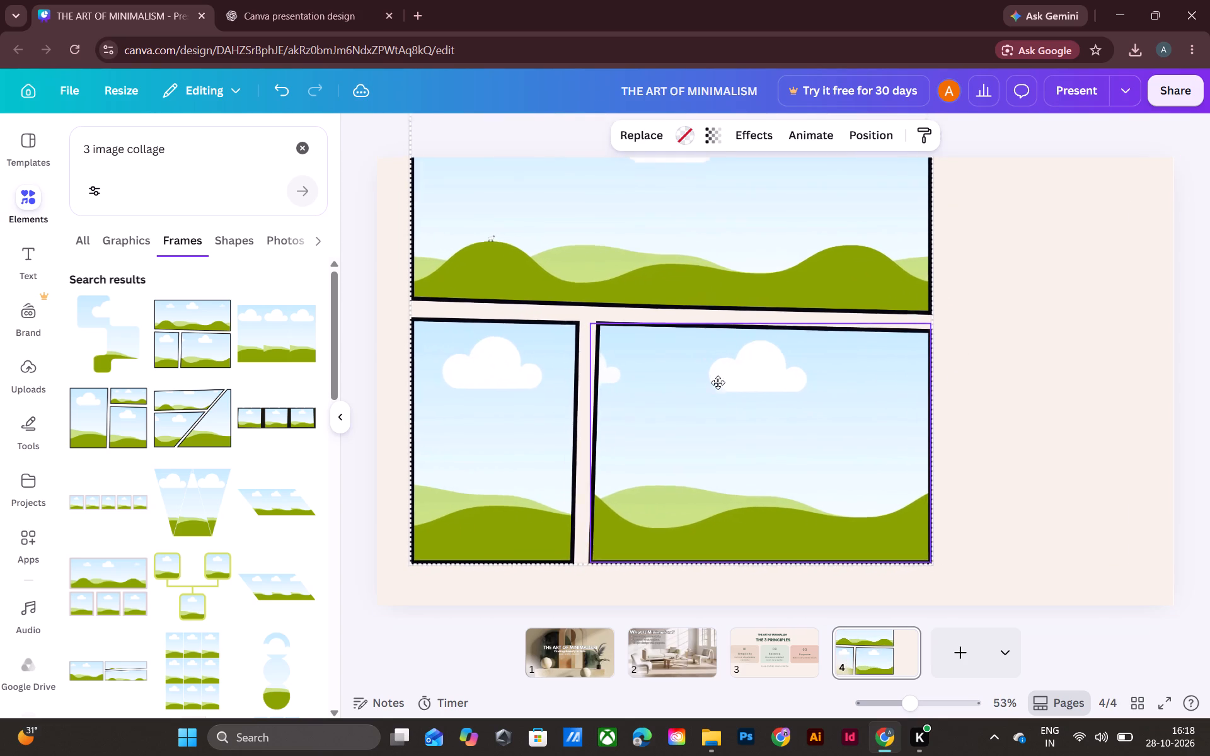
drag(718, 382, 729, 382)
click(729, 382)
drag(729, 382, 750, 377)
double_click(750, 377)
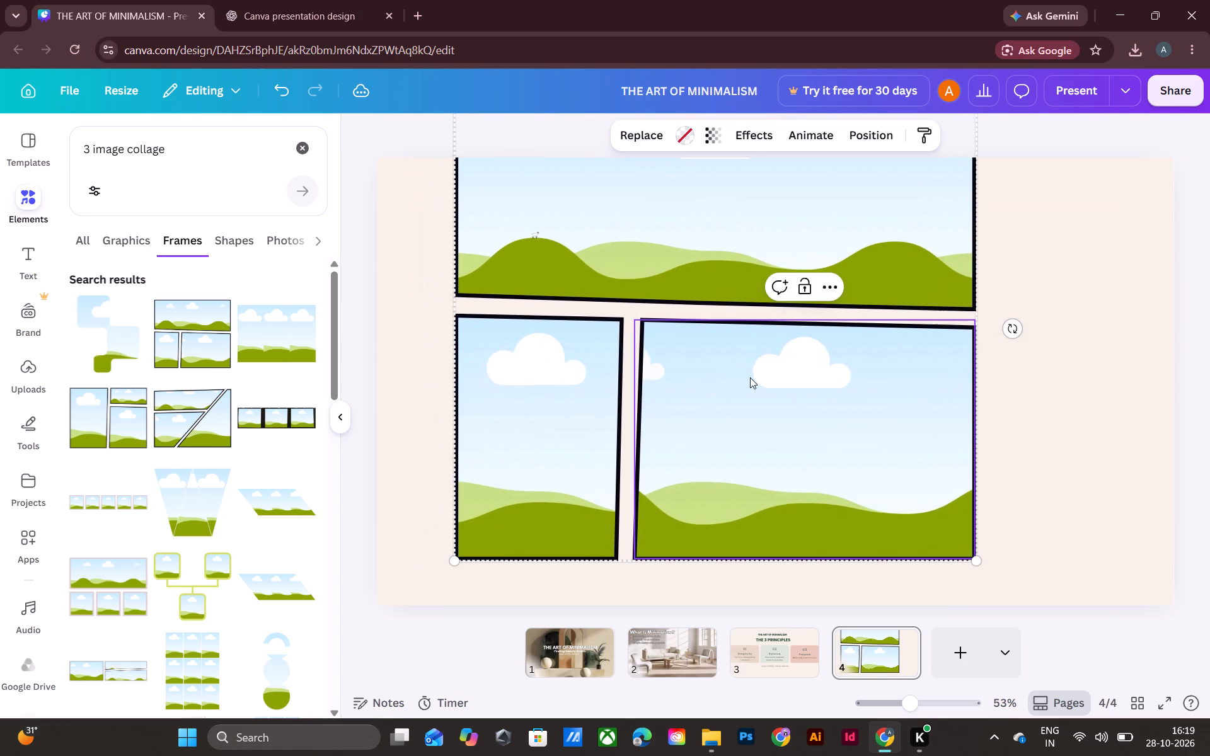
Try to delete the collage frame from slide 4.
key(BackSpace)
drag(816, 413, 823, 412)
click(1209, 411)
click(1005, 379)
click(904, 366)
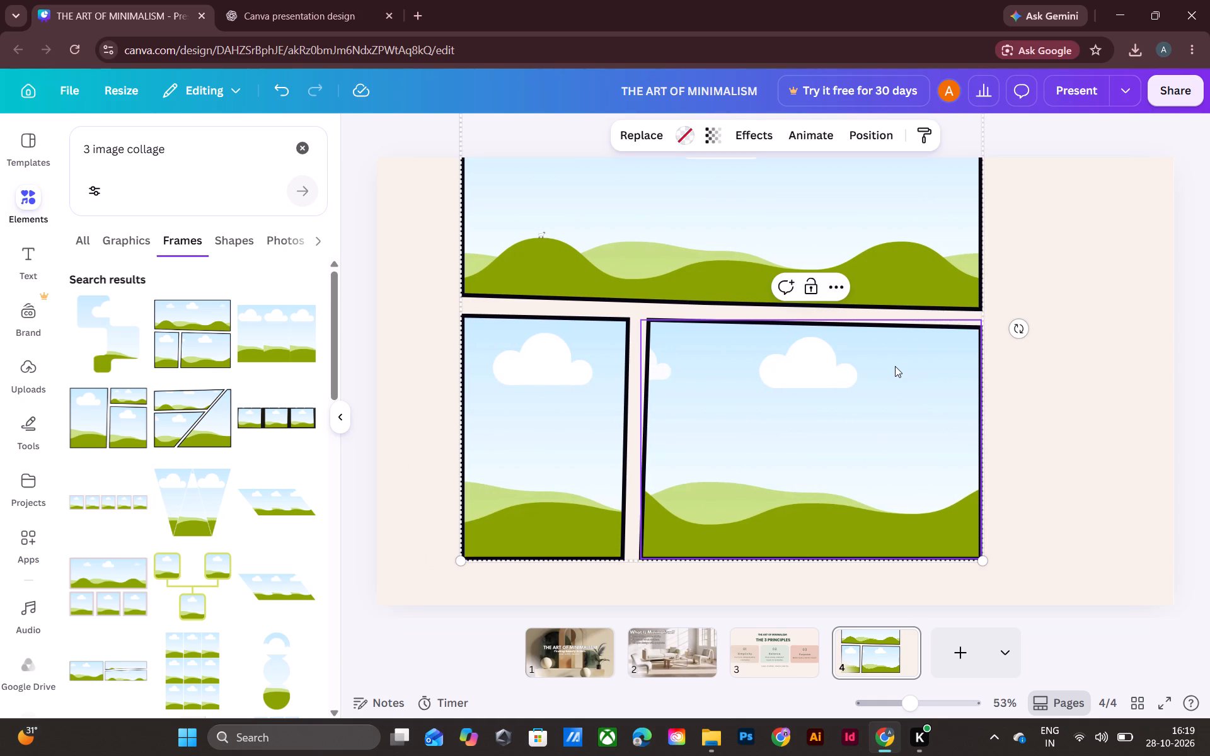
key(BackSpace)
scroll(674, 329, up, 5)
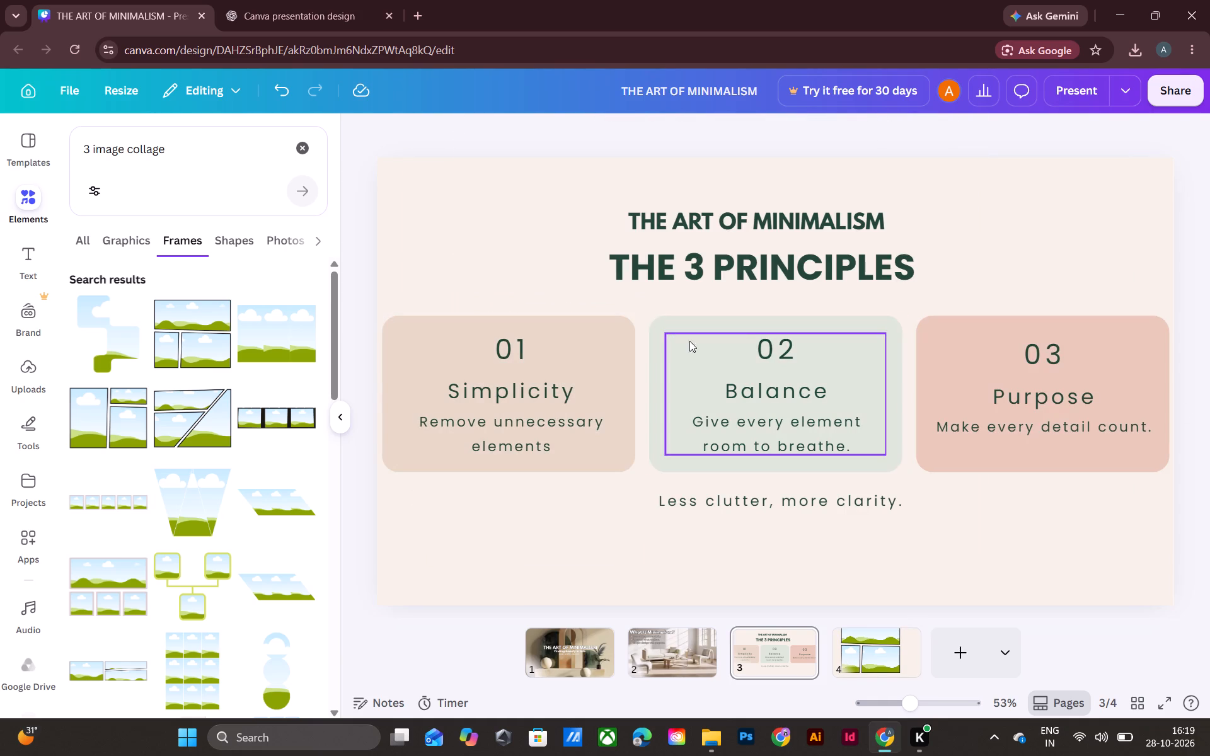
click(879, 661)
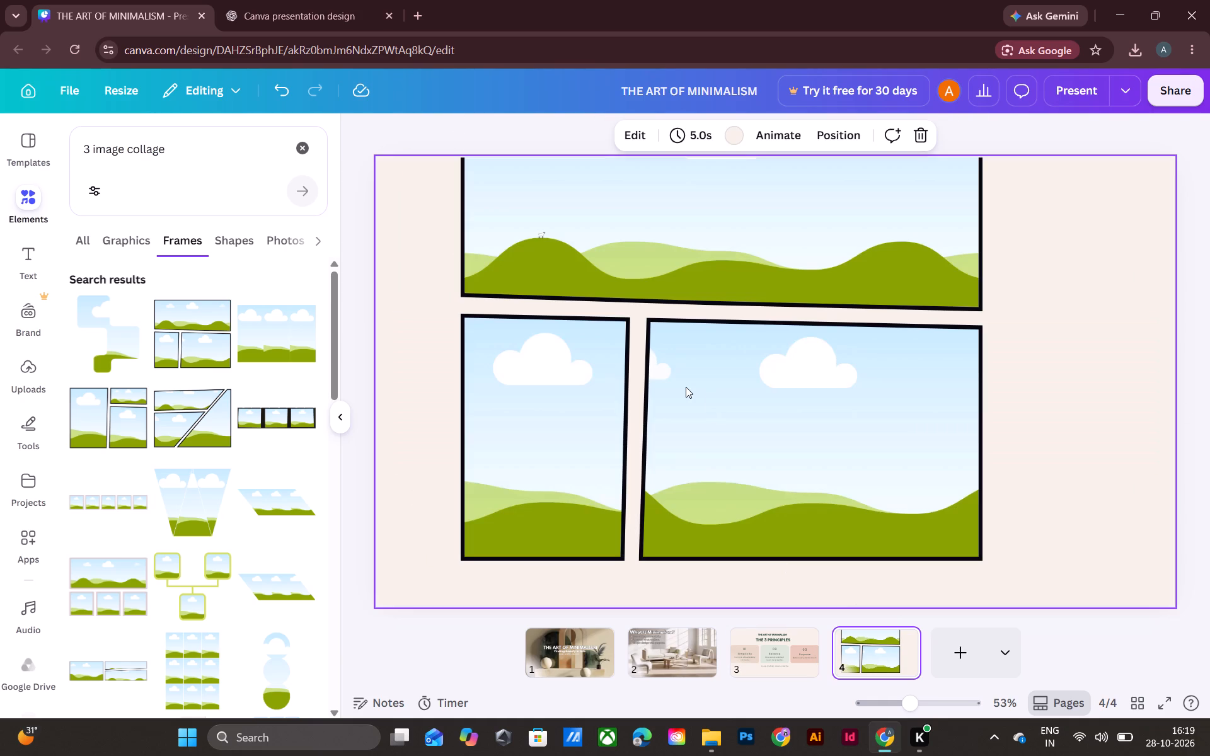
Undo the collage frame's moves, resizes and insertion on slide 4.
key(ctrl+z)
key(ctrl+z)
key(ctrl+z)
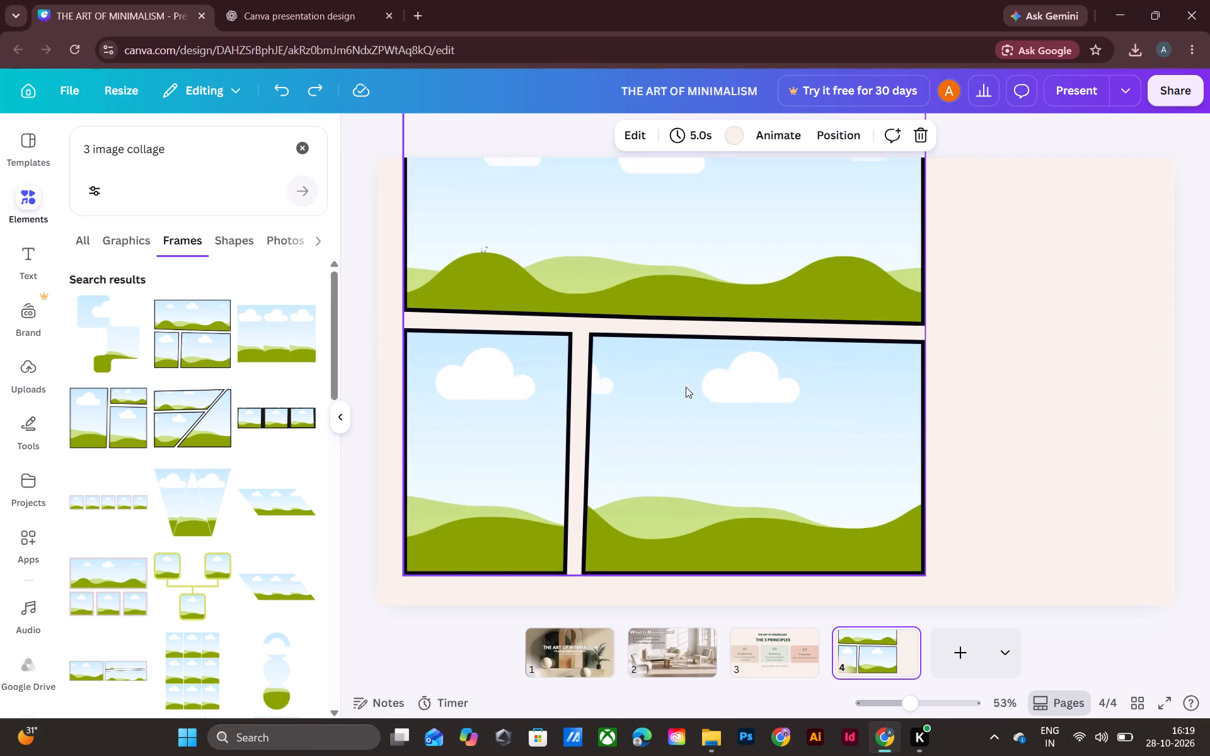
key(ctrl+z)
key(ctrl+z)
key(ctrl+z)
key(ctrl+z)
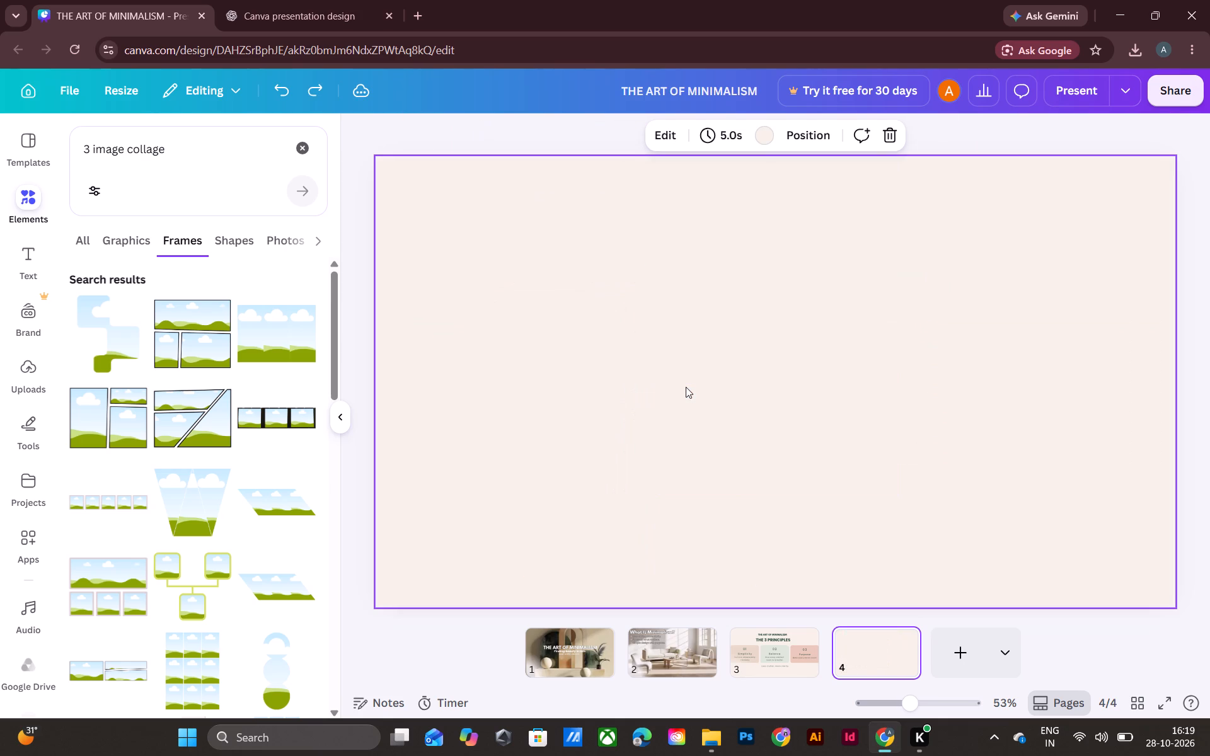
Look through the "3 image collage" results for another three-image layout suited to slide 4.
scroll(277, 447, down, 5)
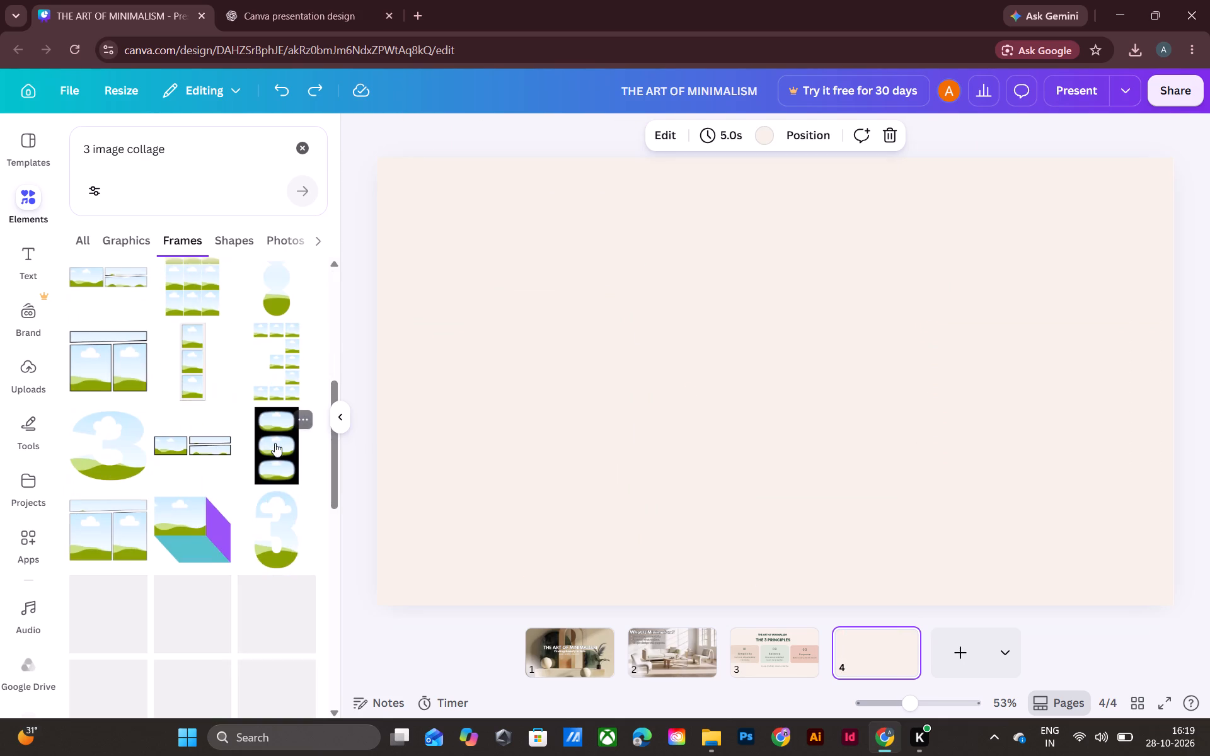
scroll(275, 442, down, 5)
scroll(275, 442, up, 12)
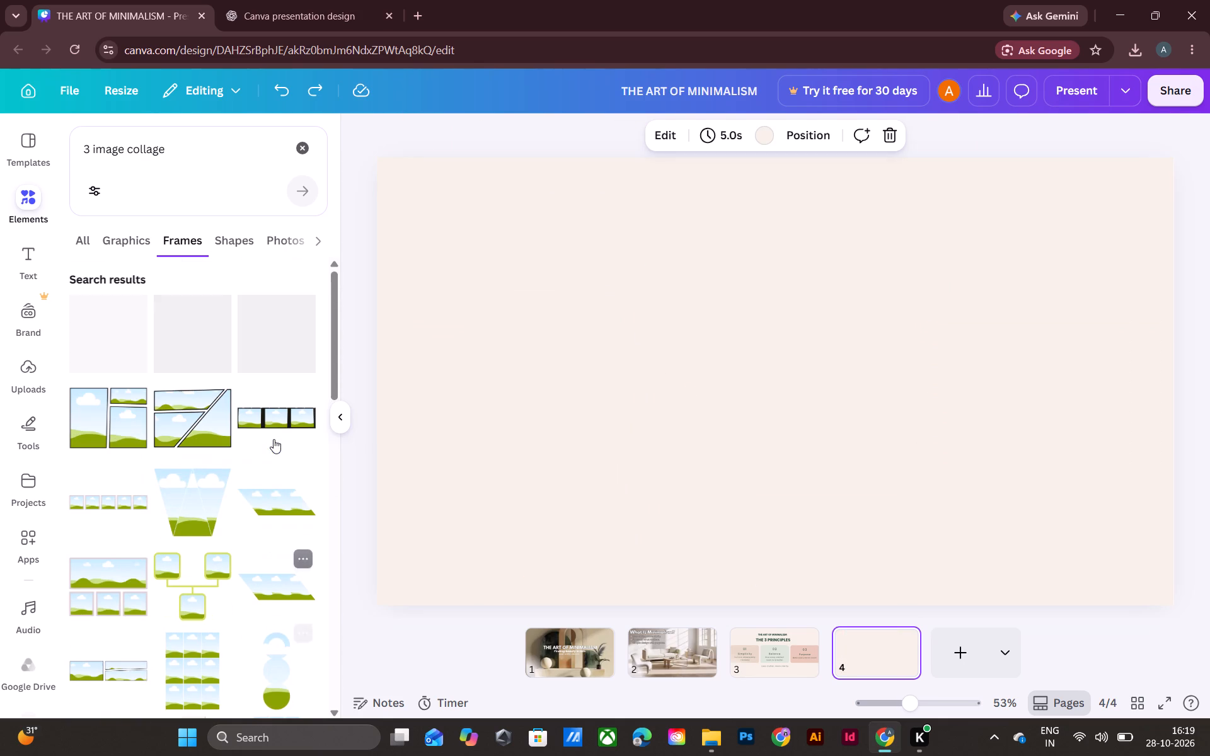
scroll(274, 439, up, 3)
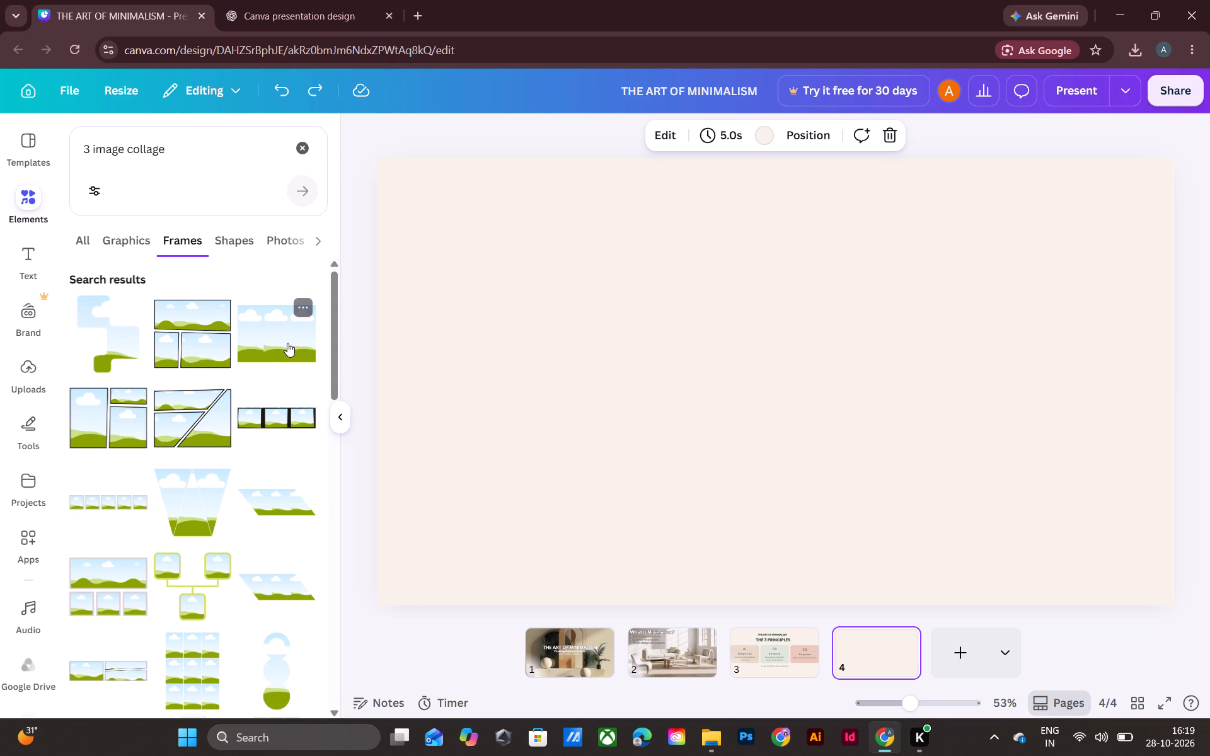
scroll(269, 430, up, 5)
scroll(270, 430, down, 7)
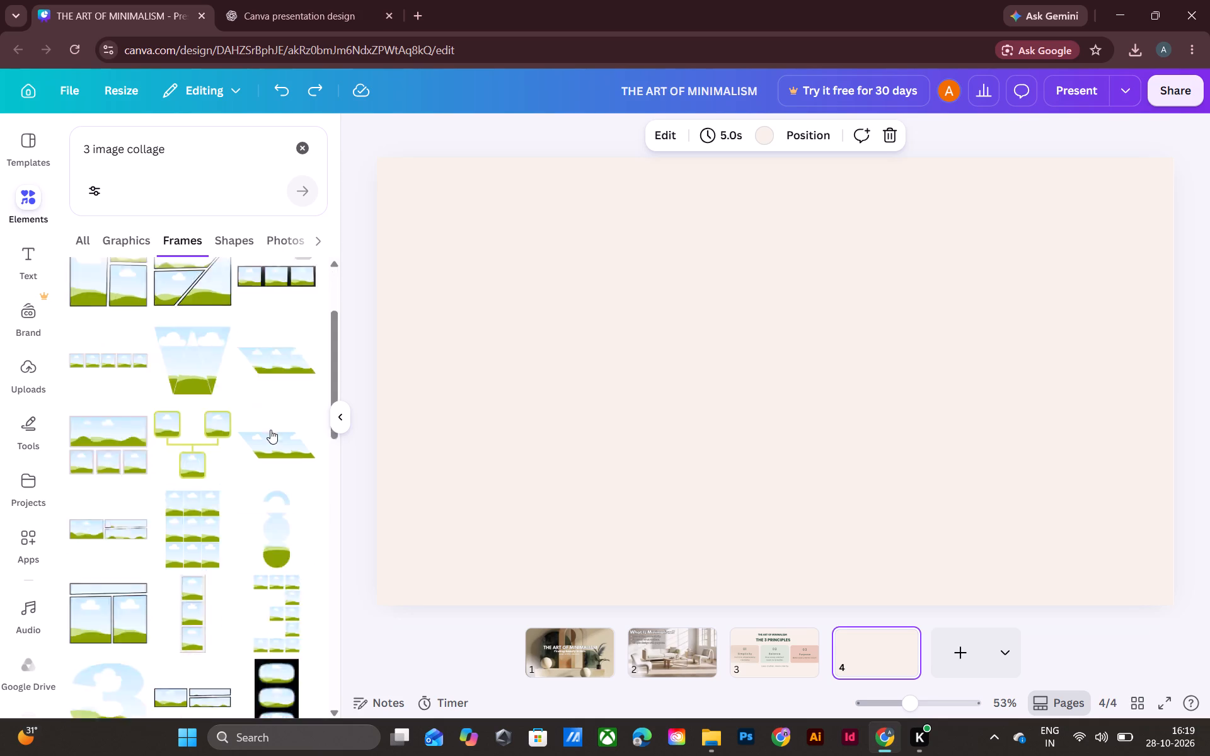
scroll(270, 430, down, 1)
scroll(207, 347, down, 4)
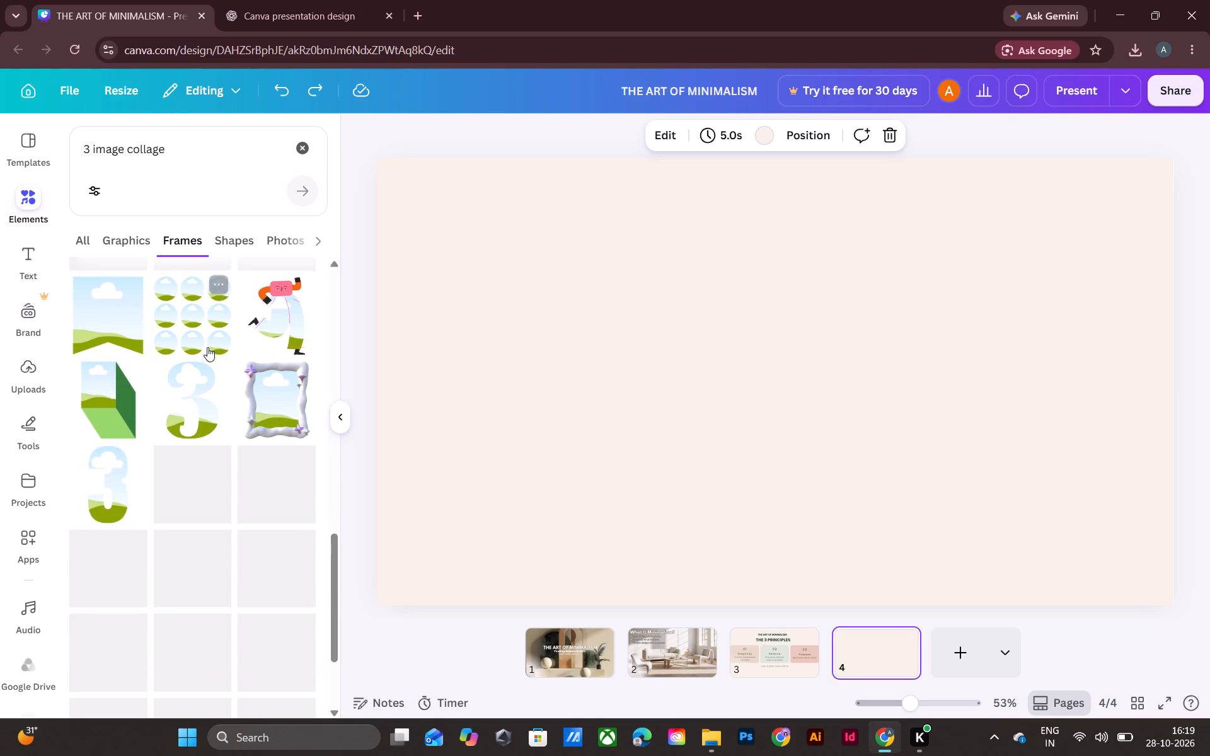
scroll(171, 440, down, 3)
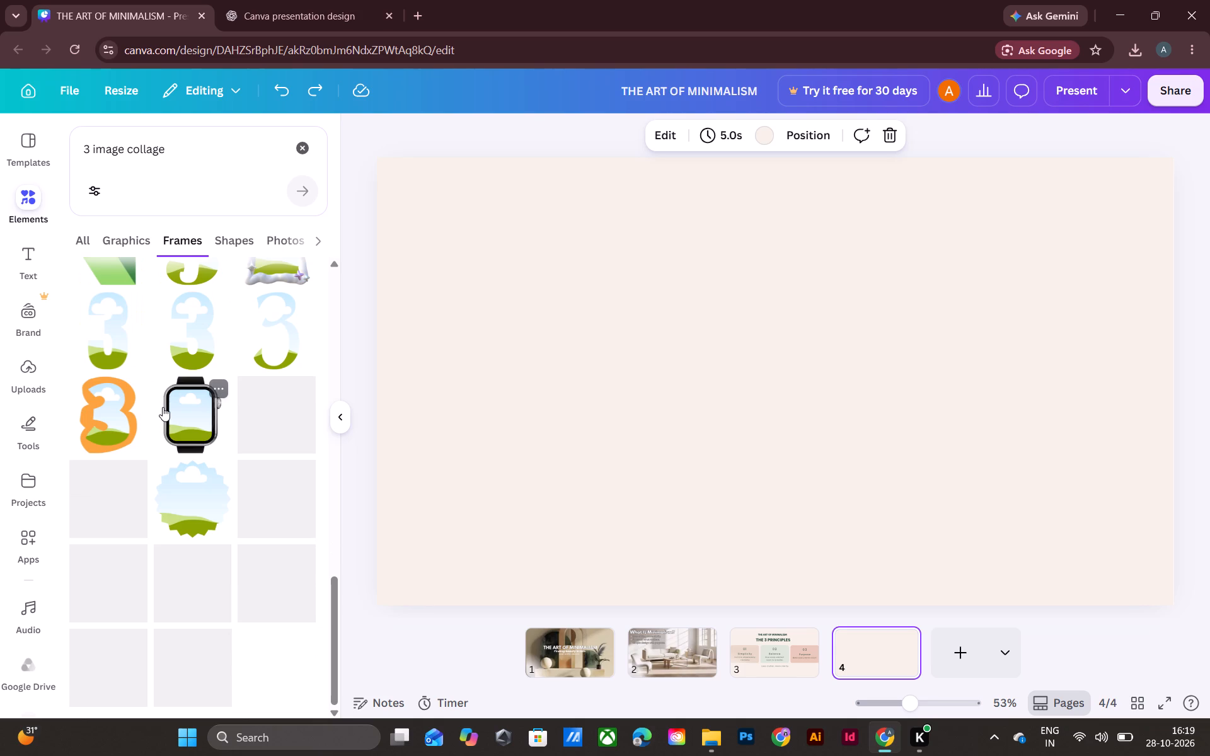
scroll(163, 407, down, 3)
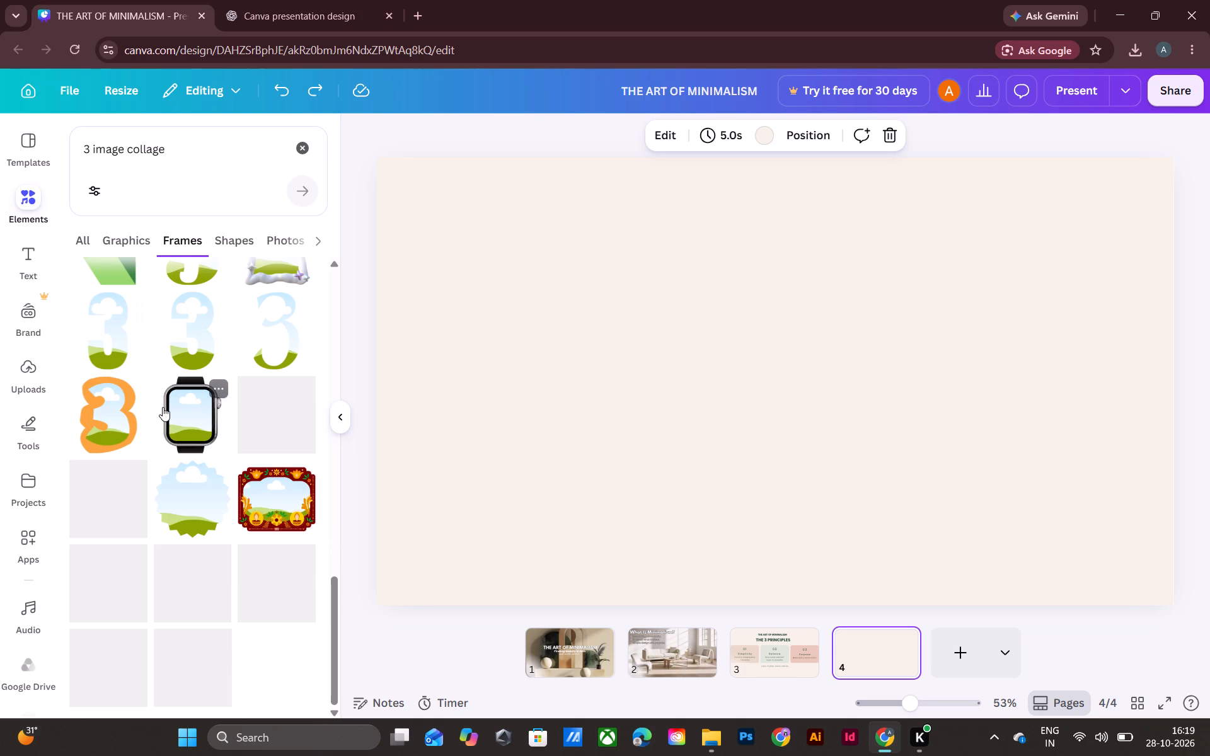
scroll(171, 387, up, 20)
scroll(171, 387, up, 6)
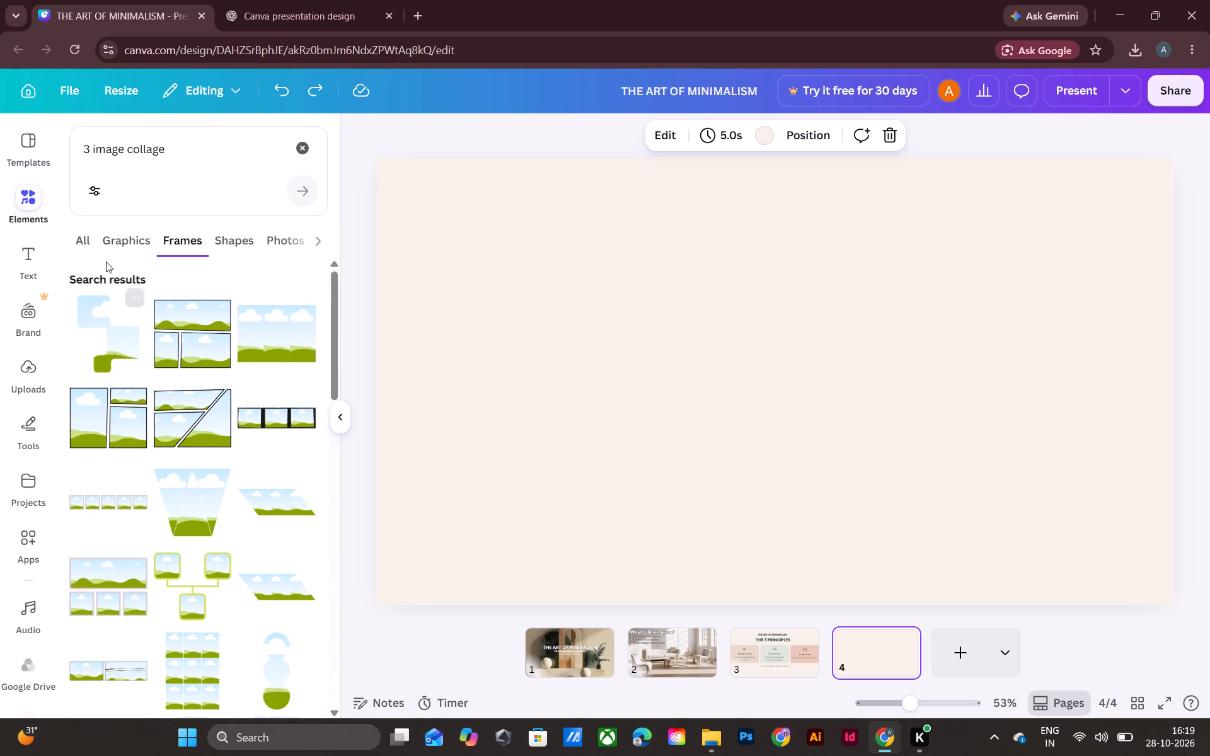
click(115, 233)
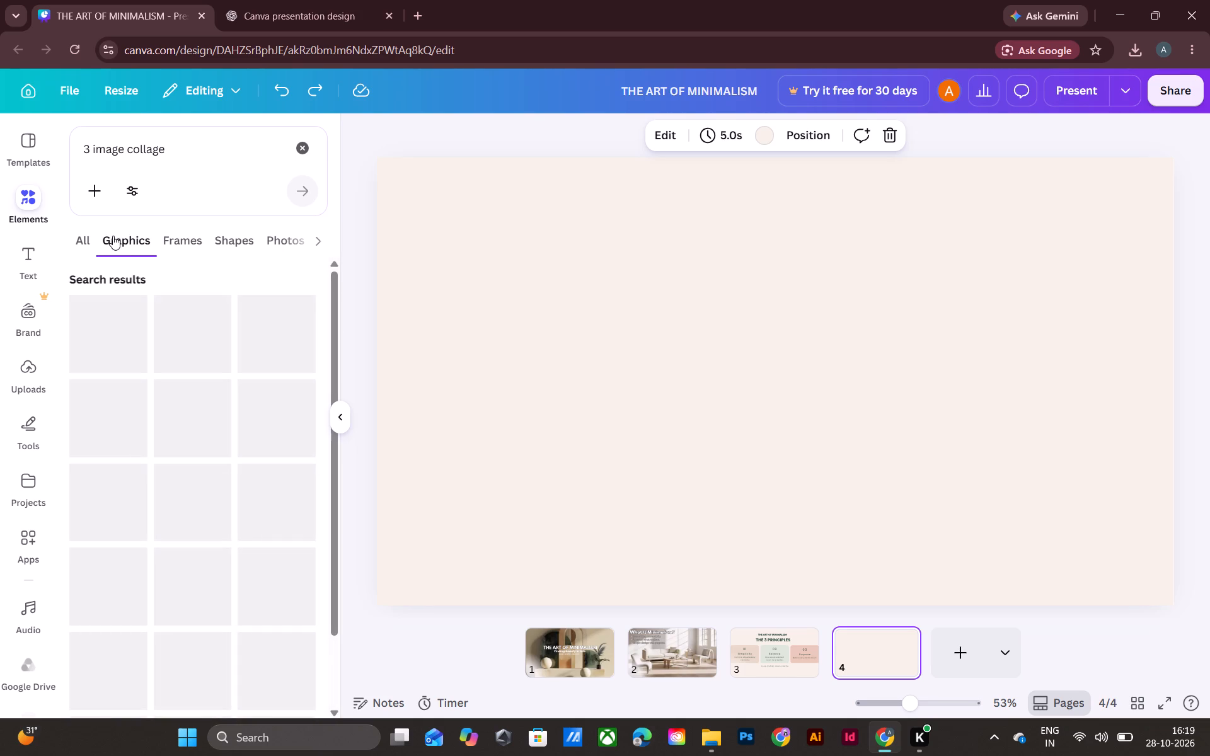
click(76, 241)
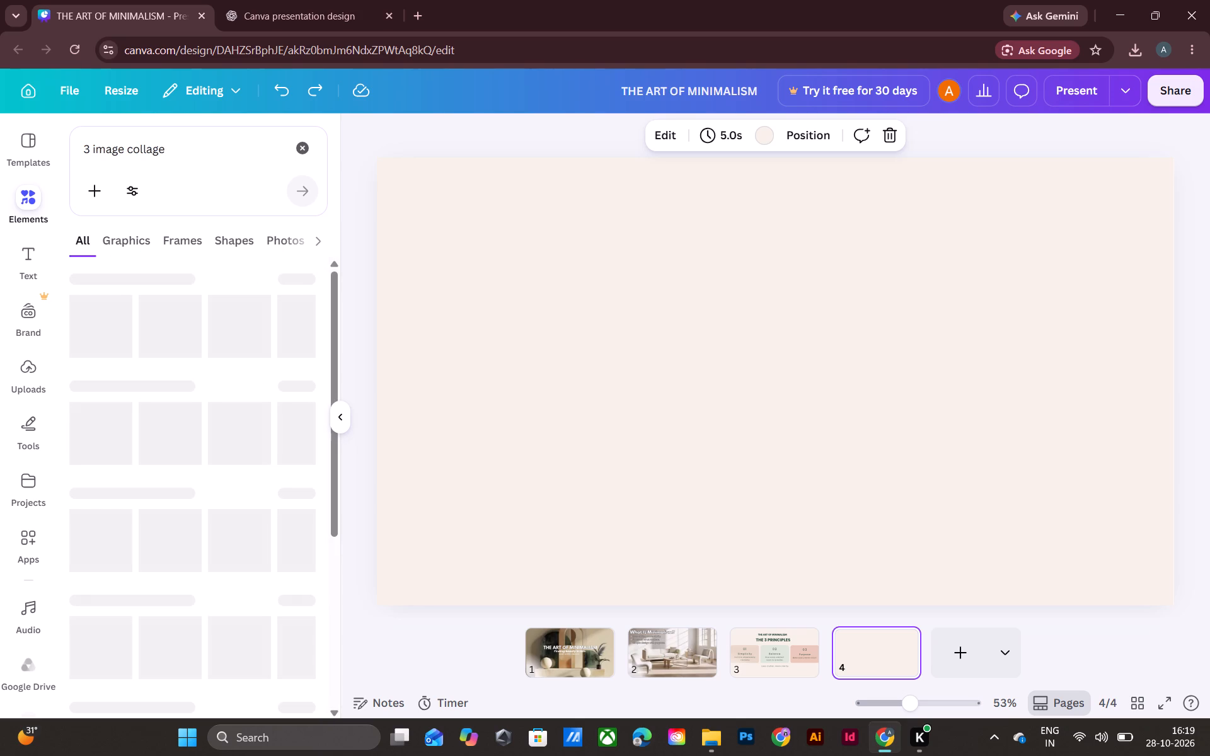
Replace the element search with "frames".
click(304, 147)
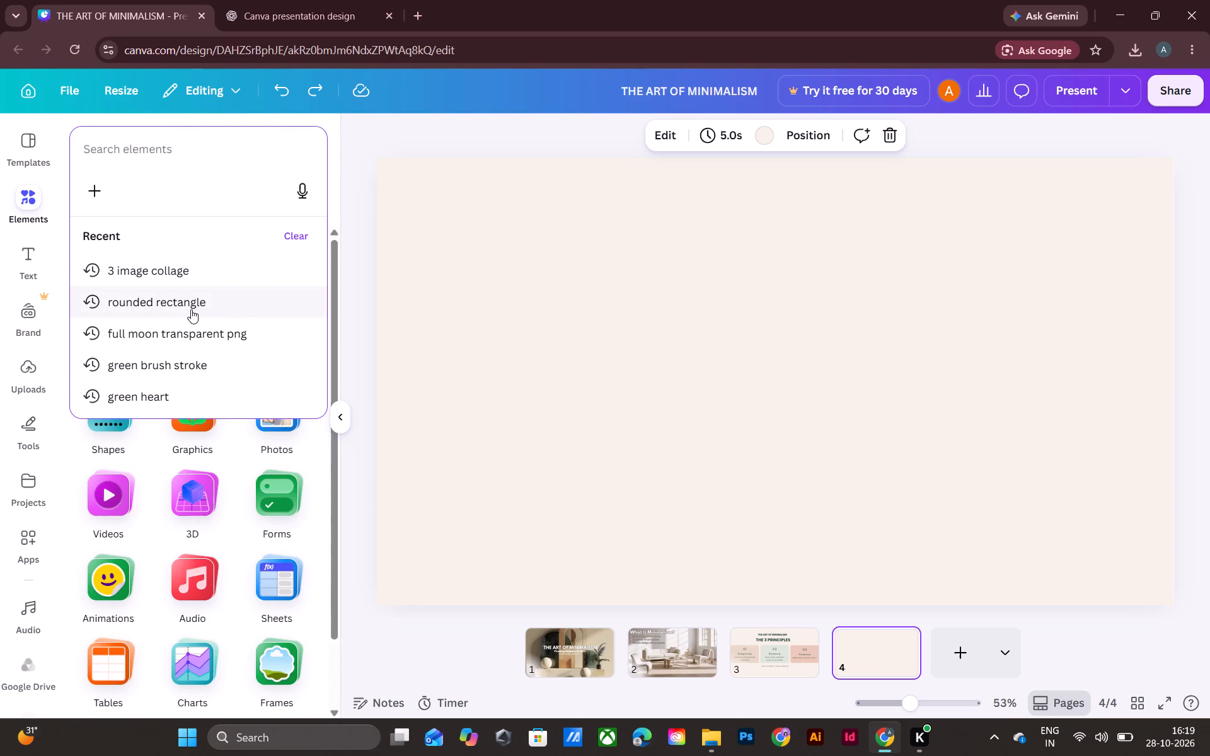
text(frames)
key(Return)
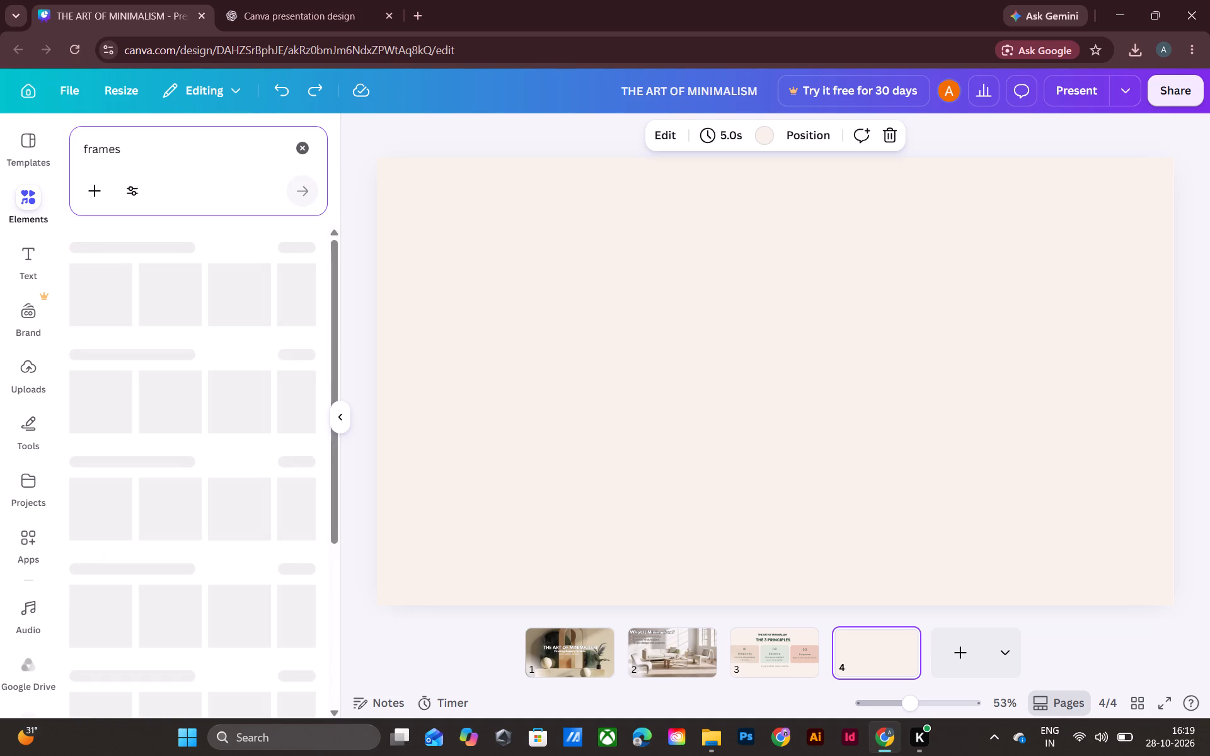